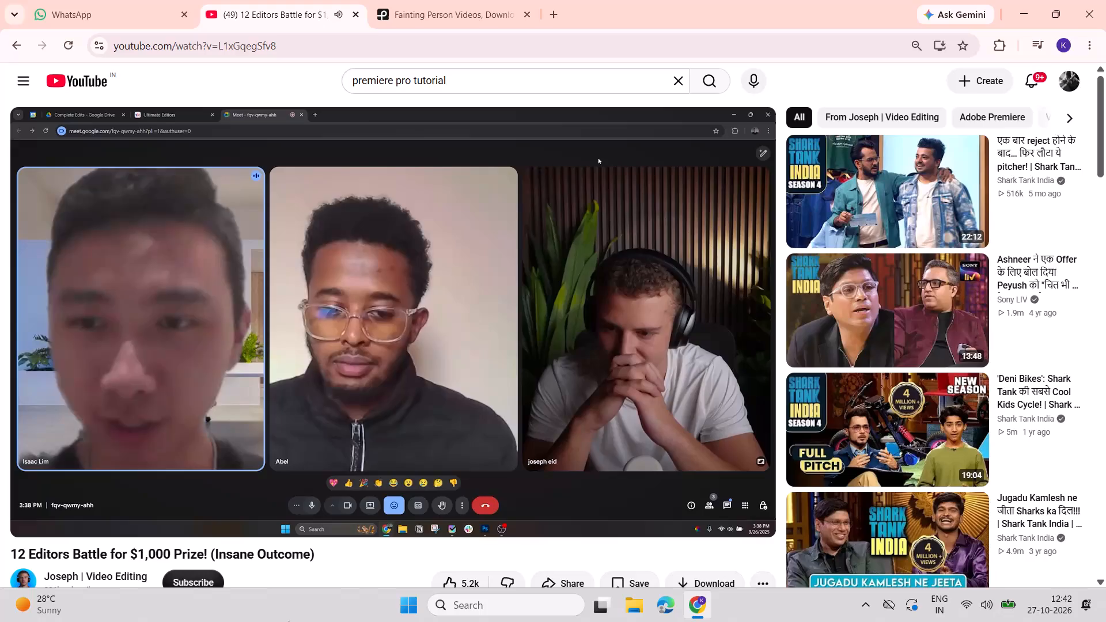
# Return to the Joseph | Video Editing channel page and browse its recommended videos, including further ones in the For you row.
pyautogui.click(15, 47)
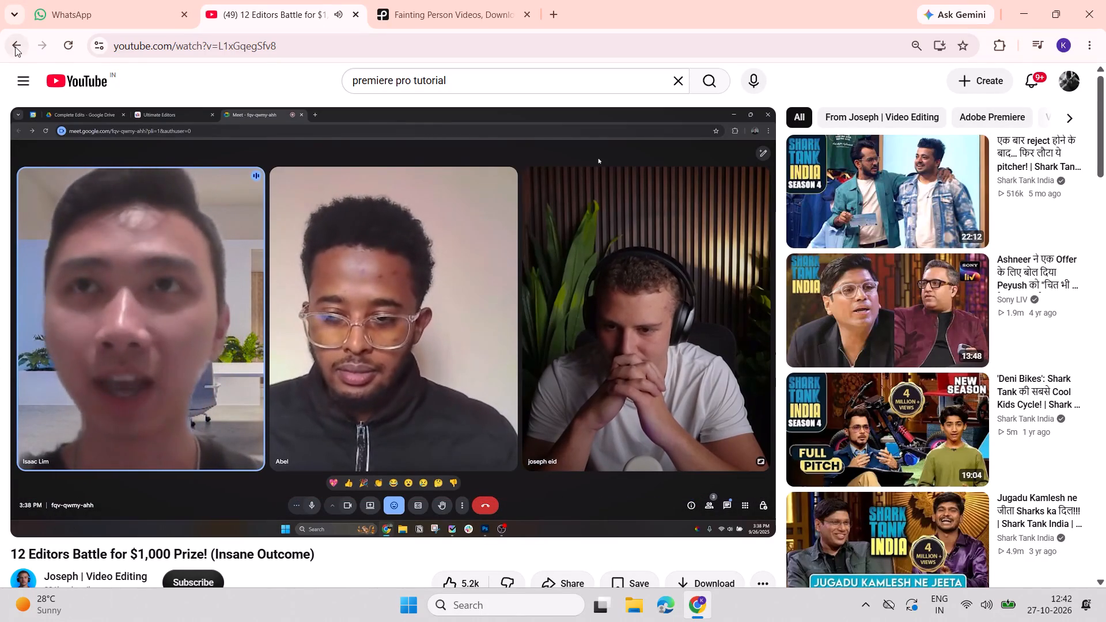
pyautogui.scroll(-4, 212, 236)
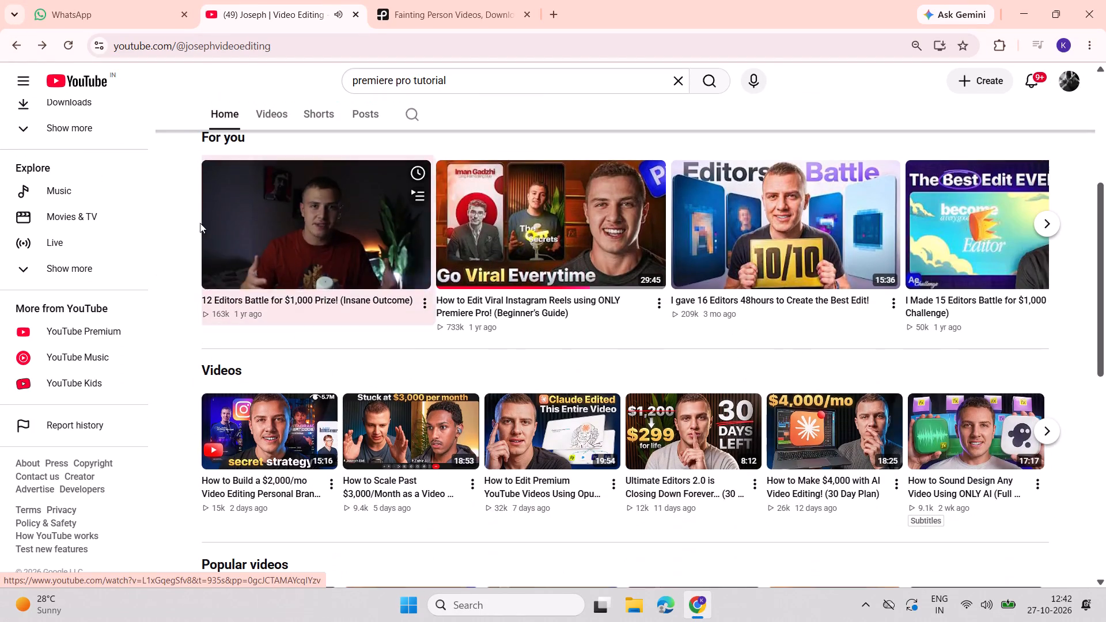
pyautogui.scroll(-3, 189, 217)
pyautogui.scroll(3, 189, 215)
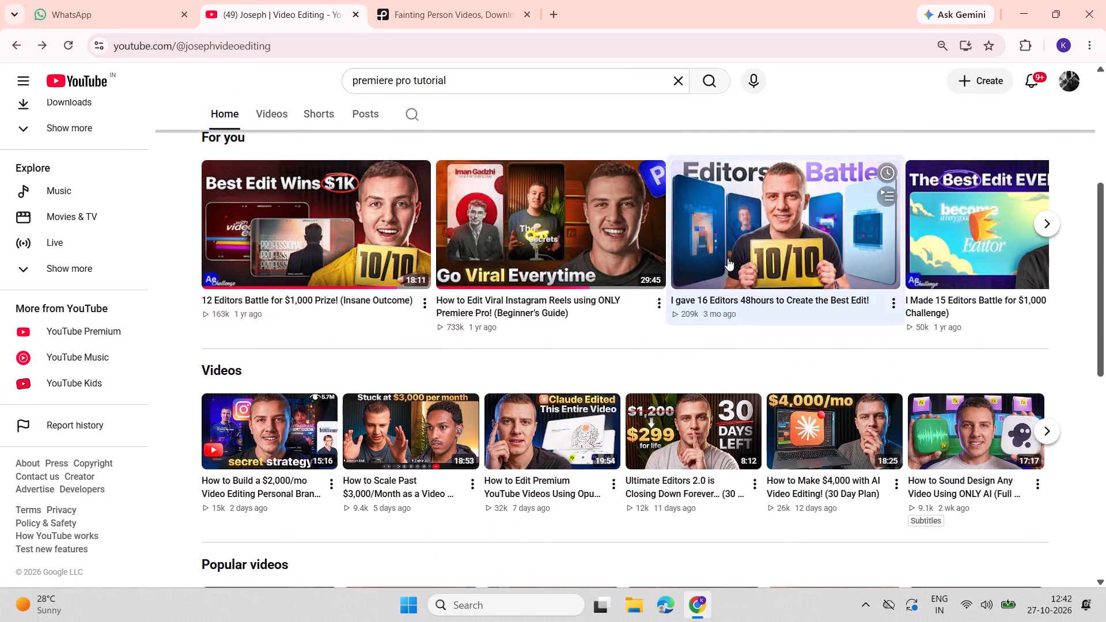
pyautogui.scroll(-4, 727, 258)
pyautogui.scroll(4, 727, 258)
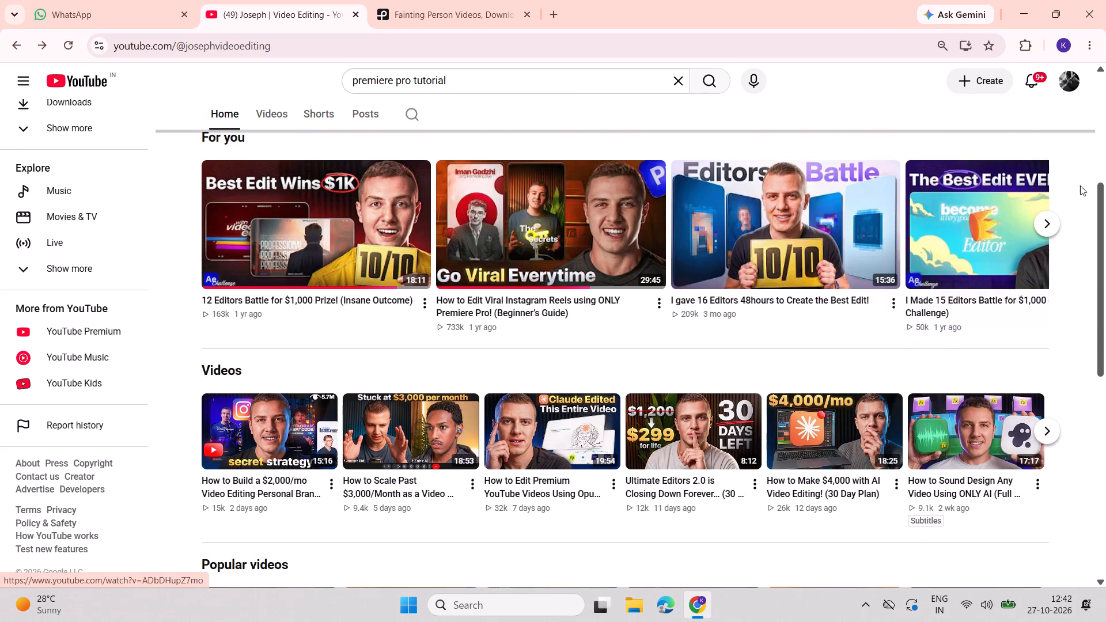
pyautogui.click(1047, 222)
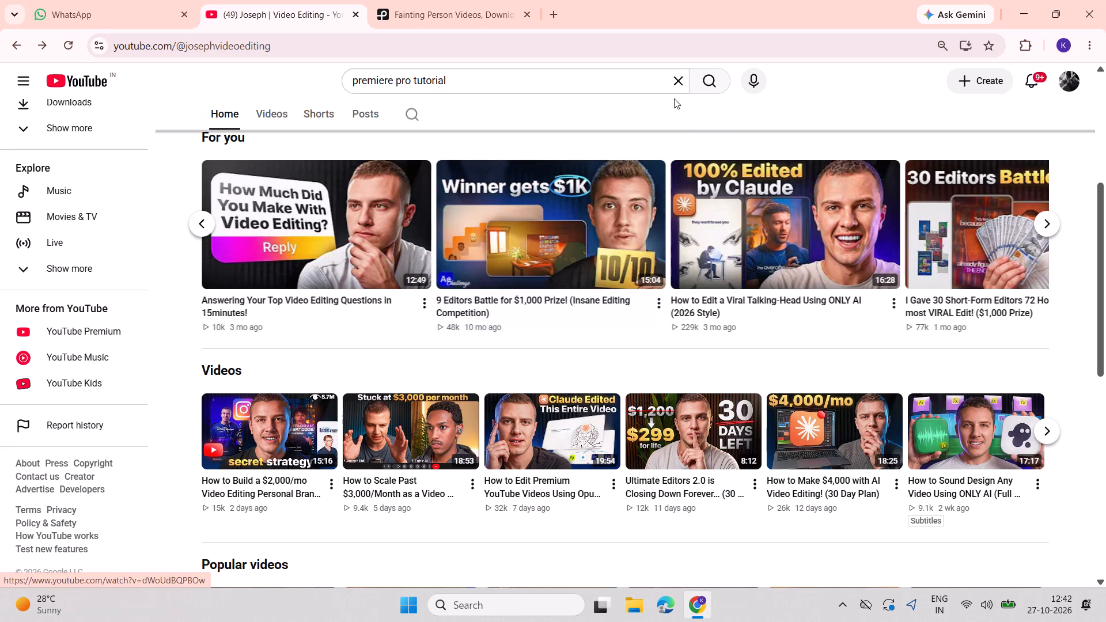
pyautogui.scroll(-4, 698, 150)
pyautogui.scroll(4, 714, 177)
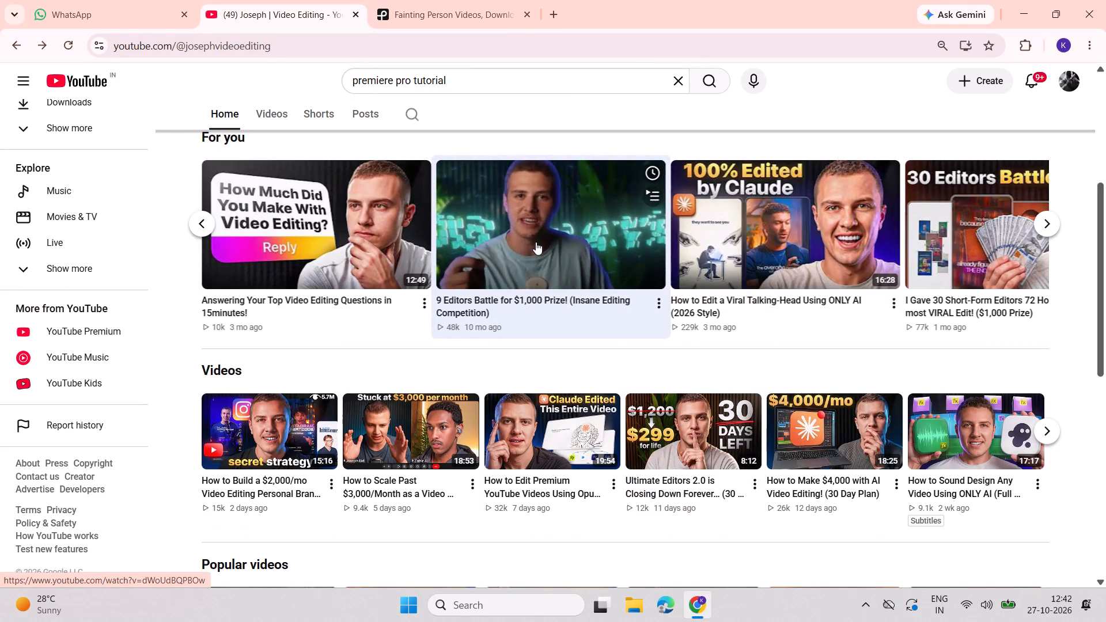
# Replace the existing YouTube search query and search for "clips for editing".
pyautogui.moveTo(581, 89); pyautogui.dragTo(560, 89)
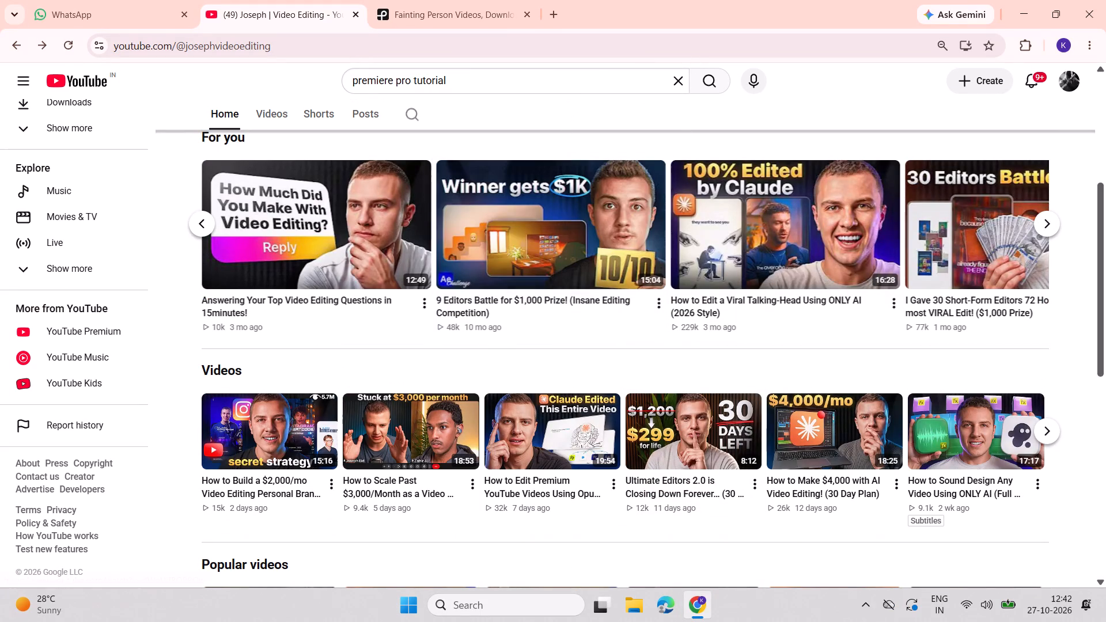
pyautogui.moveTo(560, 89); pyautogui.dragTo(391, 94)
pyautogui.press('c')
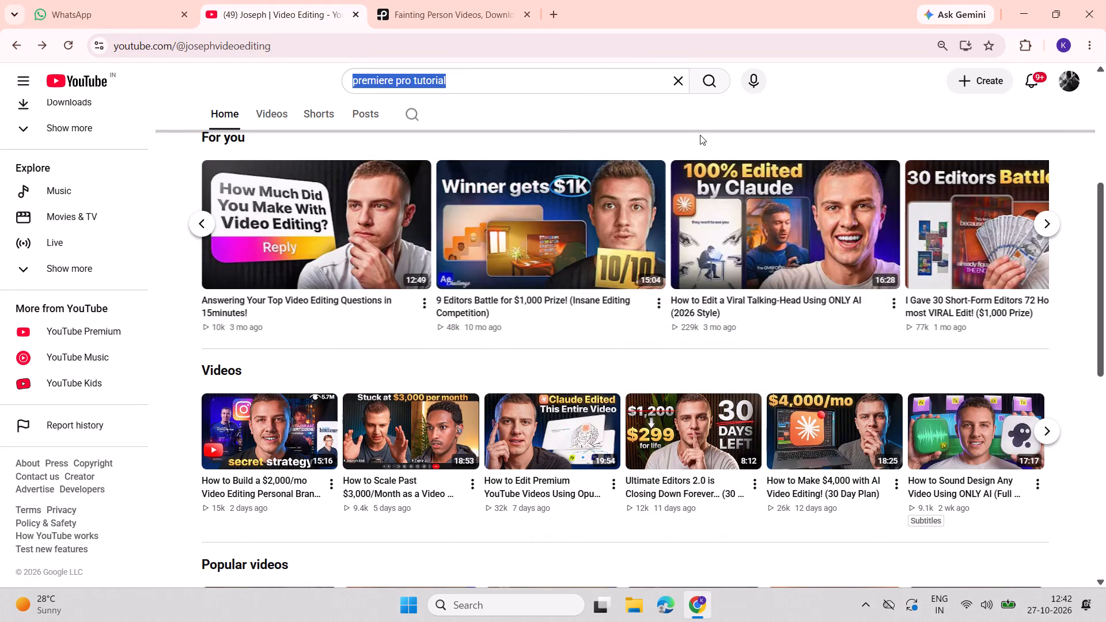
pyautogui.write('li')
pyautogui.click(573, 73)
pyautogui.moveTo(556, 86); pyautogui.dragTo(334, 93)
pyautogui.press('c')
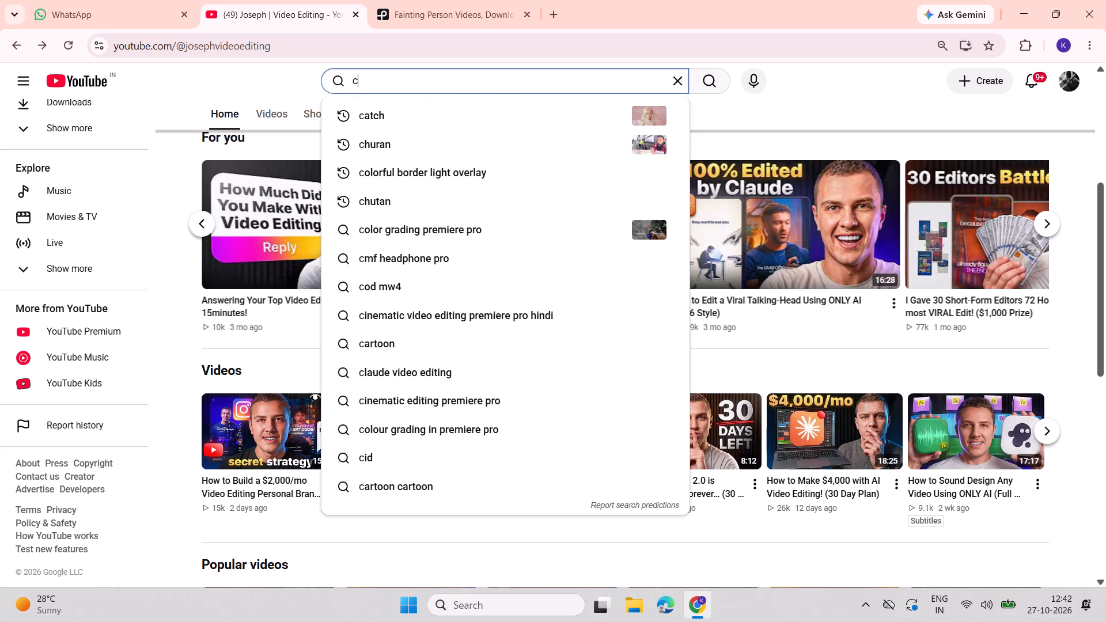
pyautogui.write('lips fore')
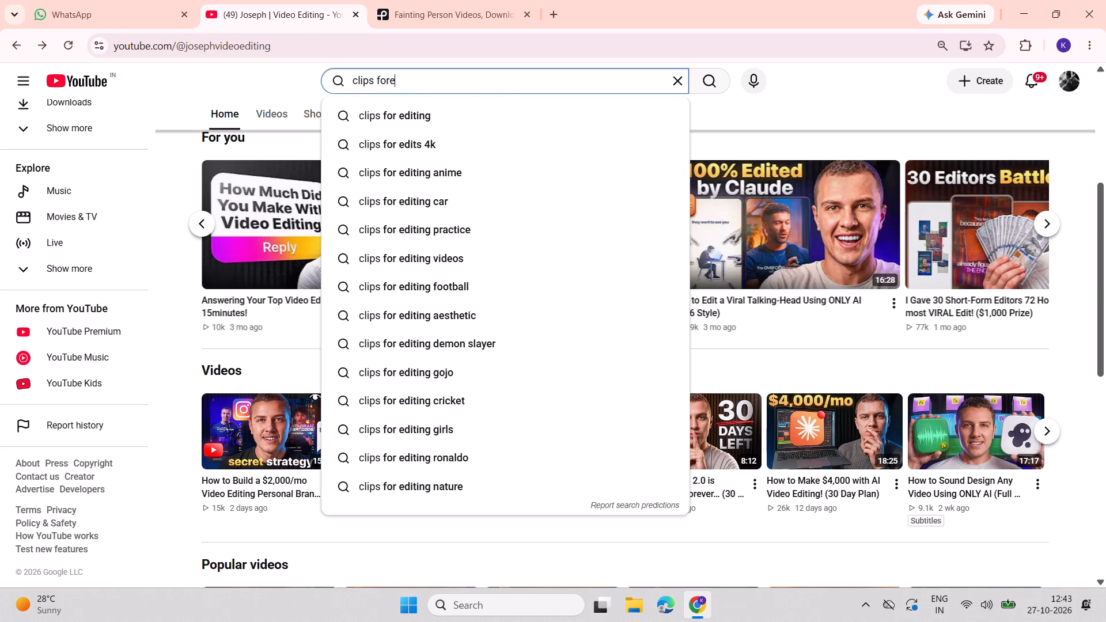
pyautogui.press('BackSpace')
pyautogui.press('space')
pyautogui.write('editing')
pyautogui.press('Return')
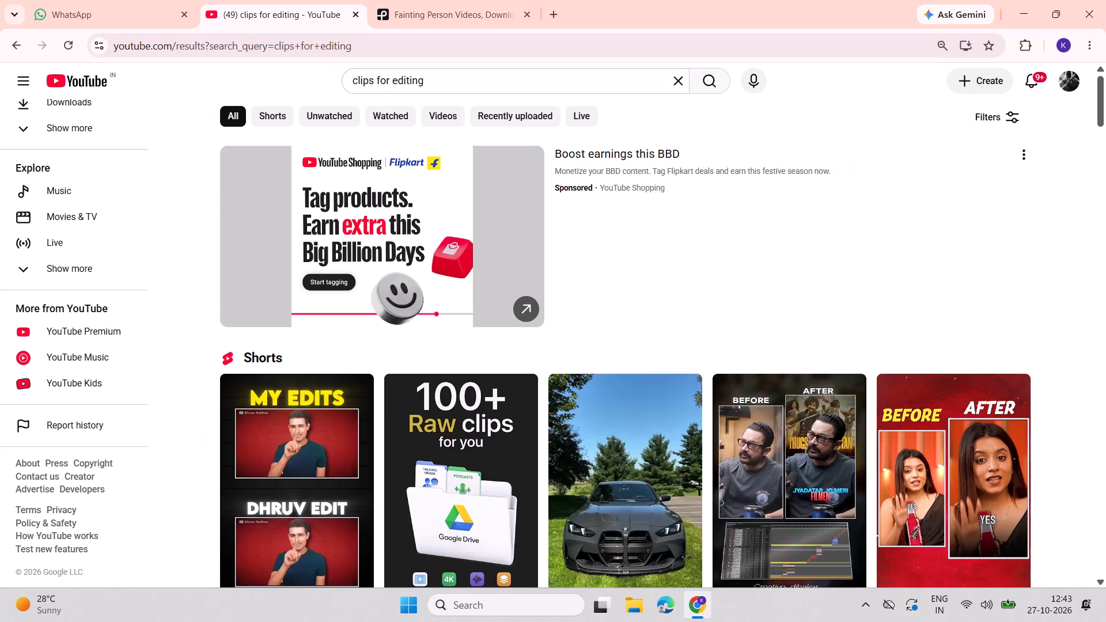
# Preview the BMW raw clips for editing Short with its sound muted, and return to the search results.
pyautogui.scroll(-4, 479, 196)
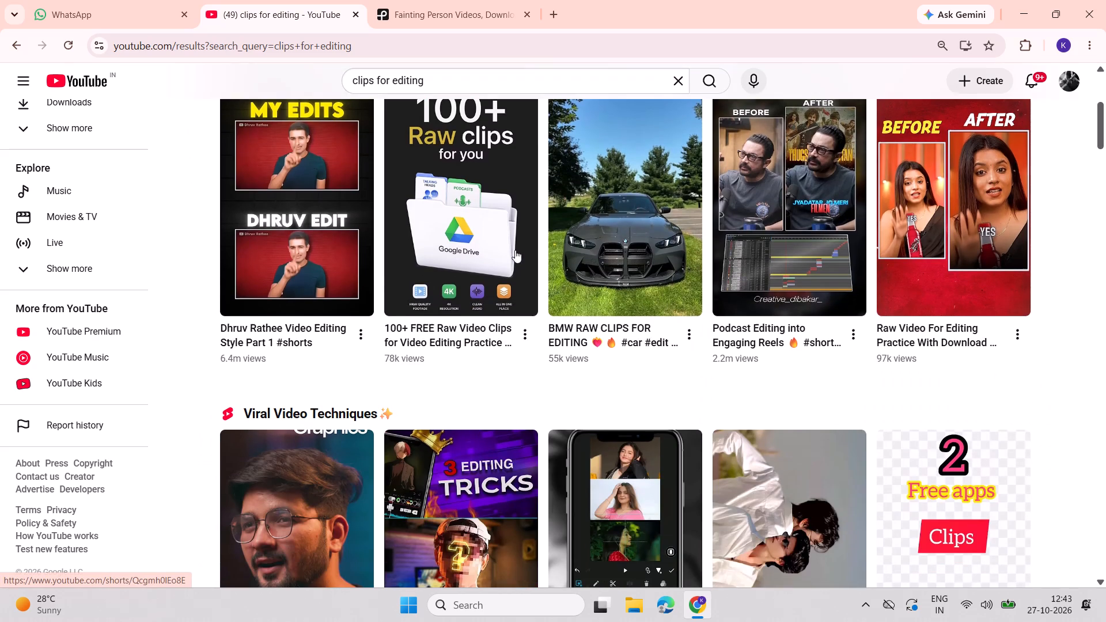
pyautogui.click(594, 266)
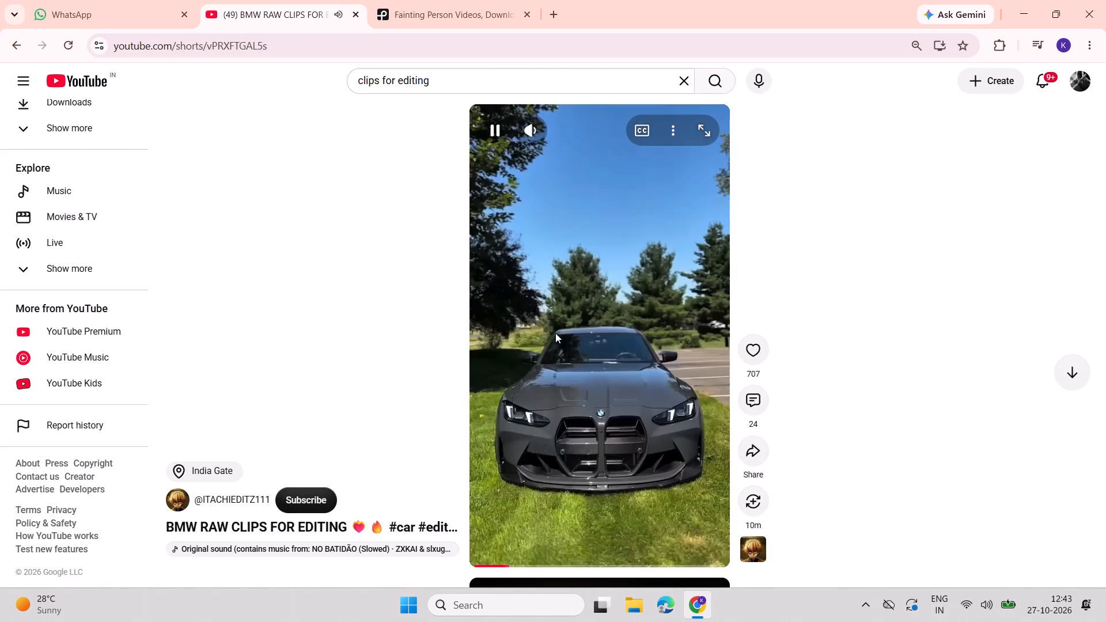
pyautogui.click(529, 128)
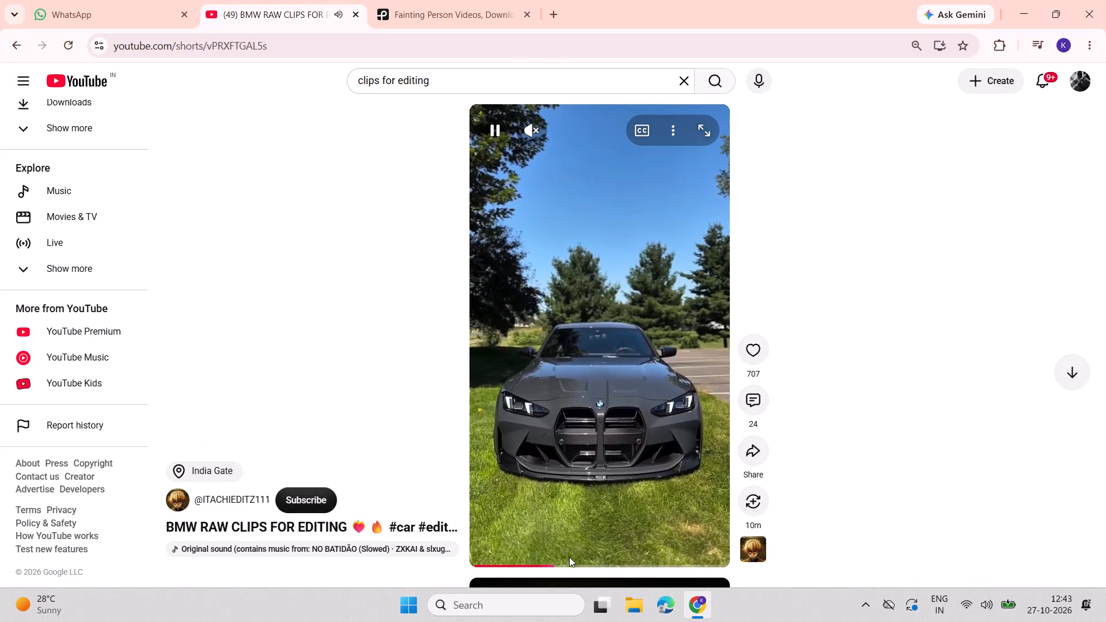
pyautogui.click(17, 48)
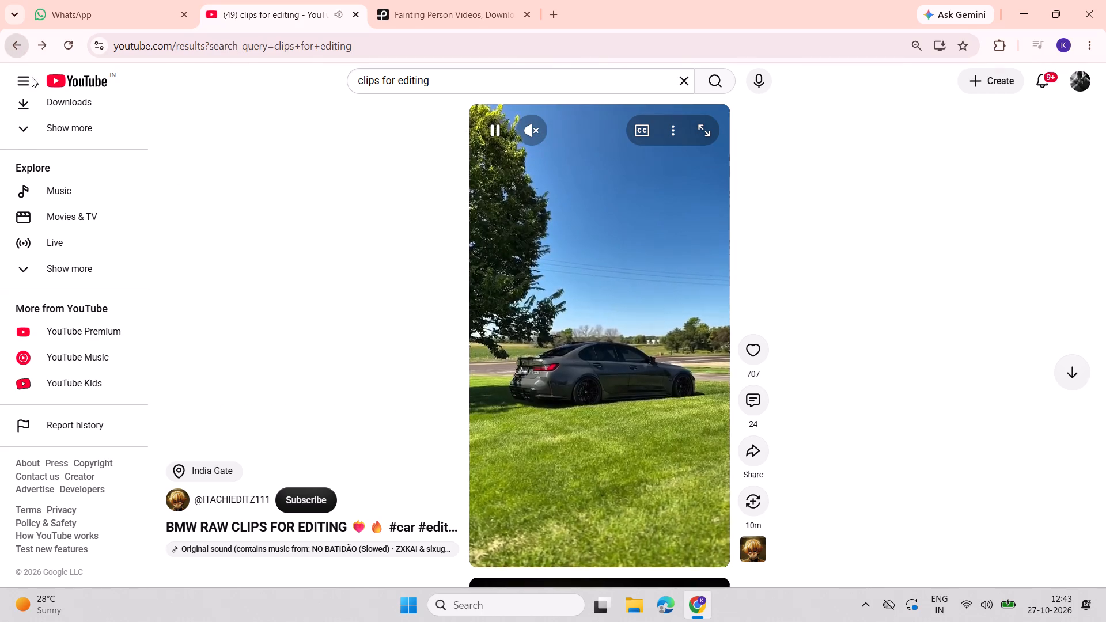
# Browse the "clips for editing" search results, examining the raw footage videos, 4K clip guides and Shorts down to the Zenitsu clips video.
pyautogui.scroll(-4, 487, 460)
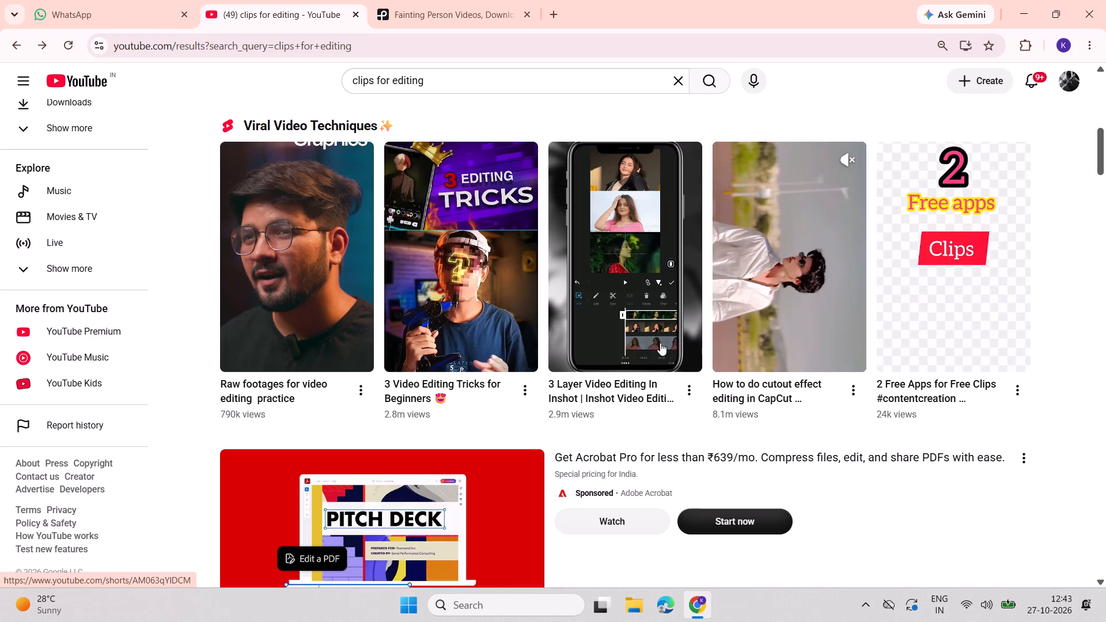
pyautogui.scroll(-6, 512, 318)
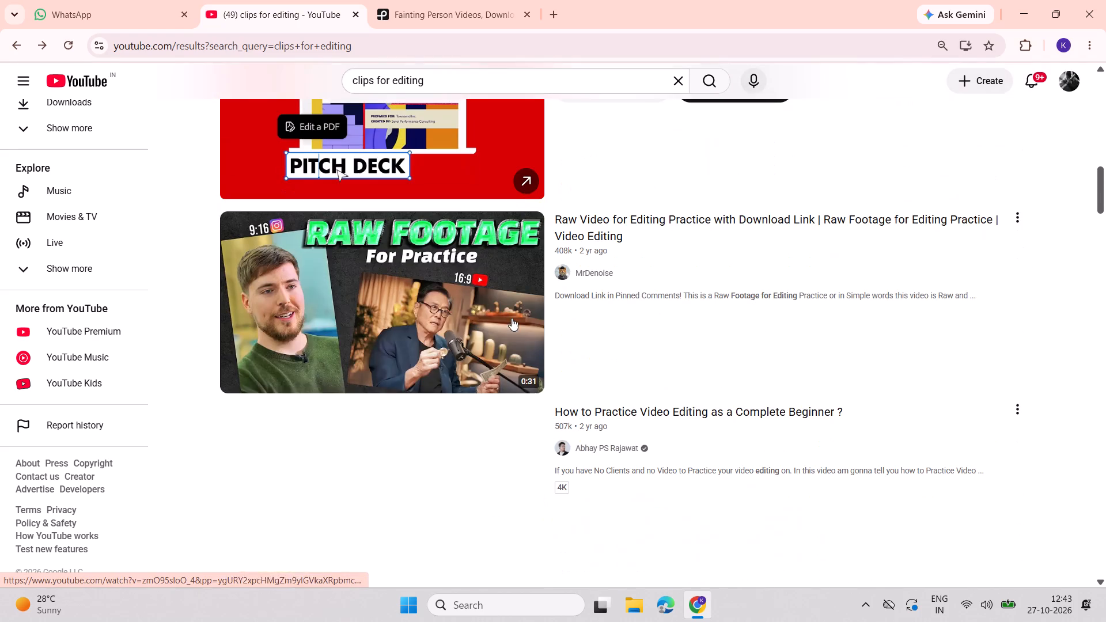
pyautogui.scroll(-1, 408, 320)
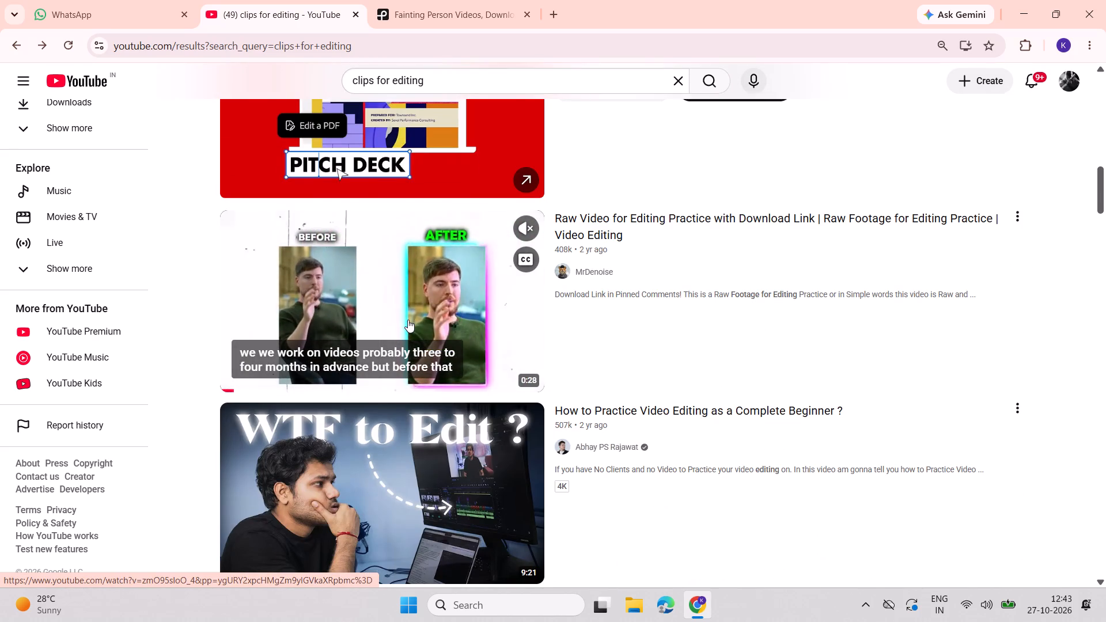
pyautogui.scroll(-5, 408, 320)
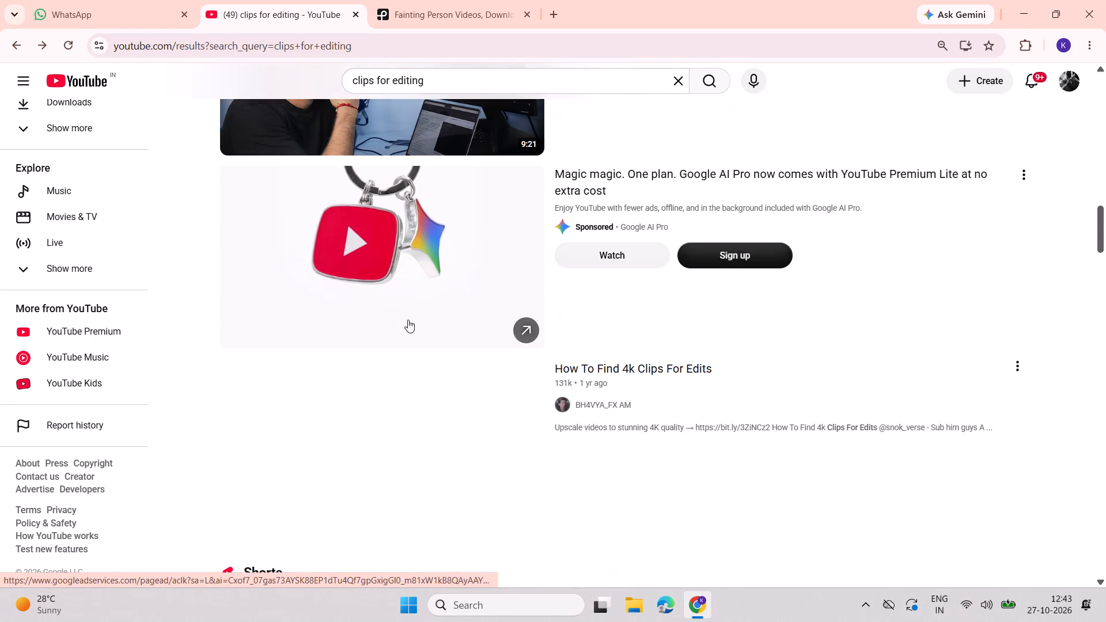
pyautogui.scroll(-1, 408, 320)
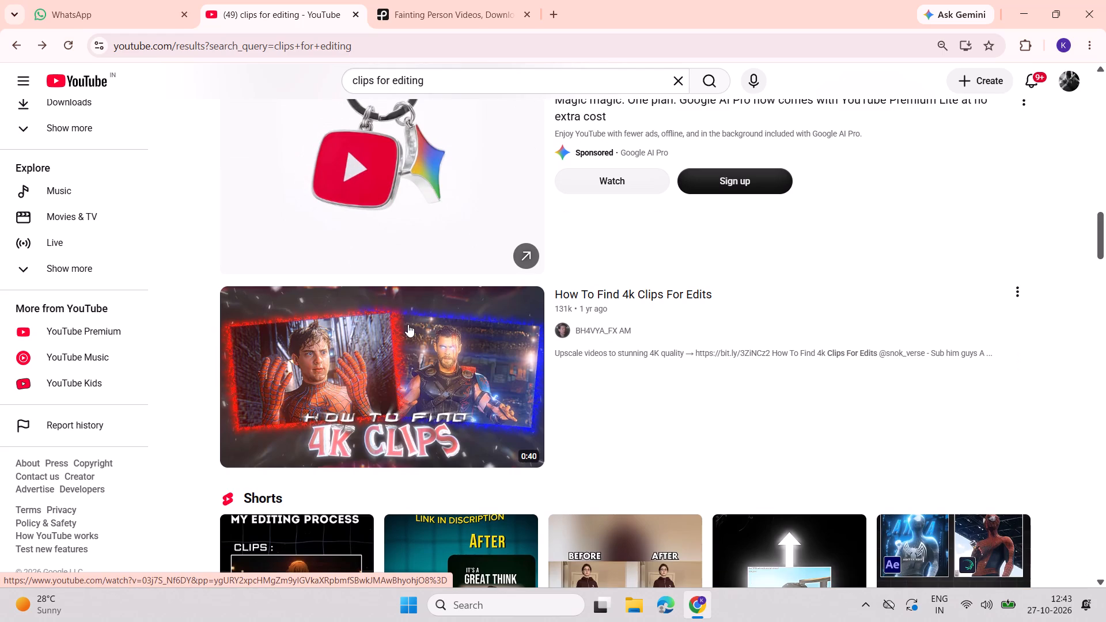
pyautogui.scroll(-1, 420, 342)
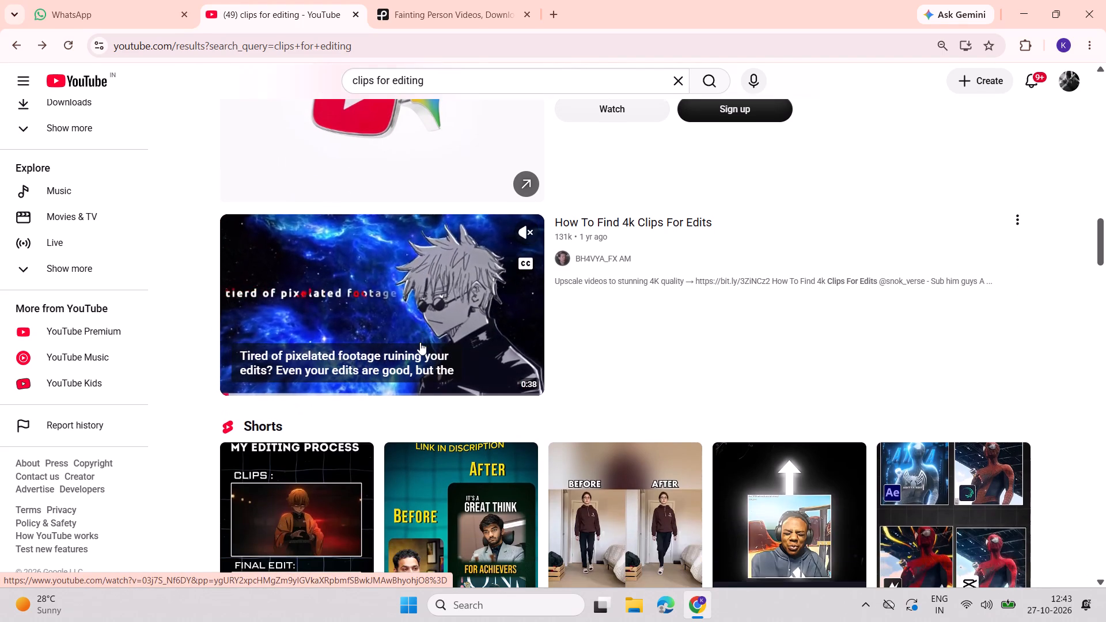
pyautogui.scroll(-4, 406, 267)
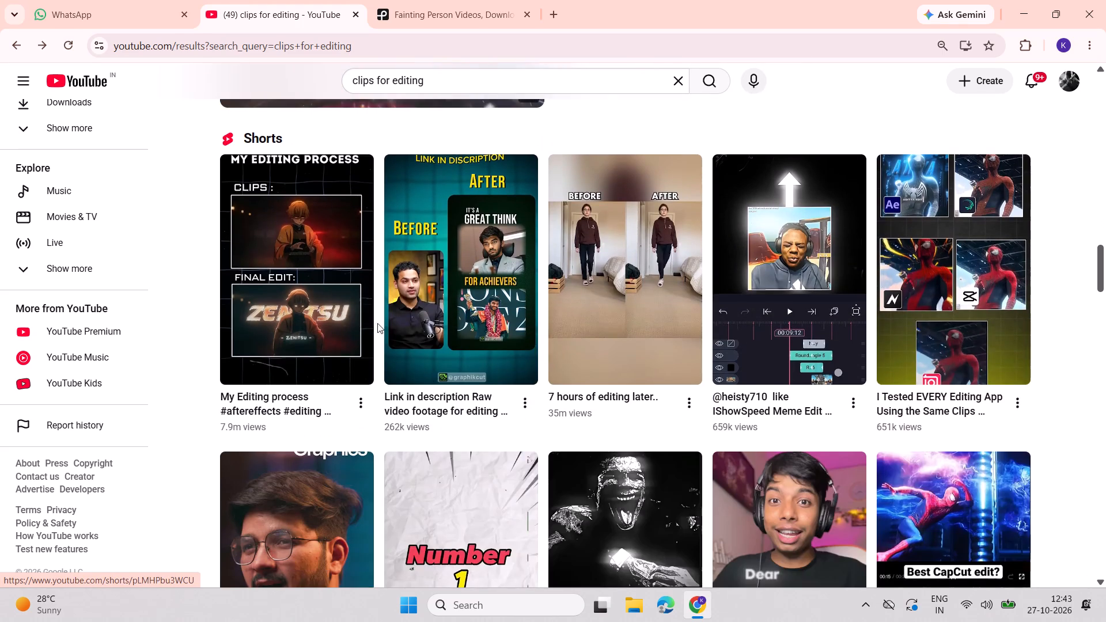
pyautogui.scroll(-7, 378, 327)
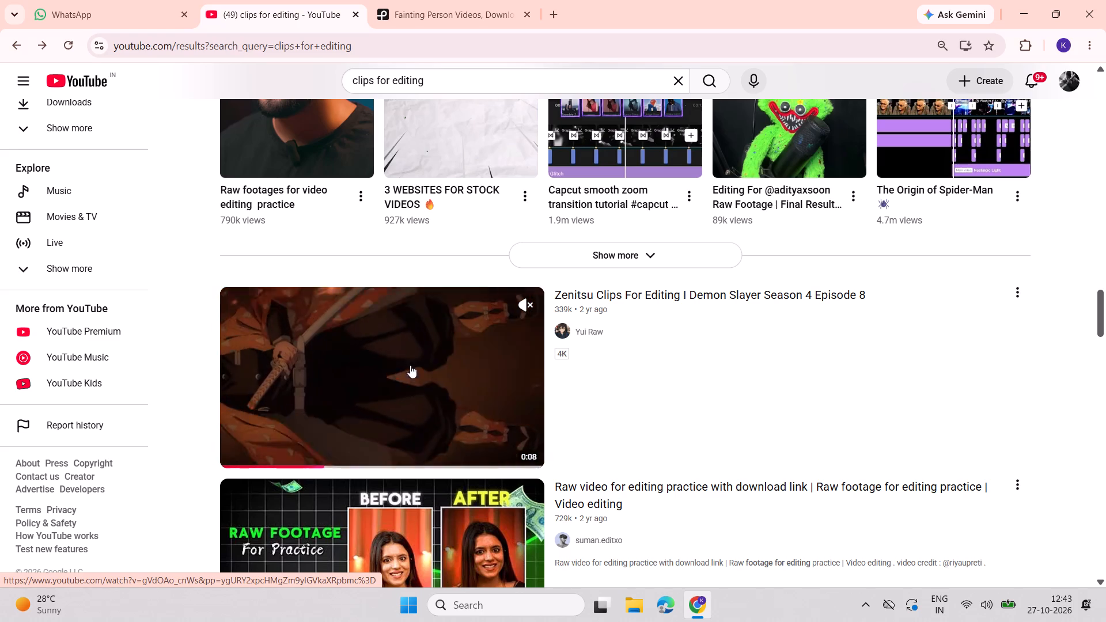
# Skip ahead twice in the inline preview of the Zenitsu Clips For Editing video, to near its end.
pyautogui.click(449, 465)
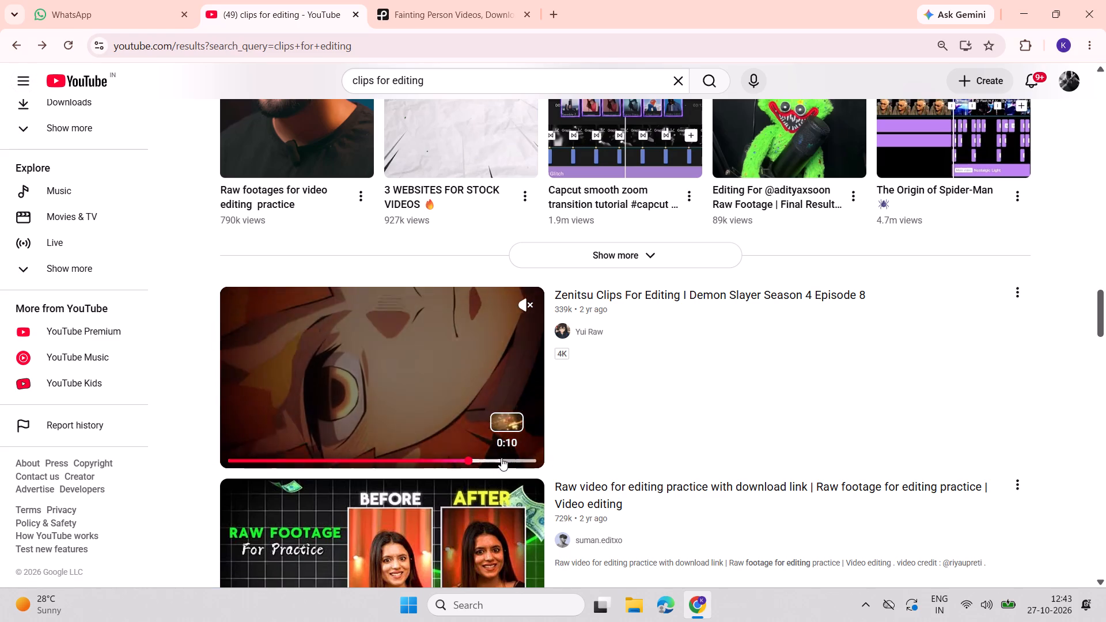
pyautogui.click(501, 458)
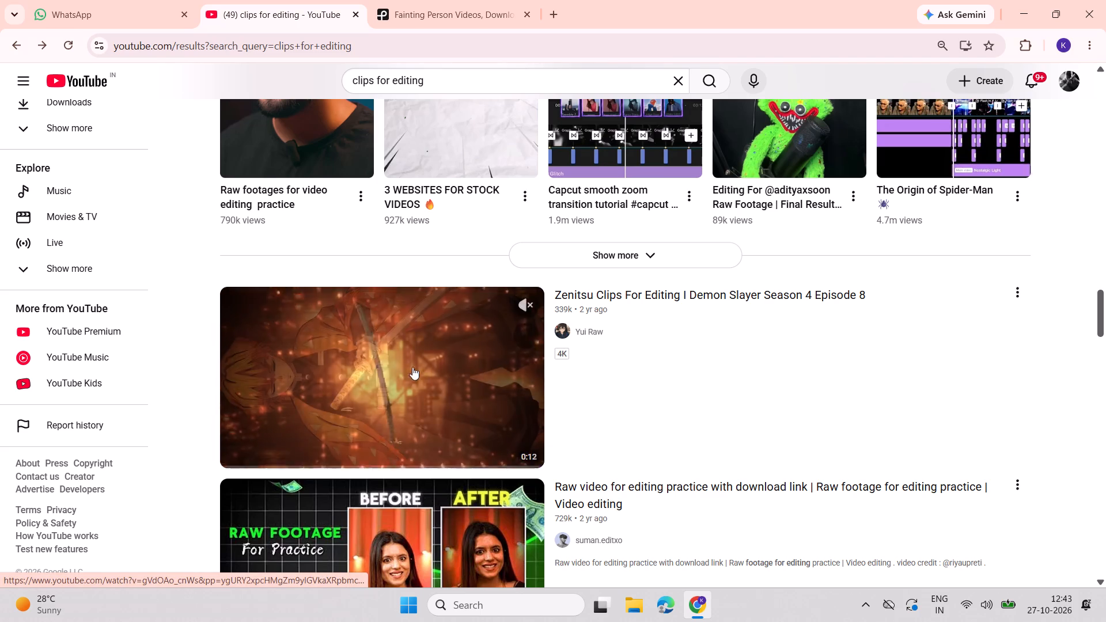
# Examine the video results below the Zenitsu clips, from raw practice footage down to the Shorts row under the 12 Editors Battle video.
pyautogui.scroll(-5, 388, 360)
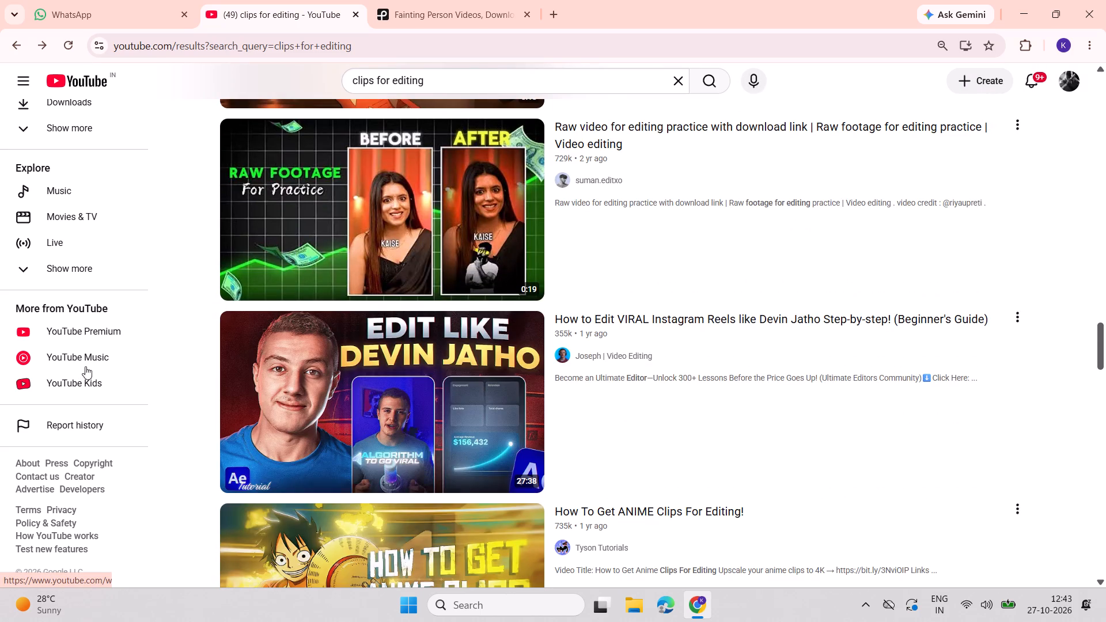
pyautogui.scroll(-5, 187, 369)
pyautogui.scroll(2, 187, 370)
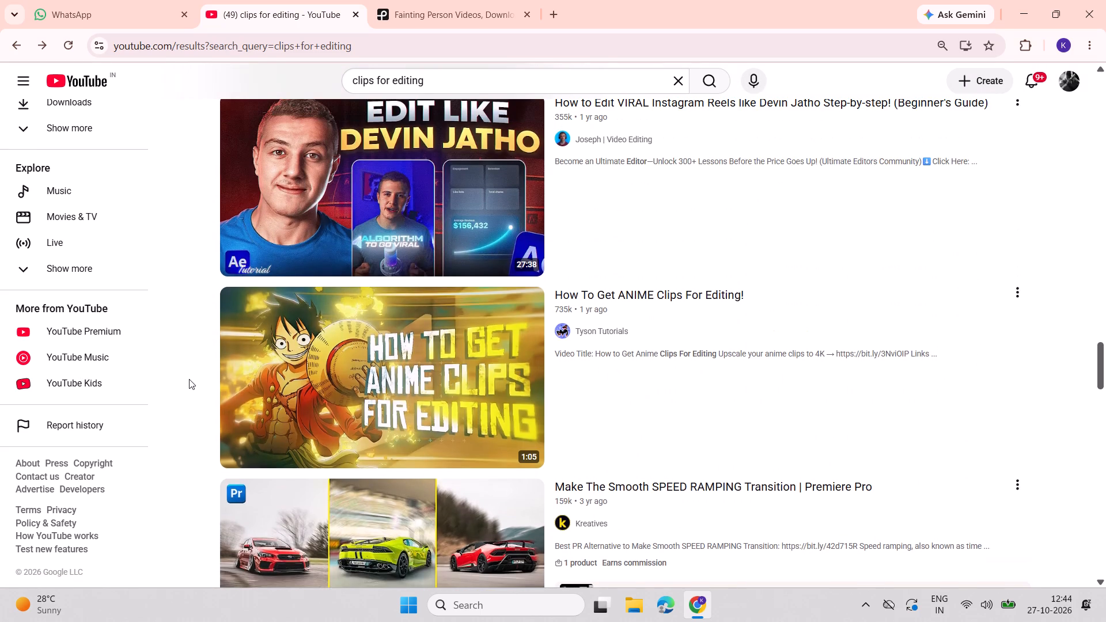
pyautogui.scroll(-6, 287, 404)
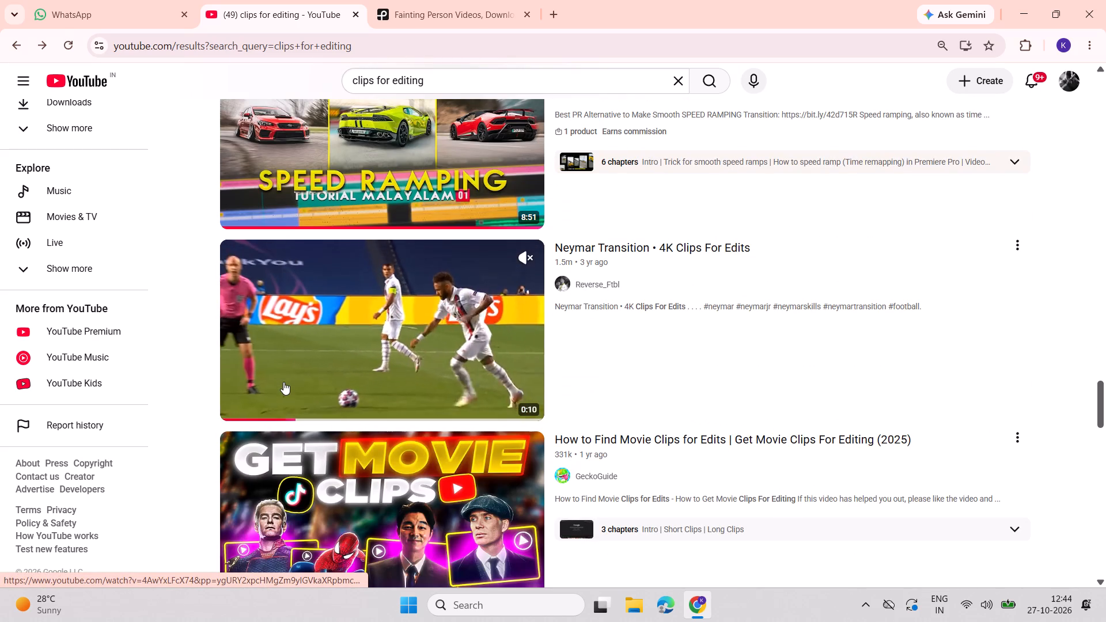
pyautogui.scroll(-1, 283, 382)
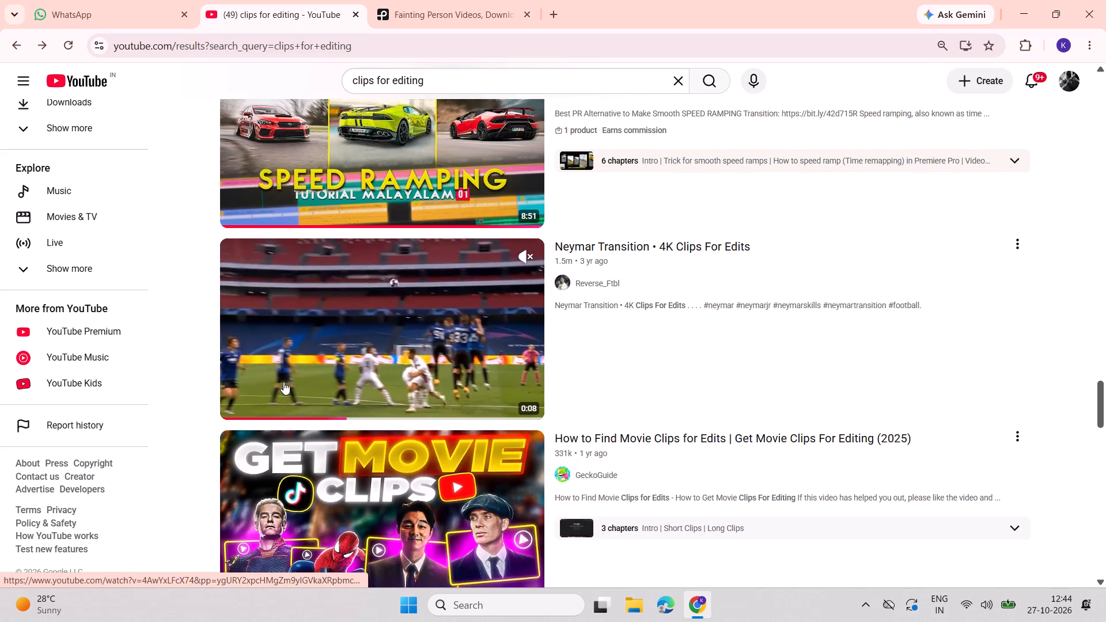
pyautogui.scroll(-2, 283, 382)
pyautogui.scroll(-4, 330, 407)
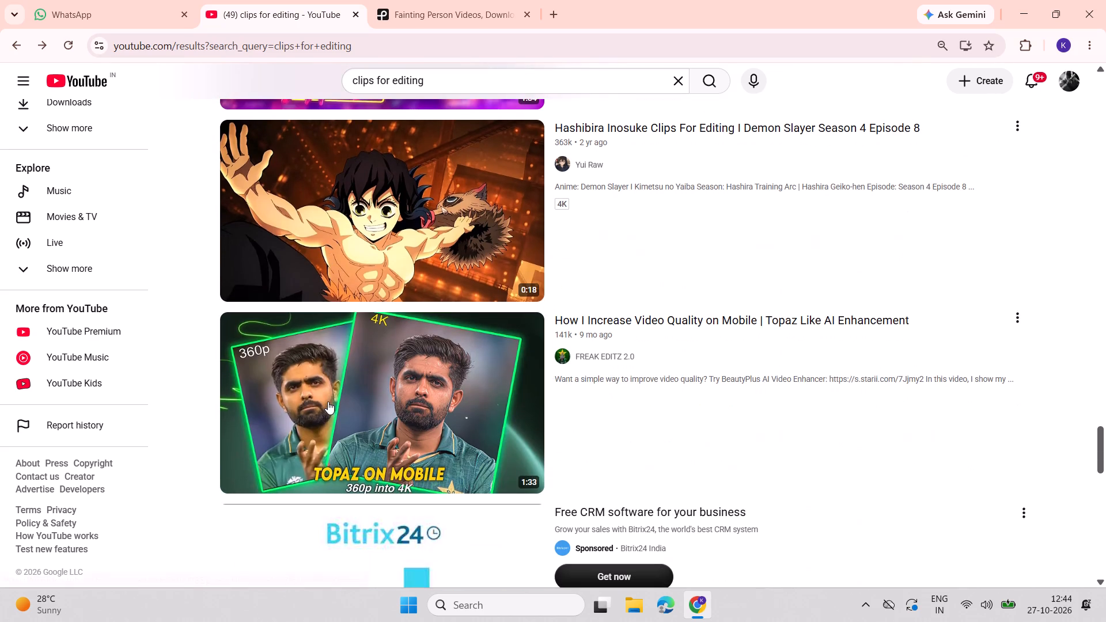
pyautogui.scroll(-5, 336, 253)
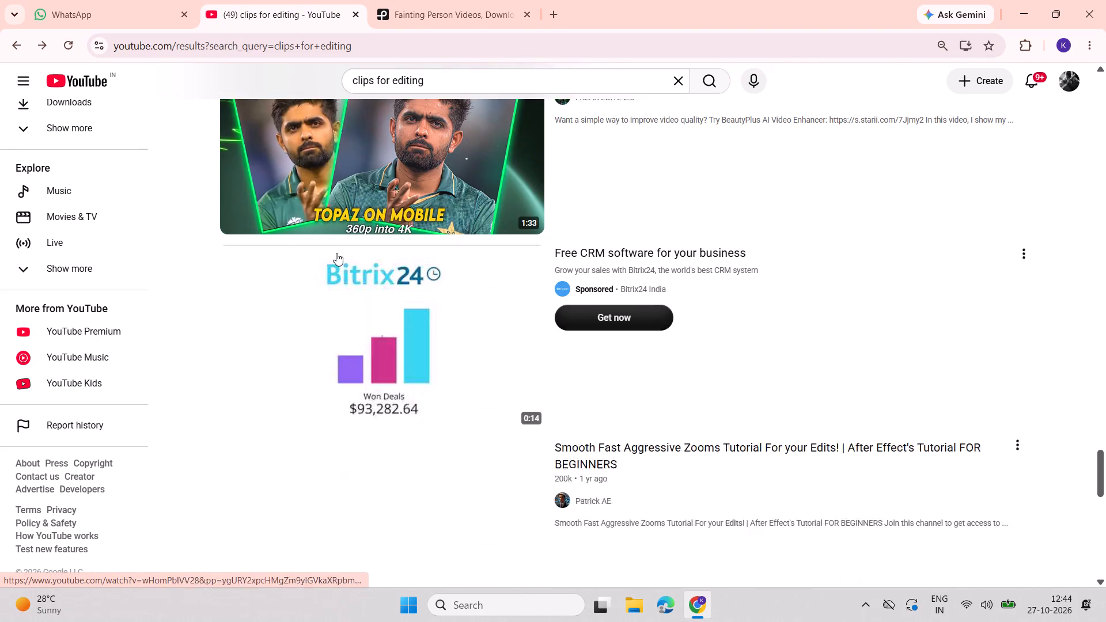
pyautogui.scroll(-3, 336, 253)
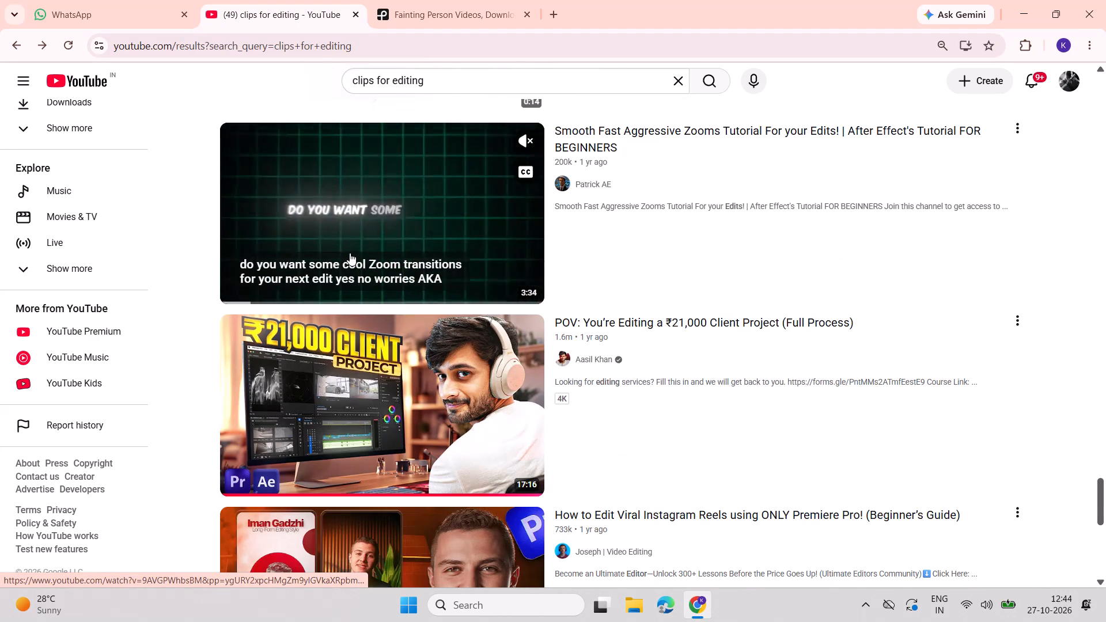
pyautogui.scroll(-6, 343, 257)
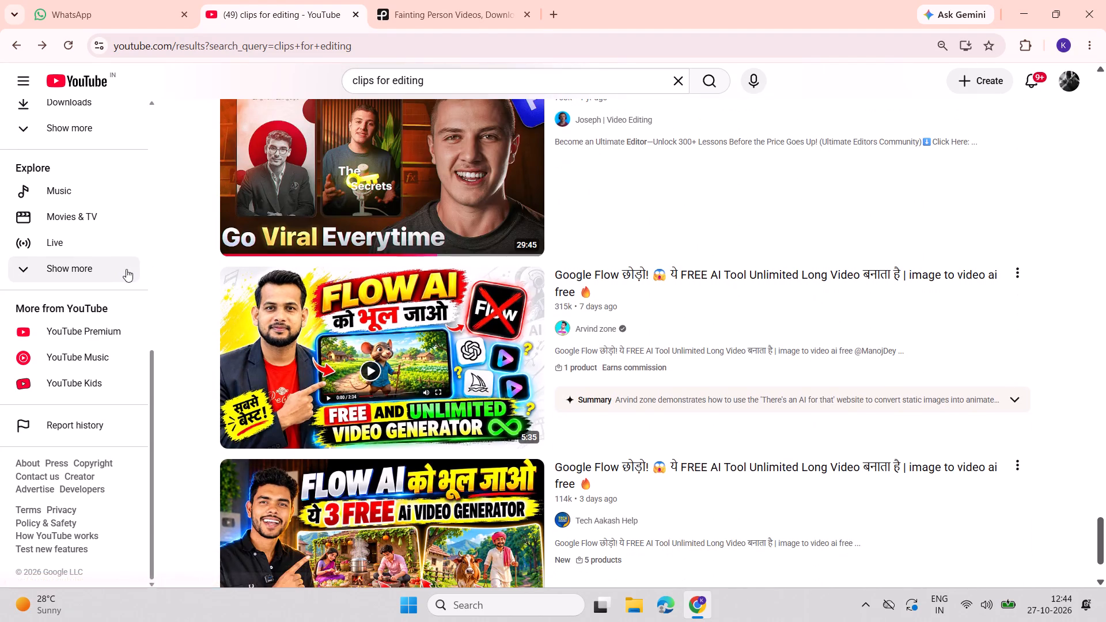
pyautogui.scroll(-14, 167, 267)
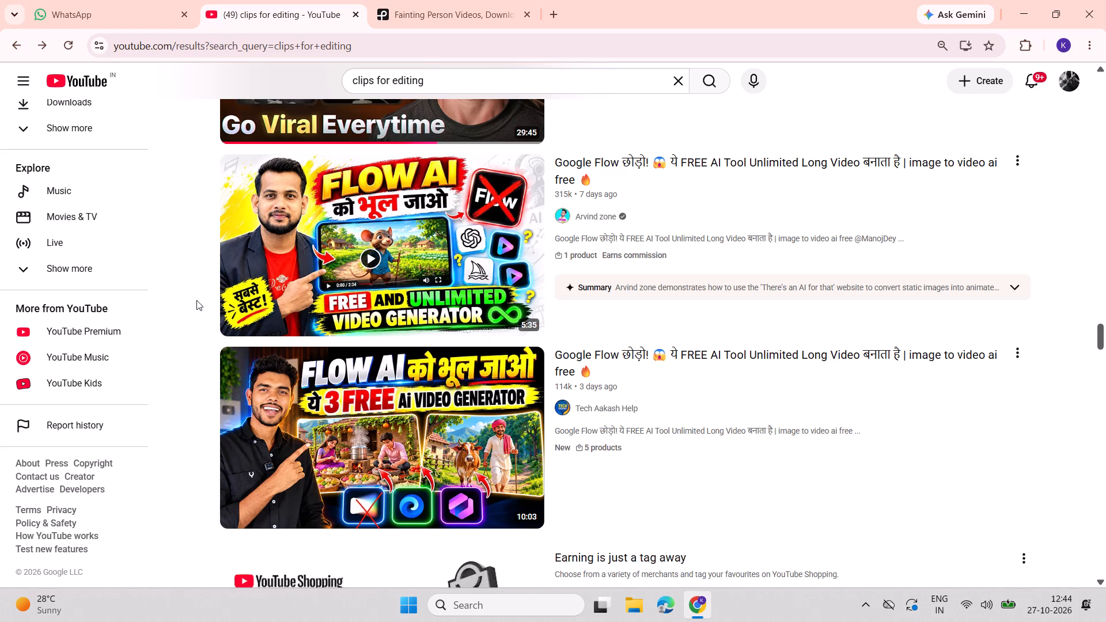
pyautogui.scroll(-11, 196, 300)
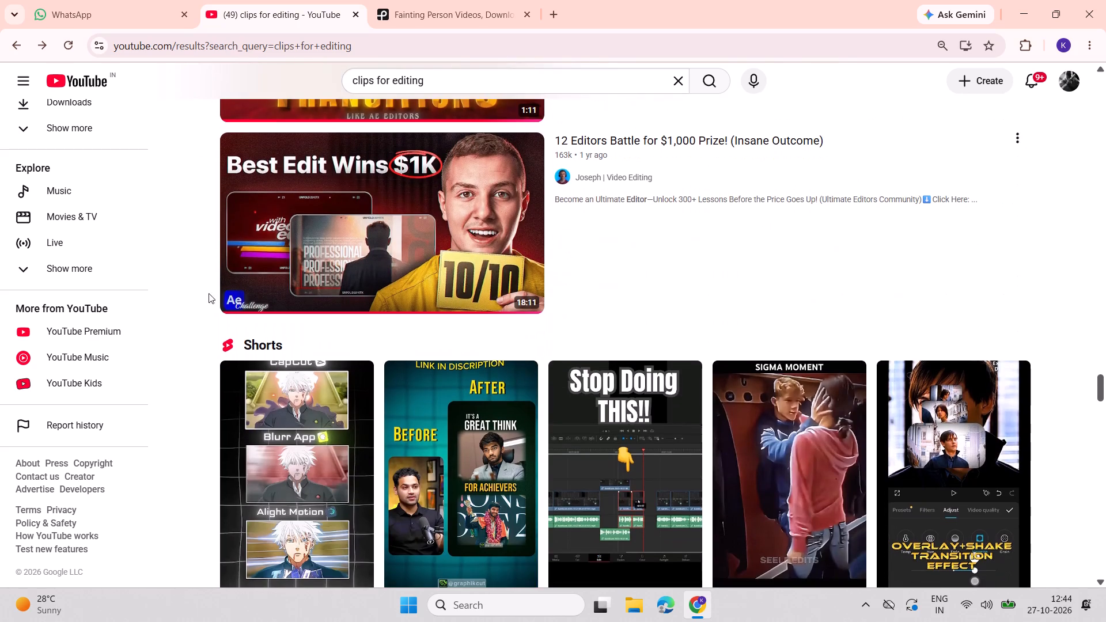
# Look through the remaining Shorts and video results for scene packs, free clip sources and editing tutorials.
pyautogui.scroll(-7, 248, 240)
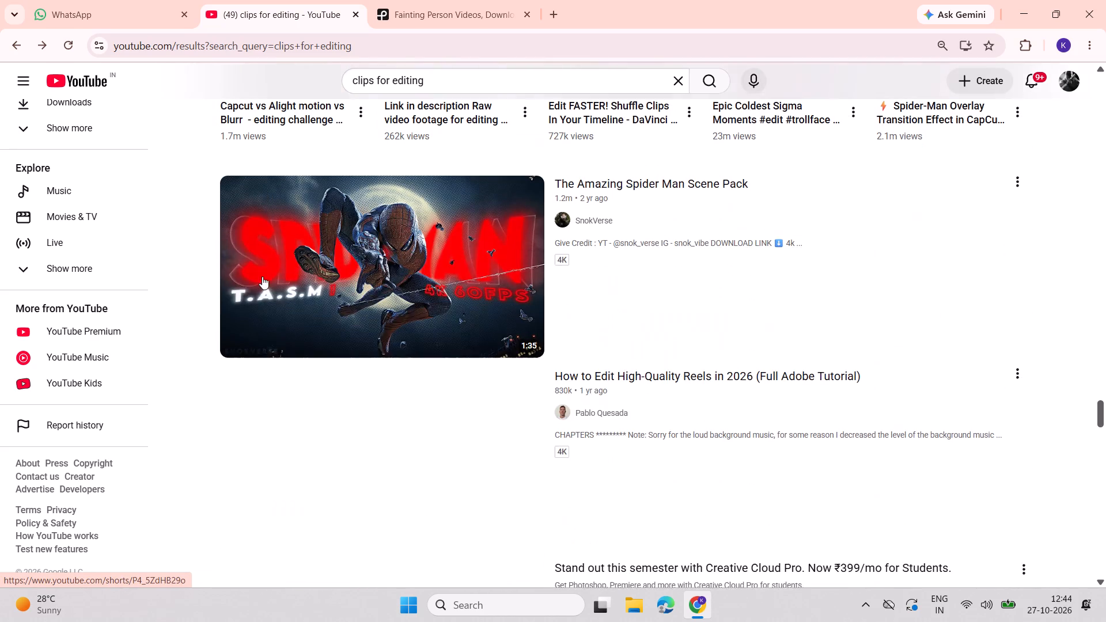
pyautogui.scroll(-5, 276, 259)
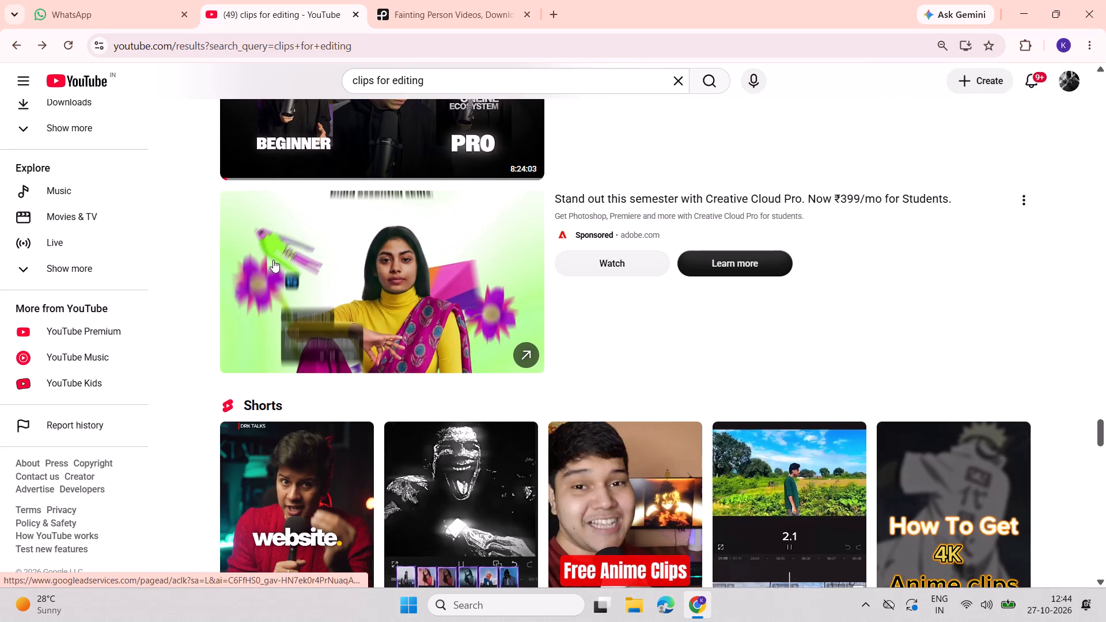
pyautogui.scroll(-5, 272, 259)
pyautogui.scroll(1, 410, 232)
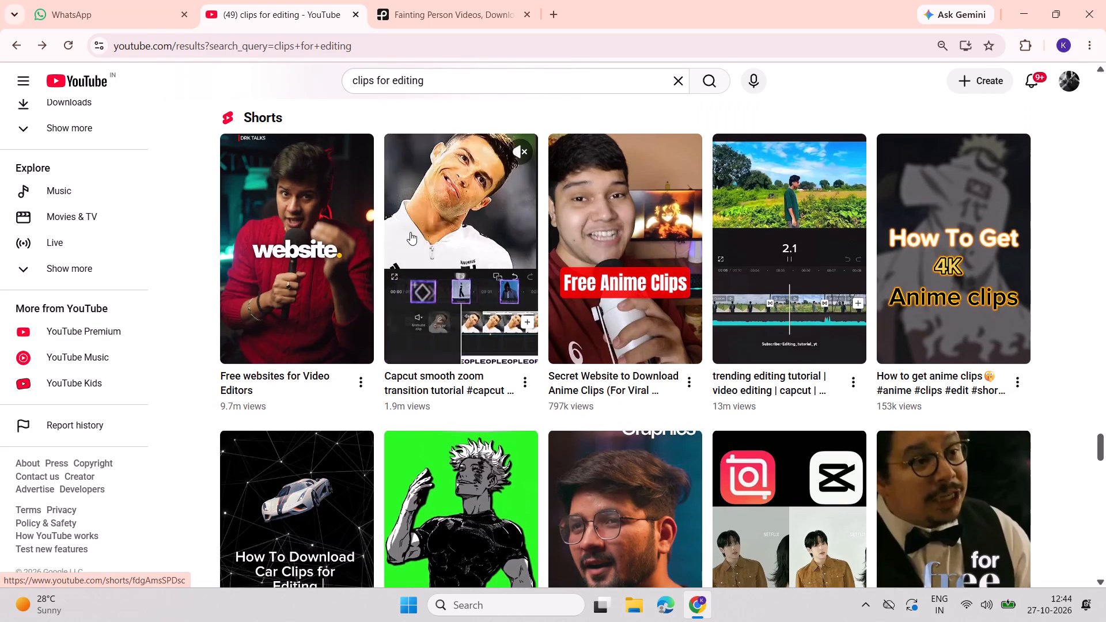
pyautogui.scroll(-2, 408, 235)
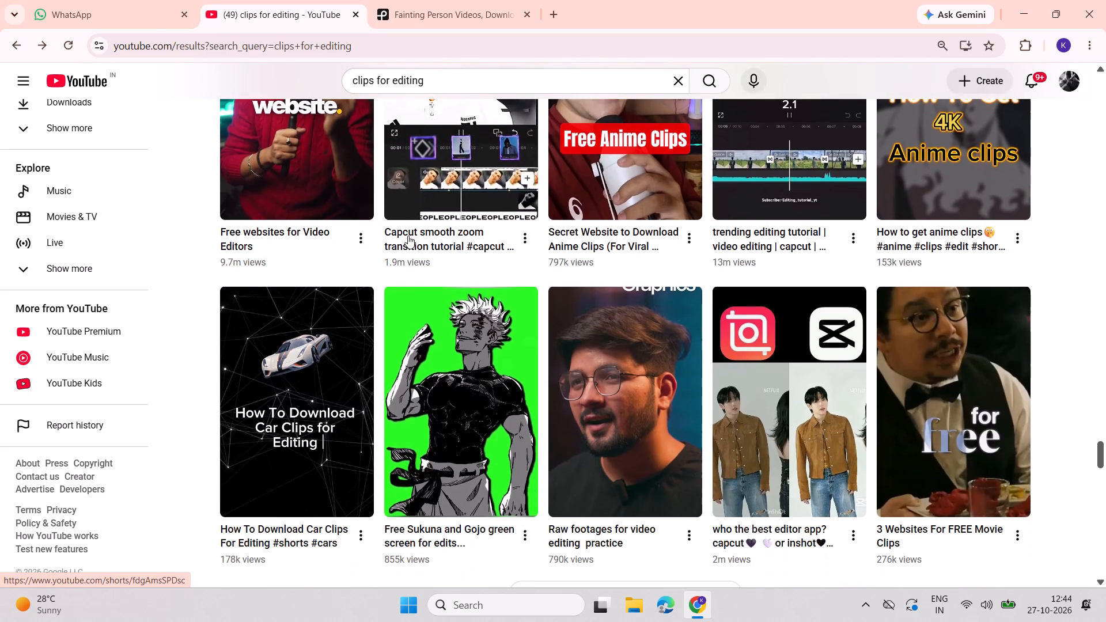
pyautogui.scroll(-3, 408, 236)
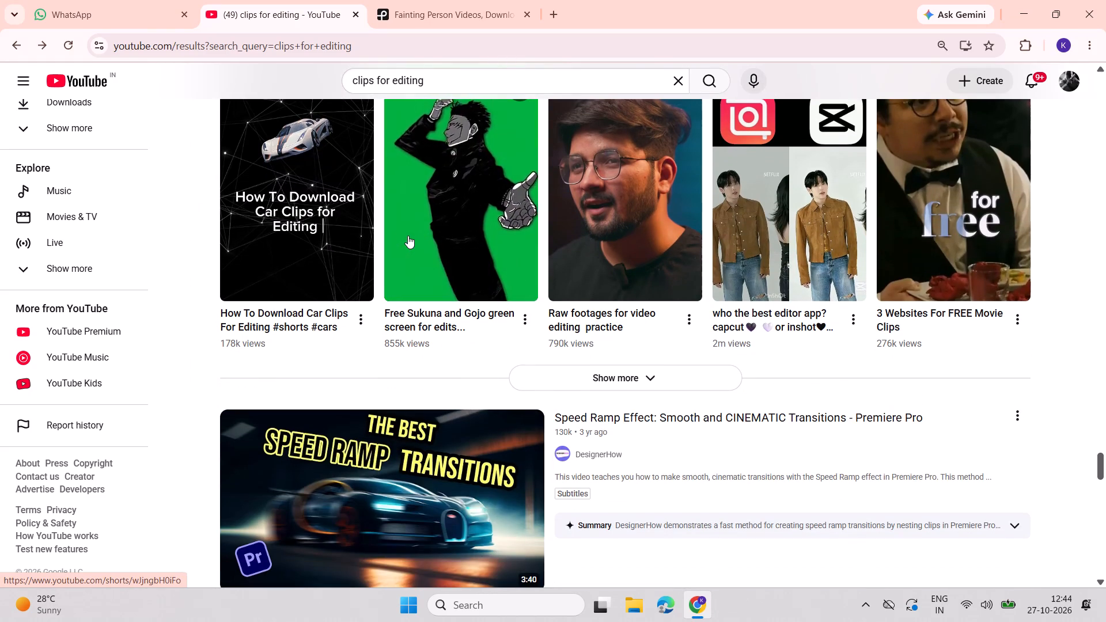
pyautogui.scroll(-5, 407, 236)
pyautogui.scroll(1, 406, 237)
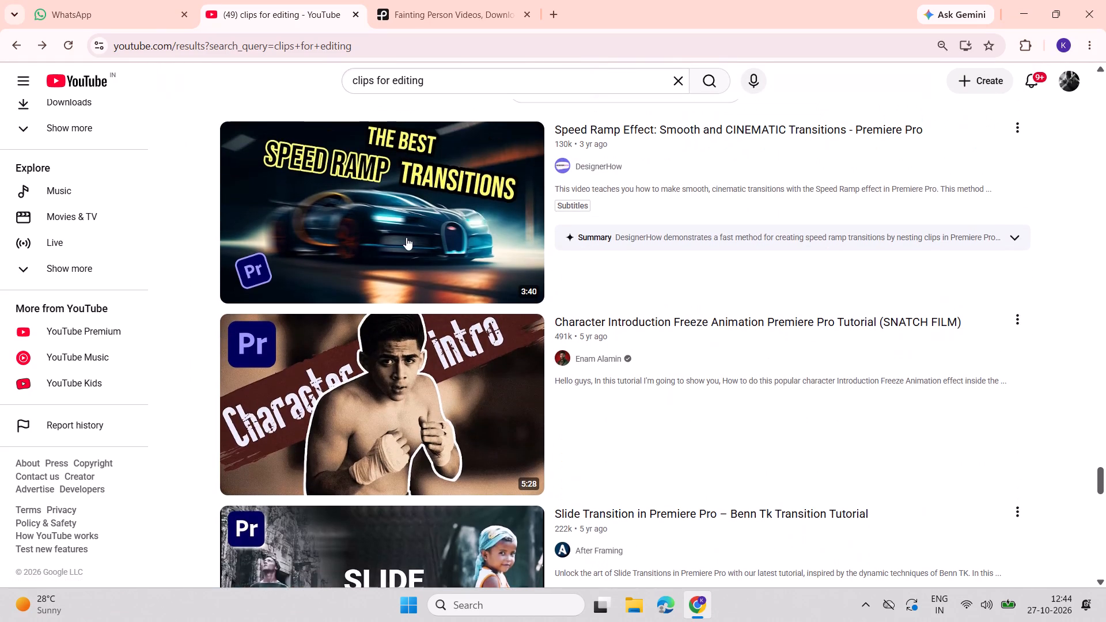
pyautogui.scroll(-4, 406, 237)
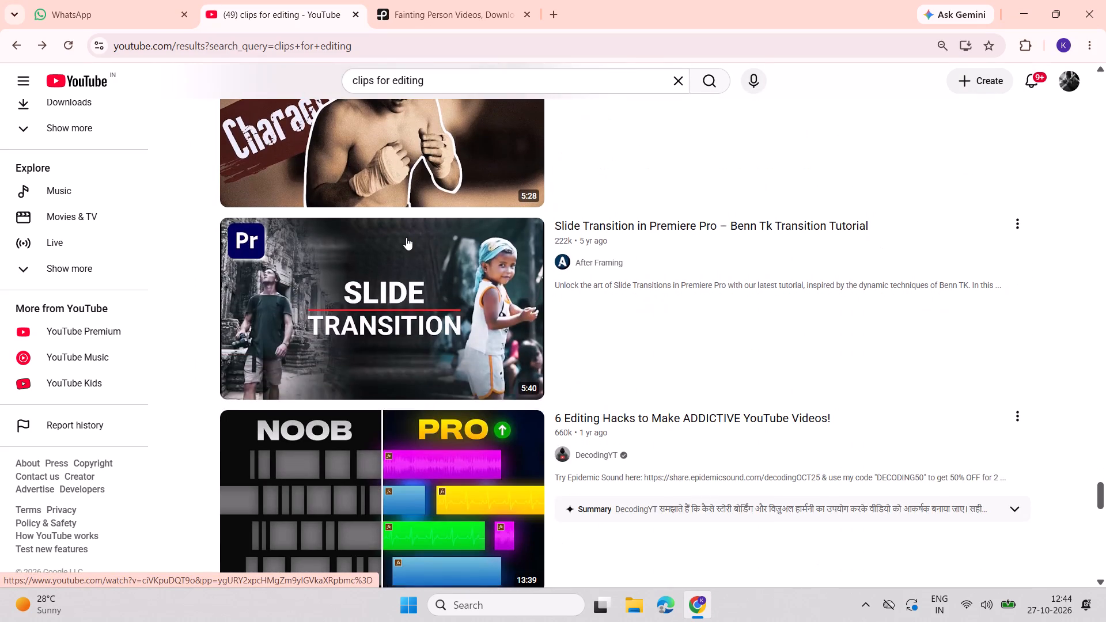
pyautogui.scroll(-13, 406, 237)
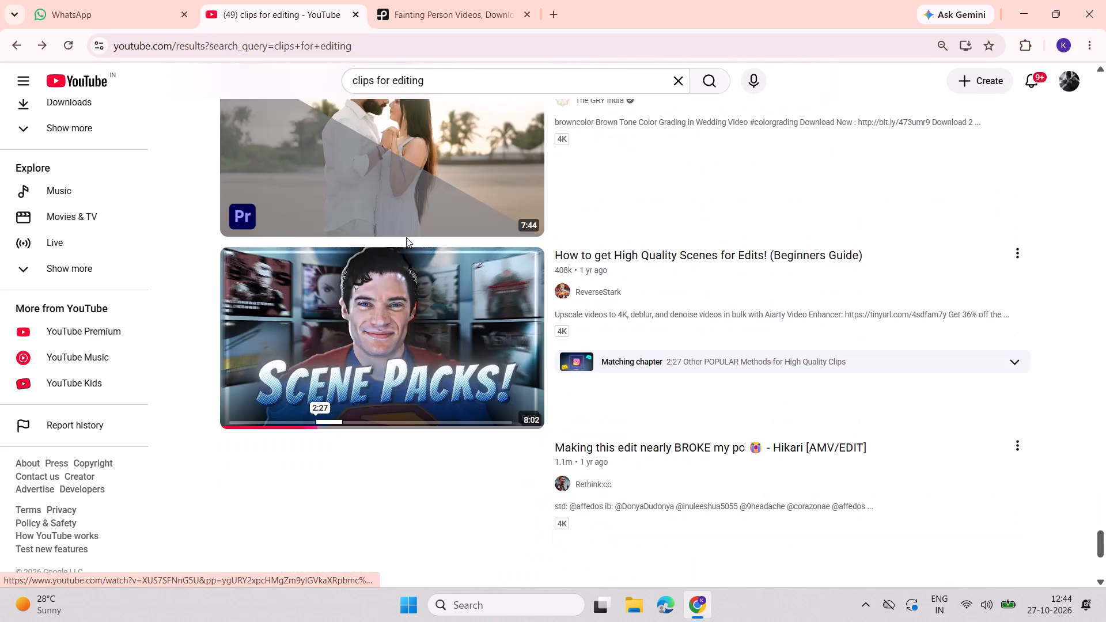
# Look further through the "clips for editing" results, from the scene-pack guides to the Shorts row with free 4K car clips.
pyautogui.scroll(-10, 406, 237)
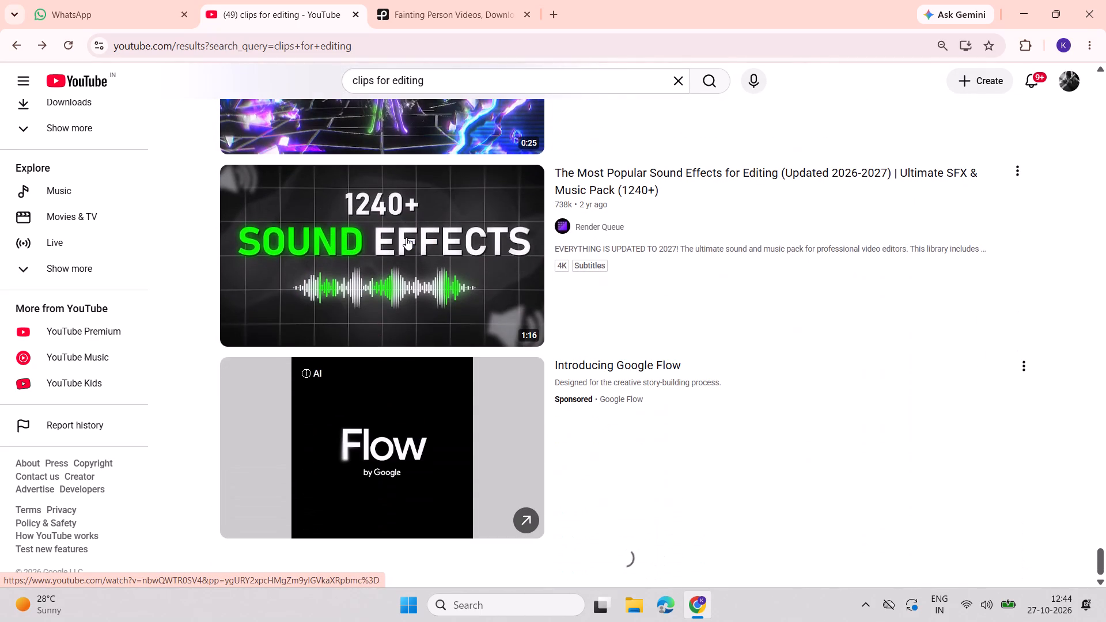
pyautogui.scroll(-3, 406, 237)
pyautogui.scroll(-5, 414, 297)
pyautogui.scroll(-2, 382, 359)
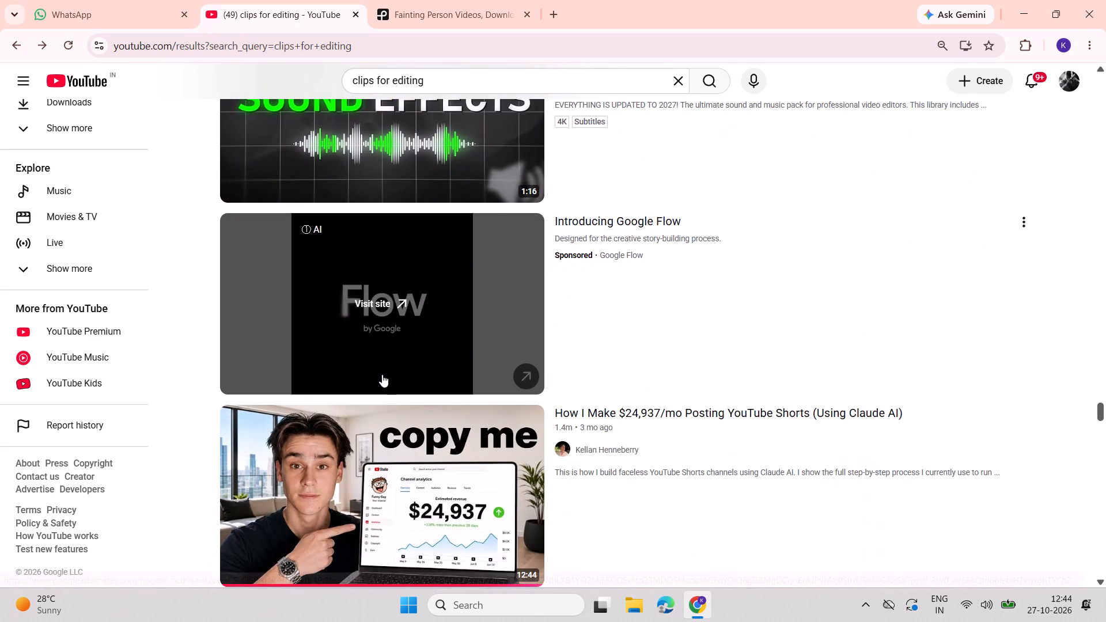
pyautogui.scroll(-4, 203, 369)
pyautogui.scroll(-5, 328, 282)
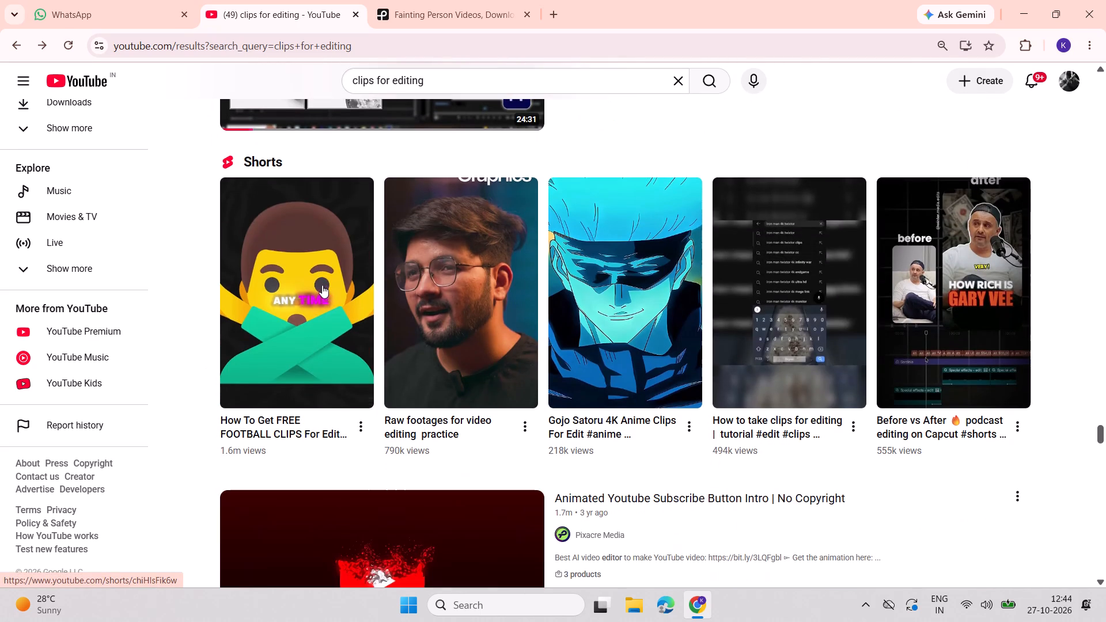
pyautogui.scroll(-5, 317, 269)
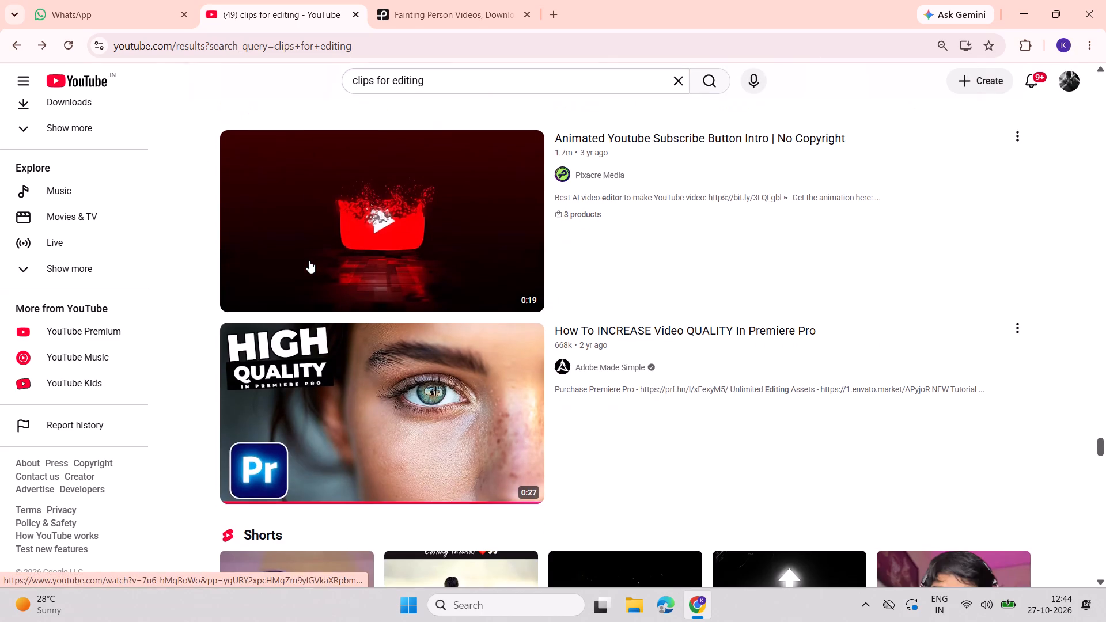
pyautogui.scroll(-7, 309, 260)
pyautogui.scroll(2, 843, 307)
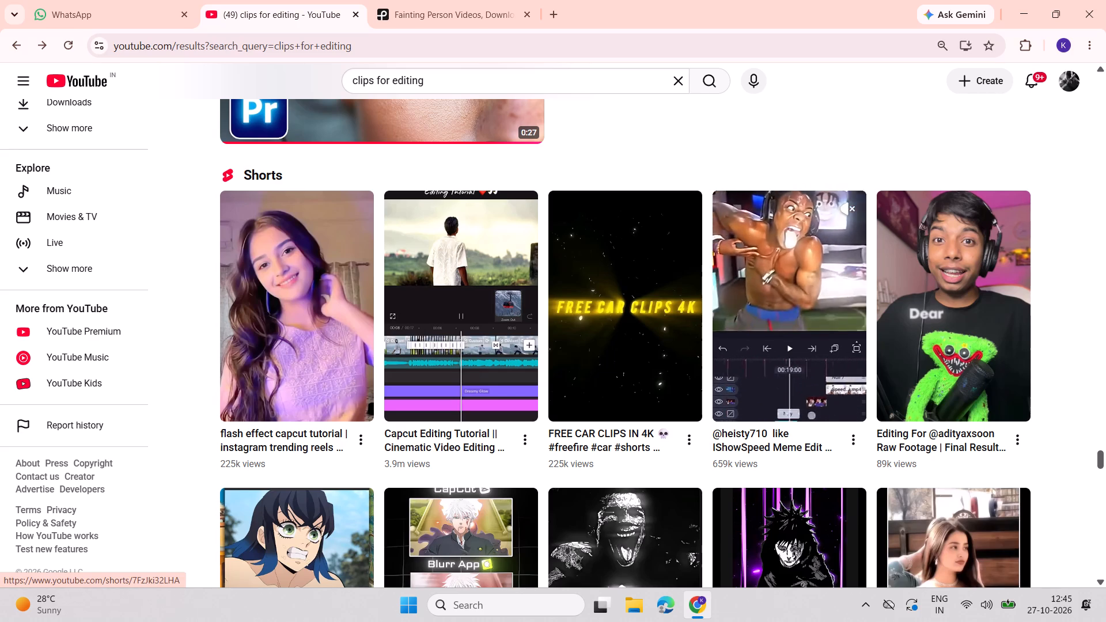
# Examine the following results, from the anime clip Shorts through the overlays and Premiere Pro tutorials to the 4K clip guides.
pyautogui.scroll(-3, 736, 336)
pyautogui.scroll(-1, 626, 350)
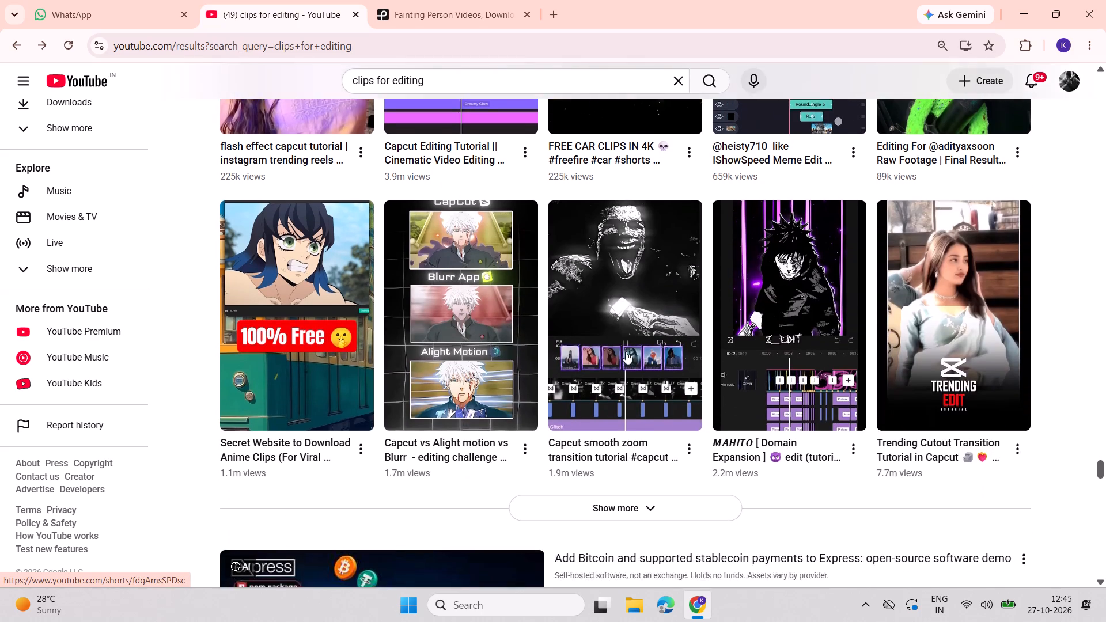
pyautogui.scroll(-5, 626, 351)
pyautogui.scroll(-4, 394, 355)
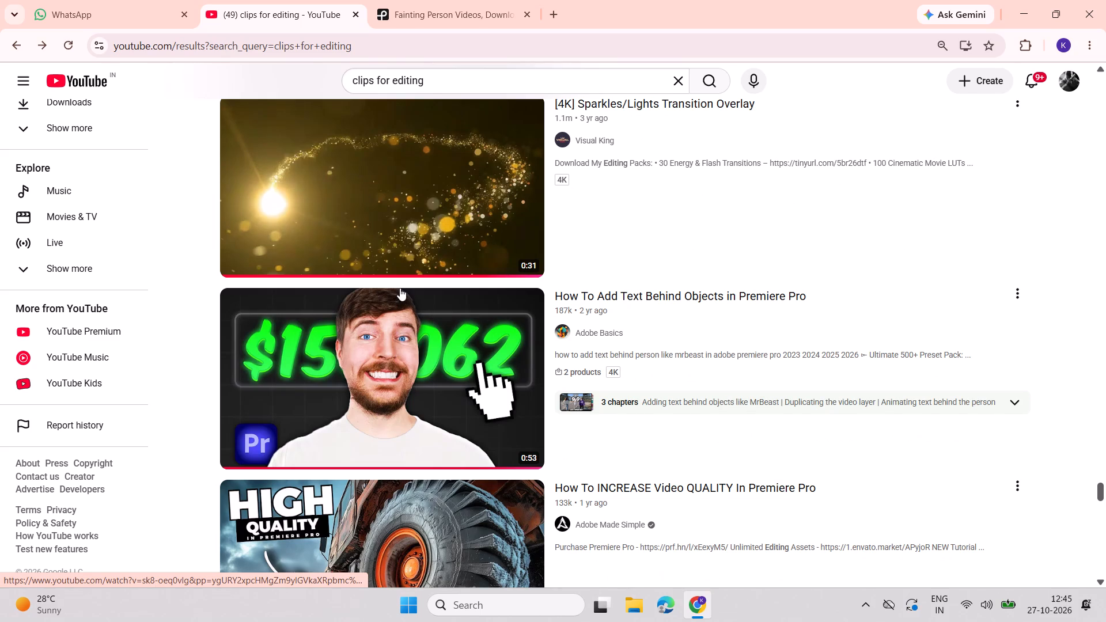
pyautogui.scroll(-4, 400, 288)
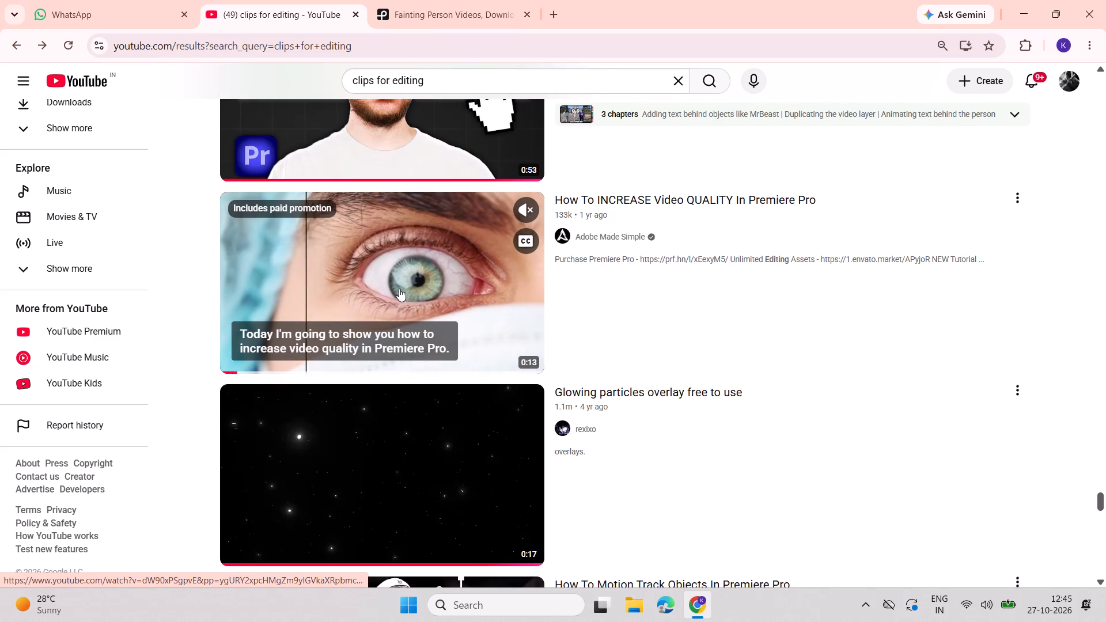
pyautogui.scroll(-8, 399, 289)
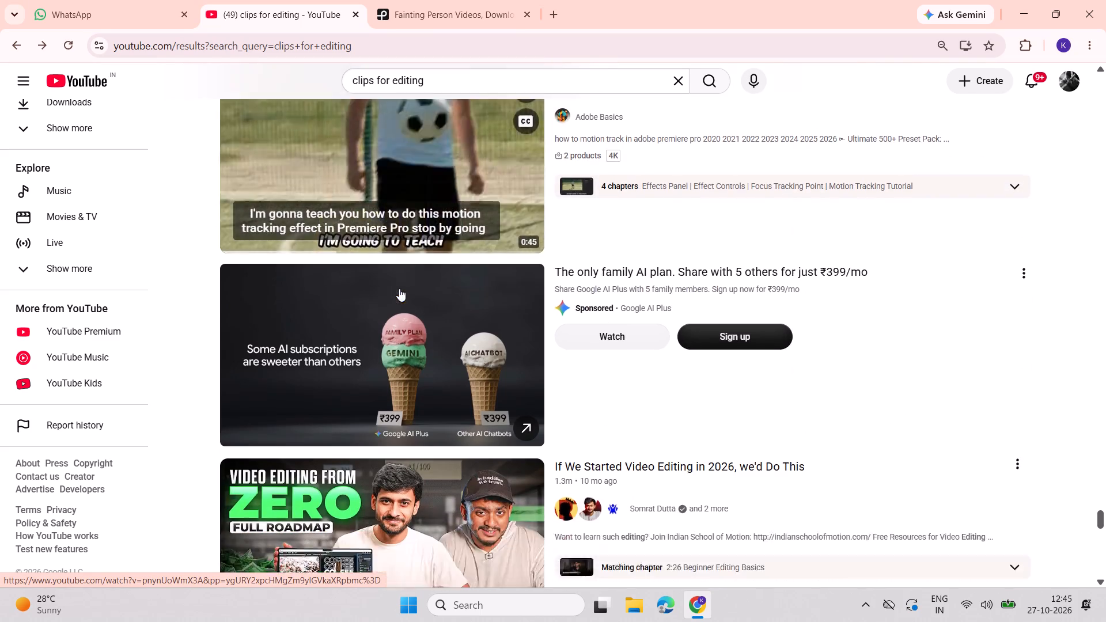
pyautogui.scroll(-15, 399, 289)
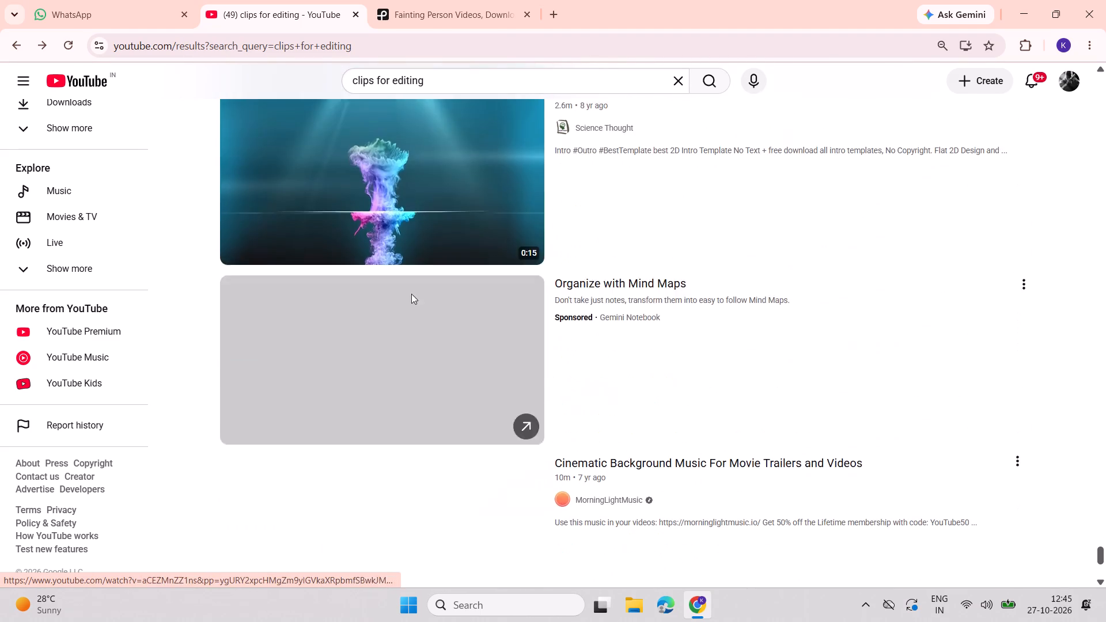
pyautogui.scroll(-13, 411, 294)
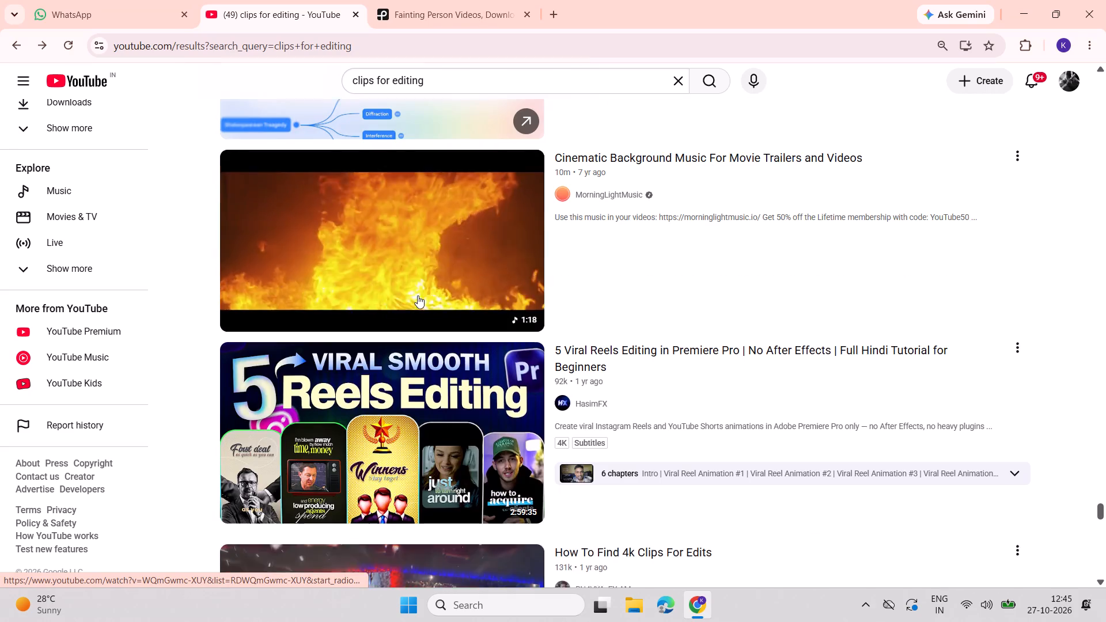
pyautogui.scroll(-2, 418, 295)
pyautogui.scroll(4, 418, 295)
pyautogui.scroll(-4, 418, 297)
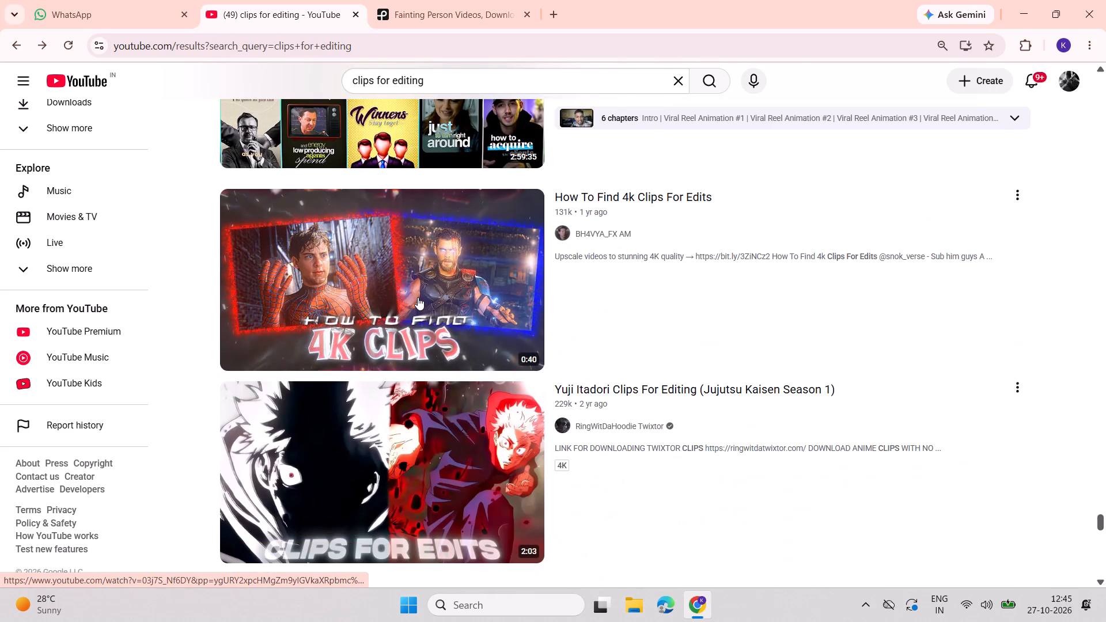
# Check the football and anime clip Shorts and the following videos, including the one on channels for downloading 4K movie clips.
pyautogui.scroll(-6, 418, 290)
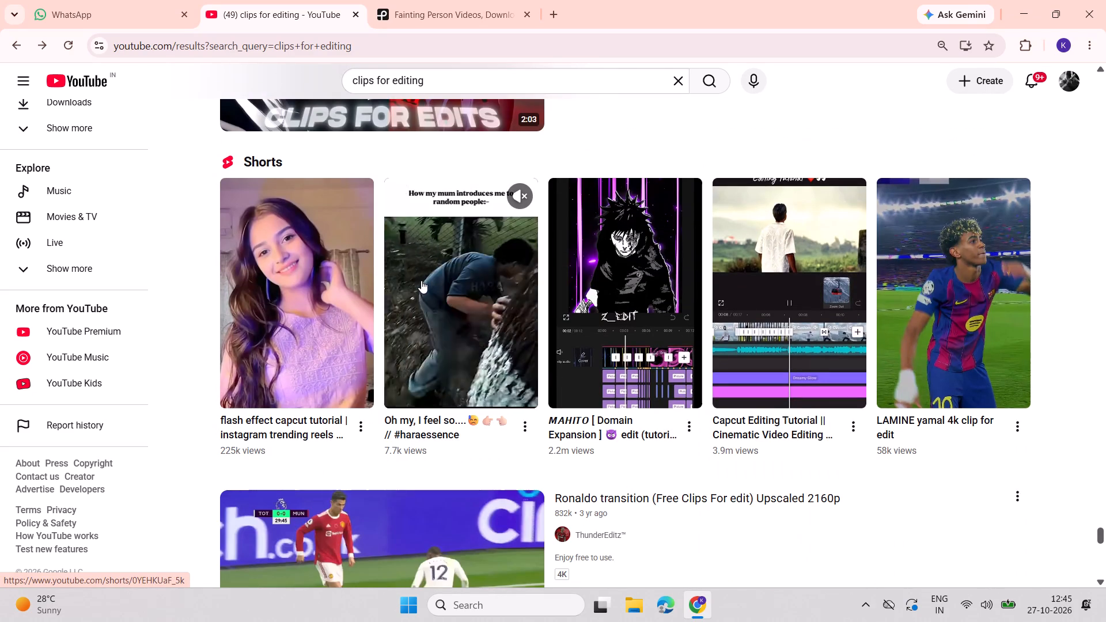
pyautogui.scroll(1, 422, 278)
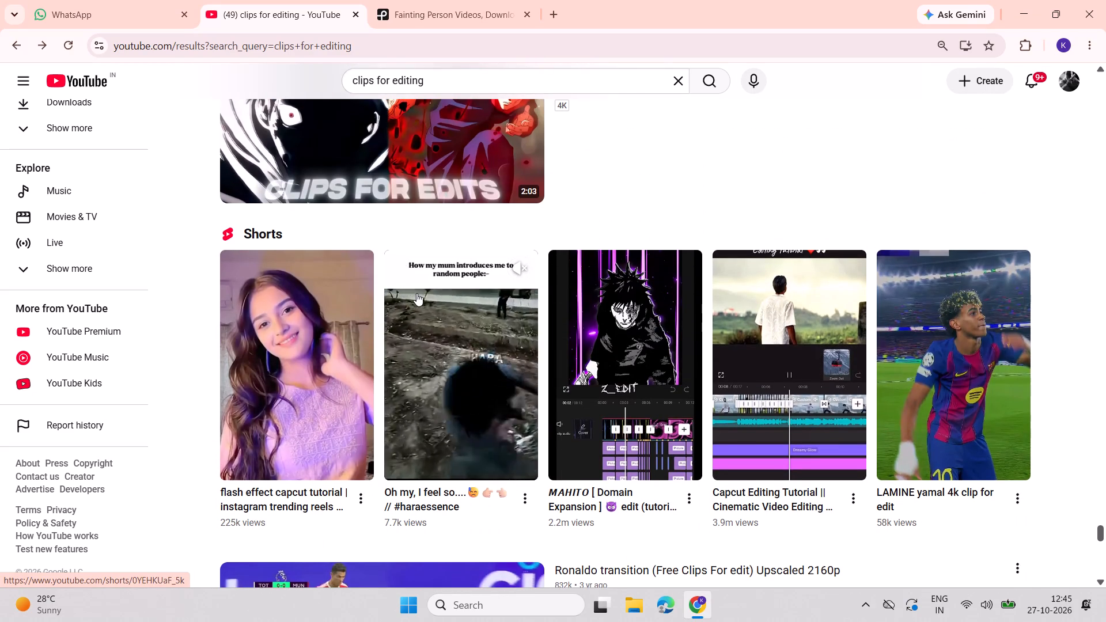
pyautogui.scroll(1, 440, 313)
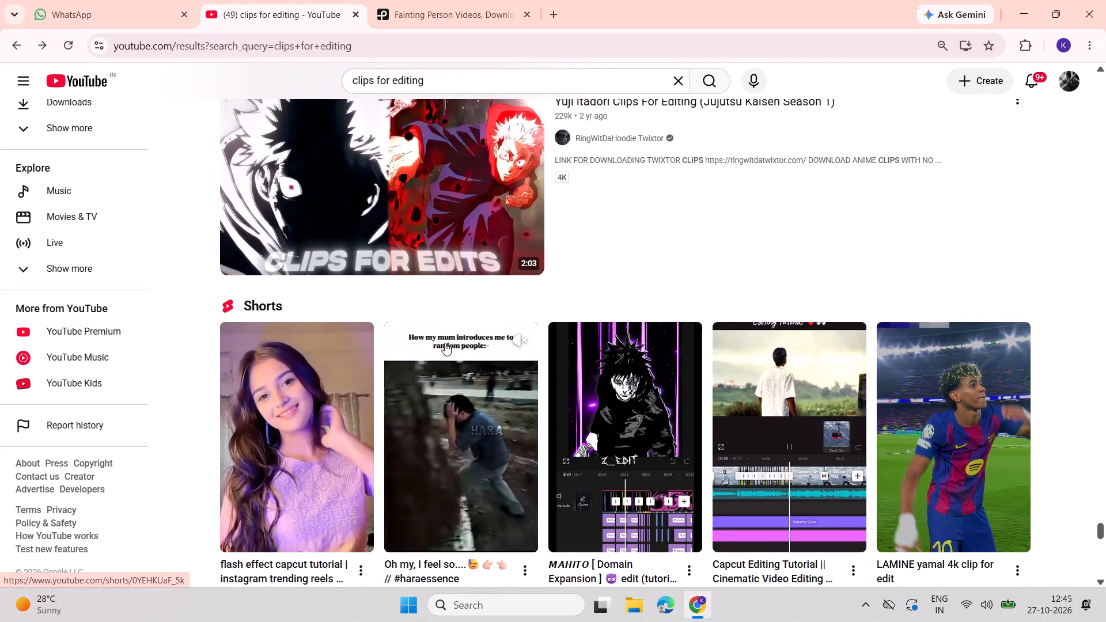
pyautogui.scroll(-18, 194, 417)
pyautogui.scroll(-4, 209, 401)
pyautogui.scroll(-4, 423, 390)
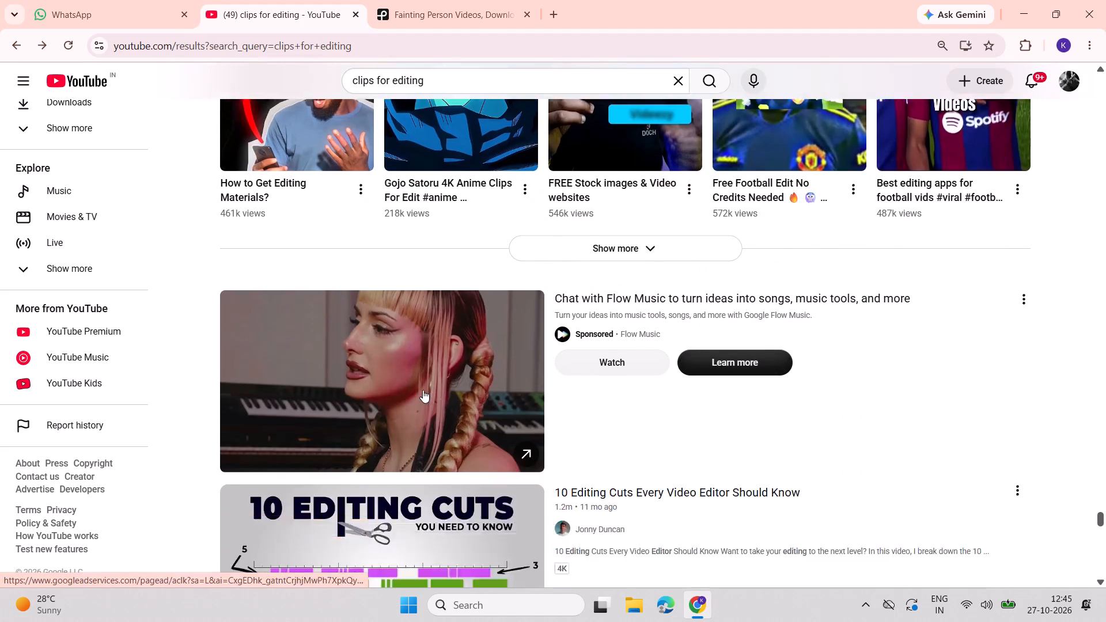
pyautogui.scroll(-1, 423, 390)
pyautogui.scroll(-3, 315, 348)
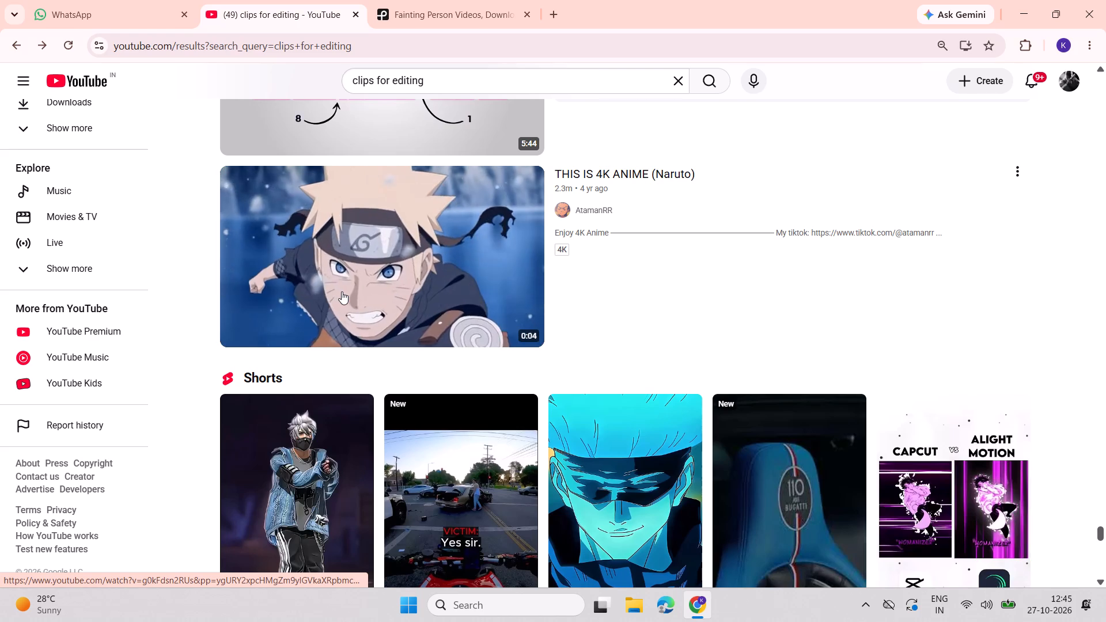
pyautogui.scroll(-2, 344, 284)
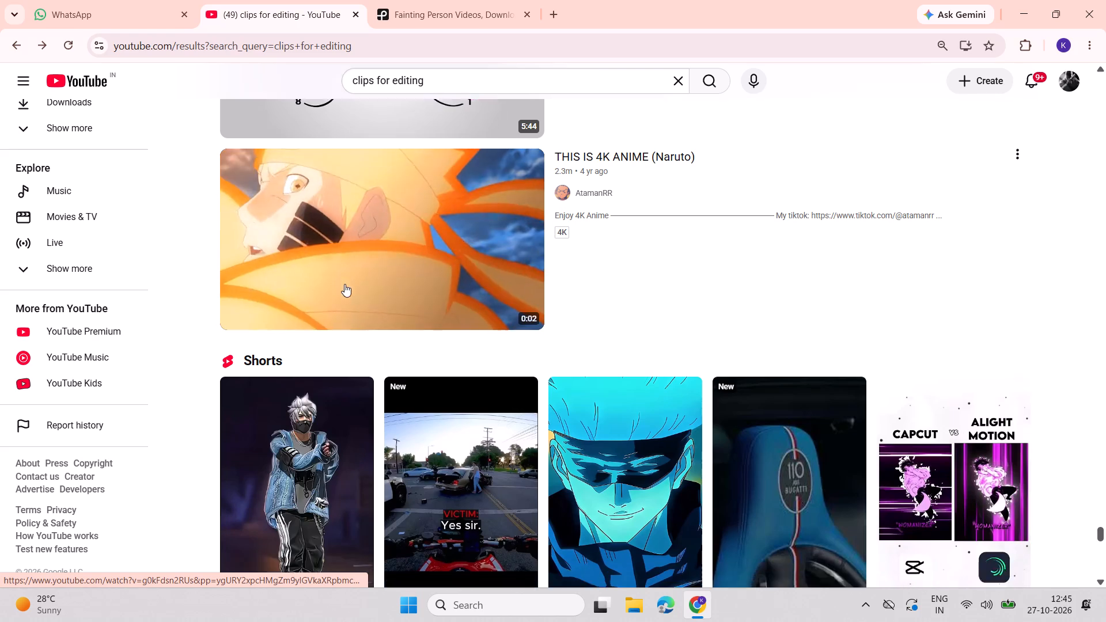
pyautogui.scroll(-5, 344, 284)
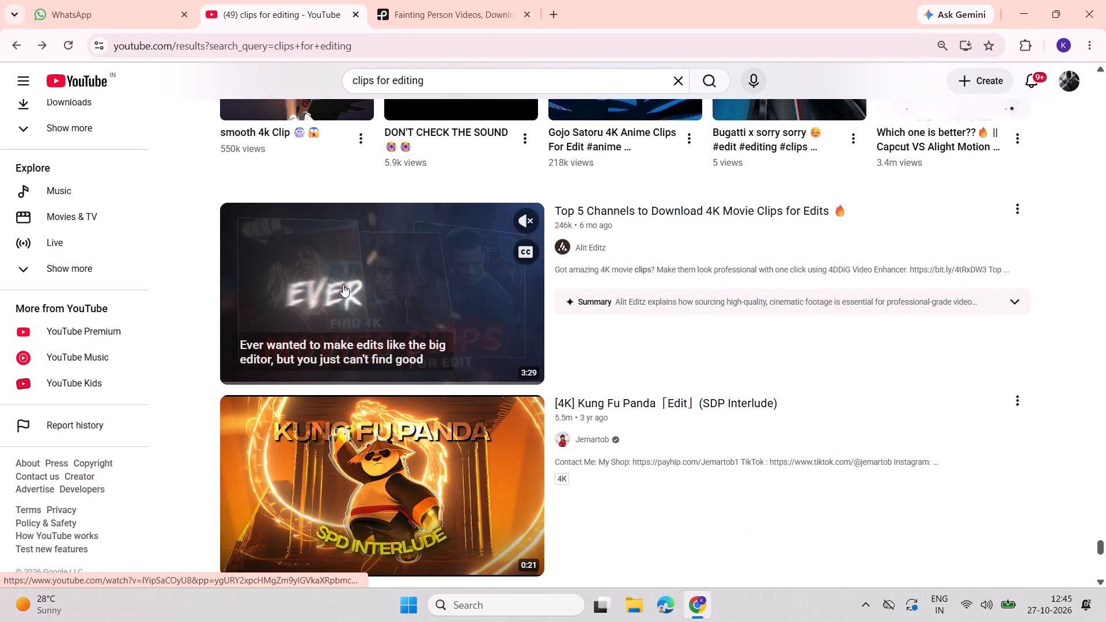
# Examine the next Shorts groups for raw footage and free clips, down to the BMW and Google Drive raw clip packs.
pyautogui.scroll(-1, 343, 283)
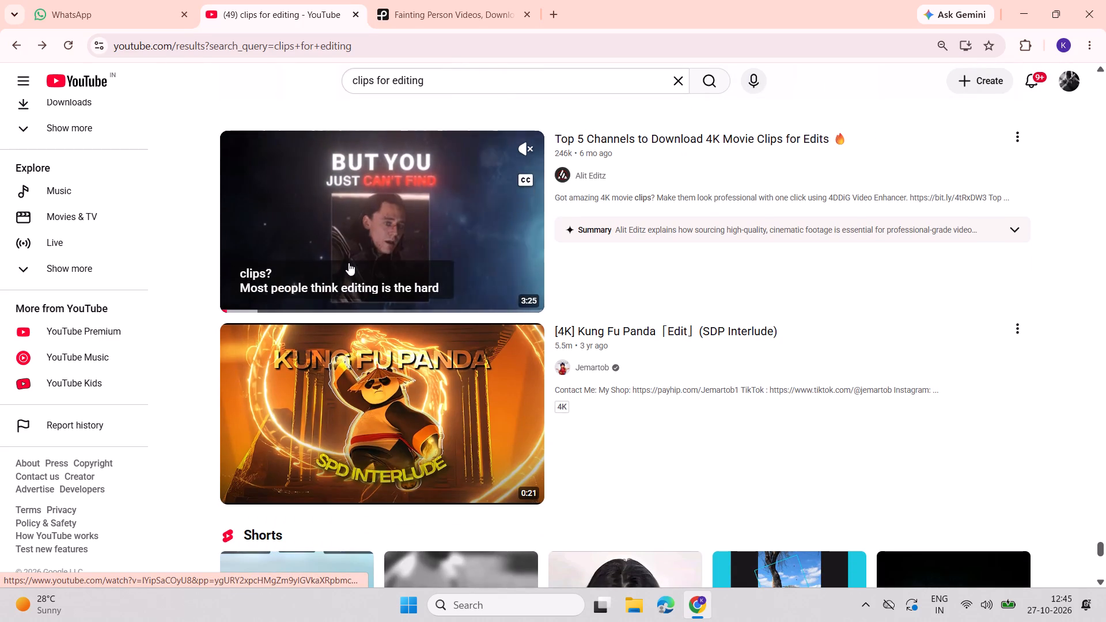
pyautogui.scroll(-6, 347, 263)
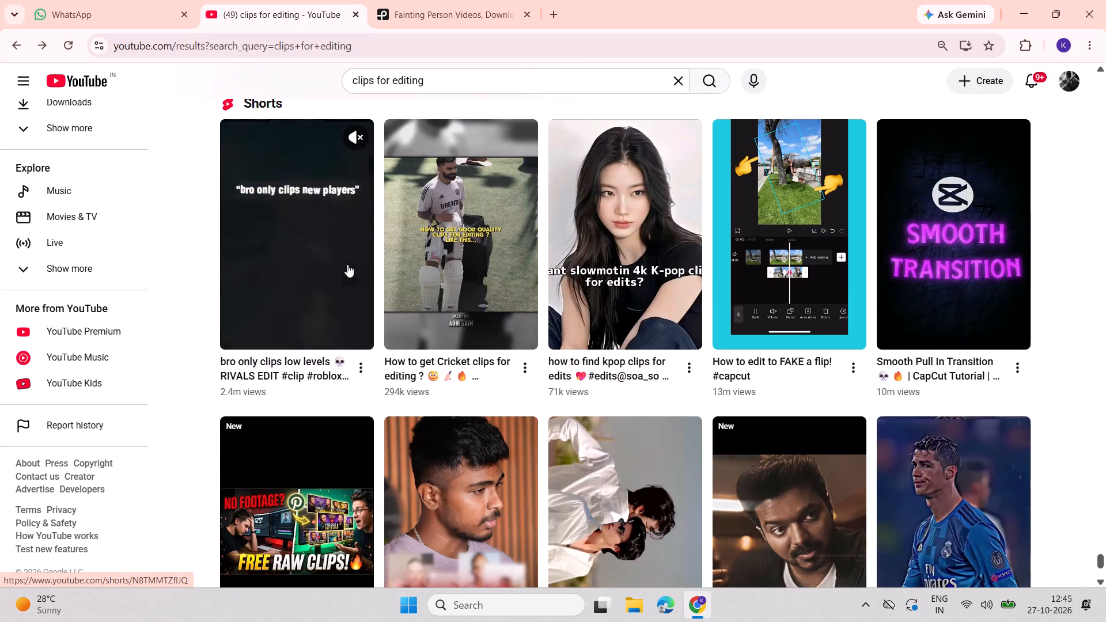
pyautogui.scroll(-5, 347, 266)
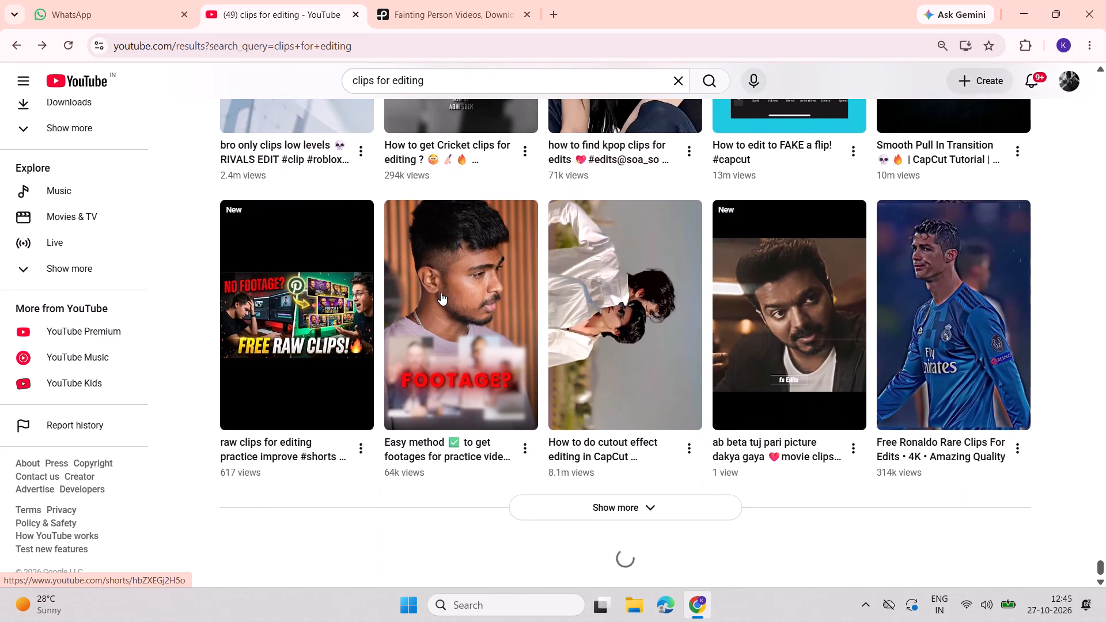
pyautogui.scroll(-20, 441, 293)
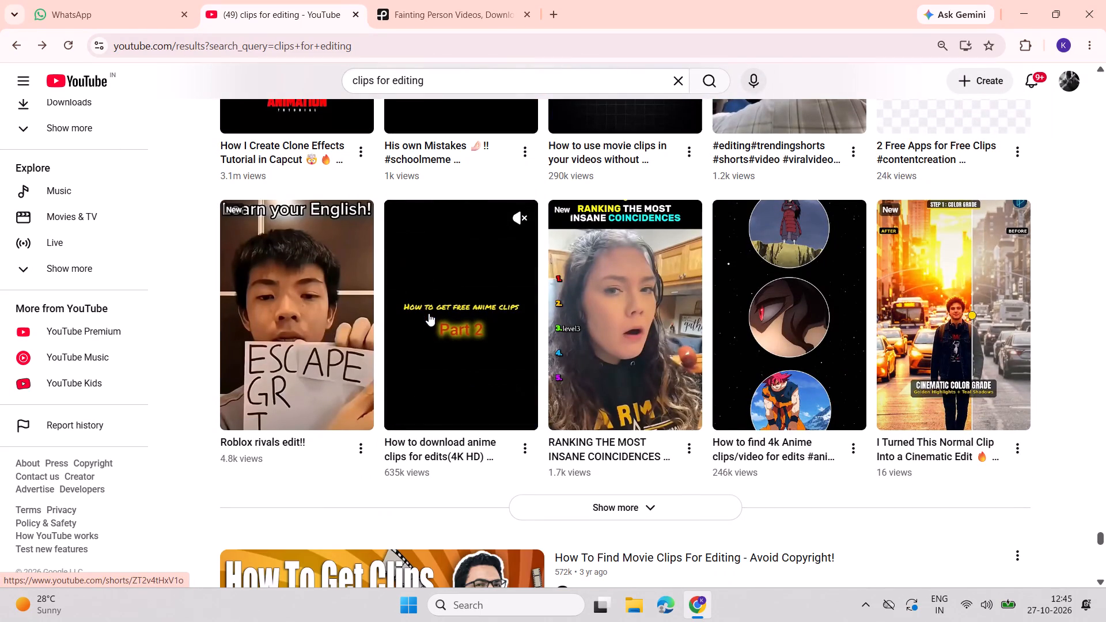
pyautogui.scroll(-11, 429, 313)
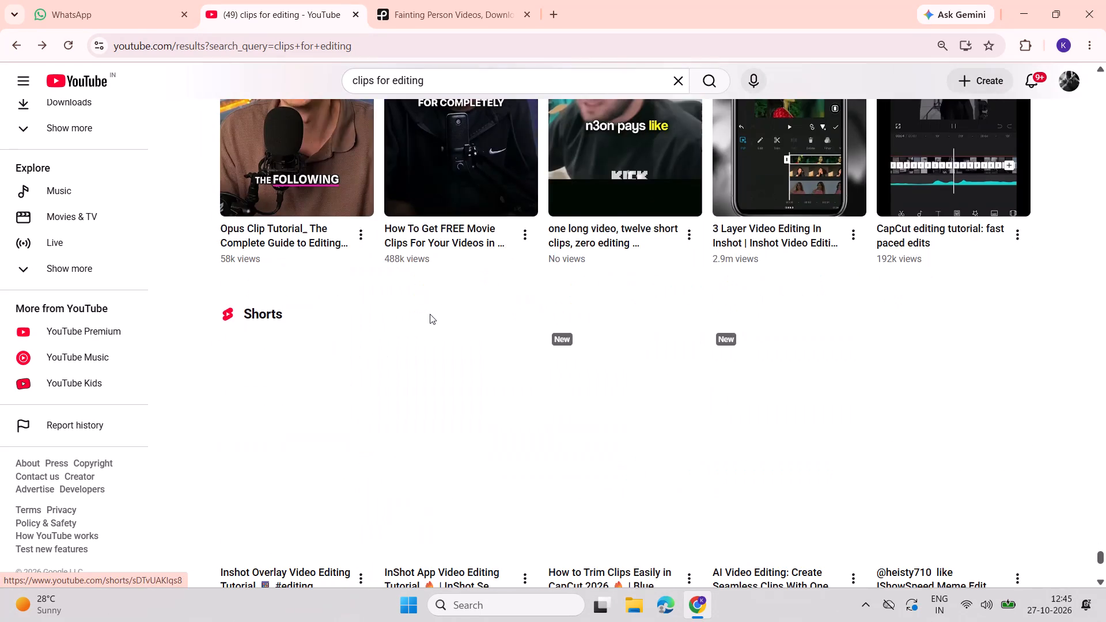
pyautogui.scroll(-14, 430, 314)
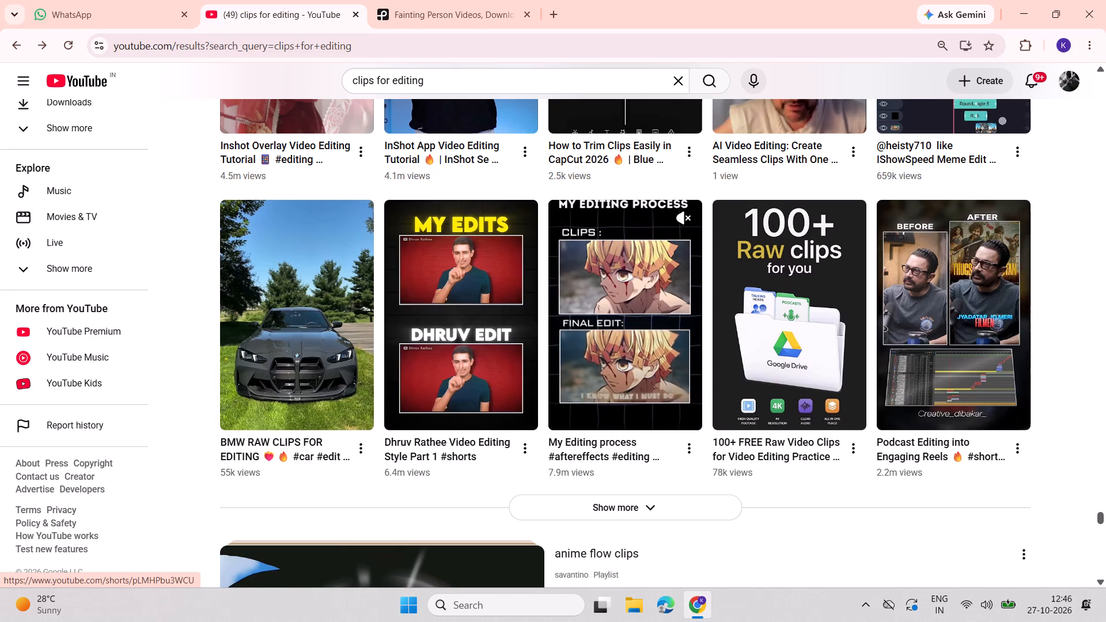
# Look through the next results, including the anime flow clips playlist, raw practice footage Shorts, movie clip sites and vertical car clips.
pyautogui.scroll(-6, 650, 372)
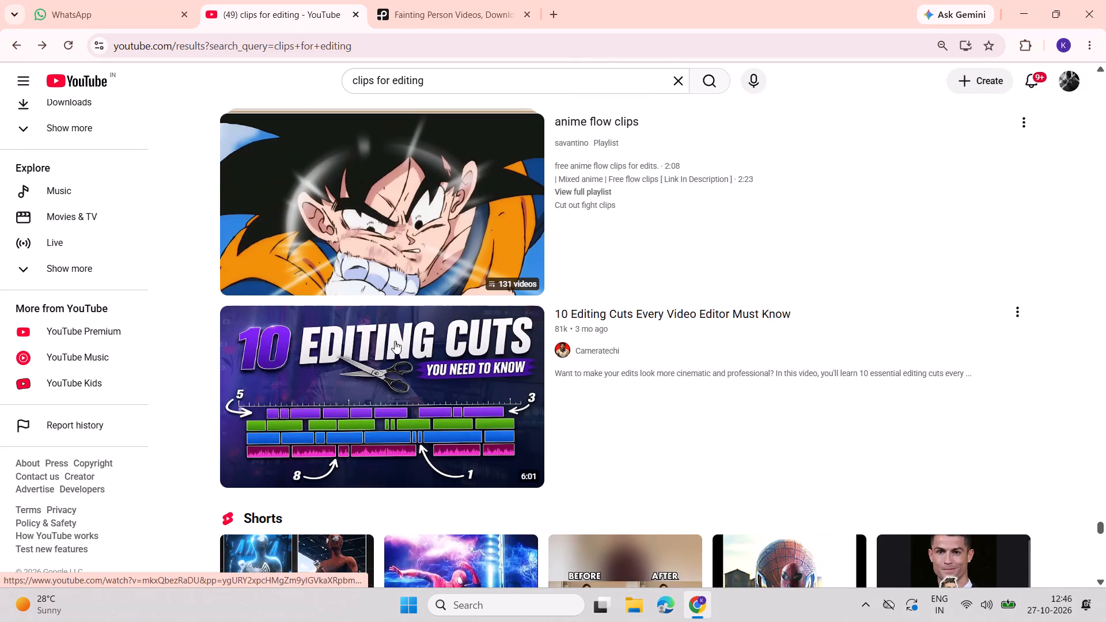
pyautogui.scroll(-9, 397, 295)
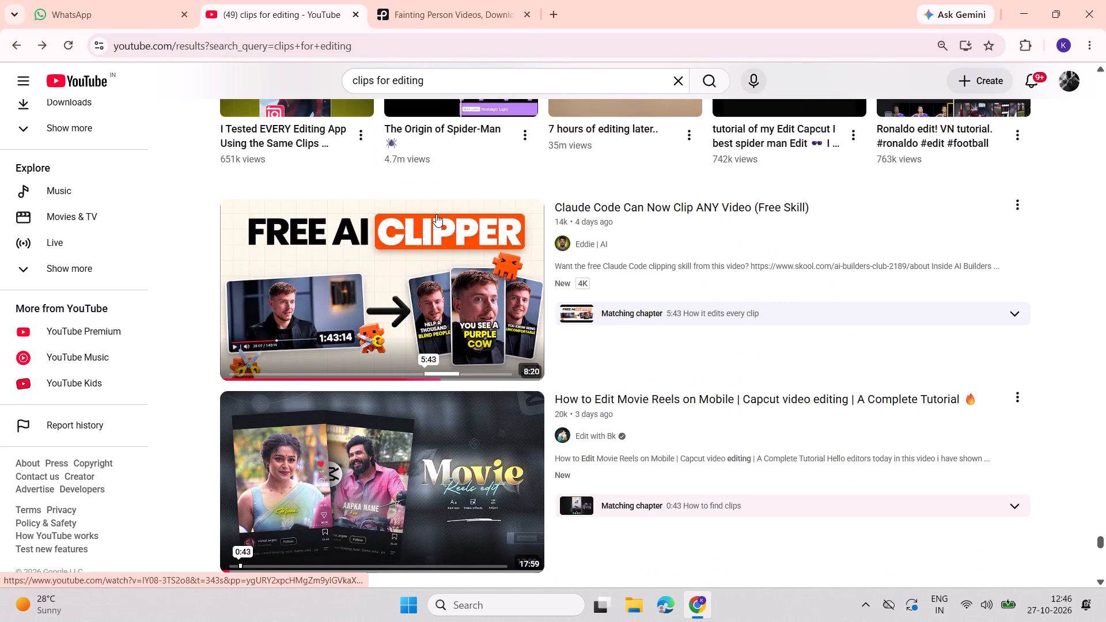
pyautogui.scroll(-10, 432, 228)
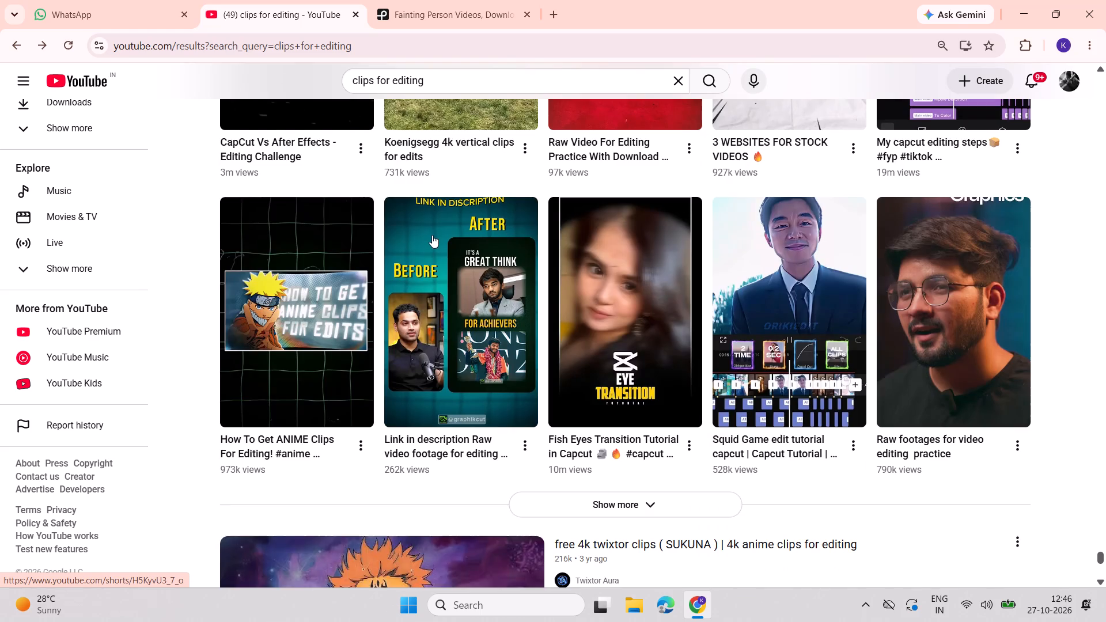
pyautogui.scroll(-6, 432, 235)
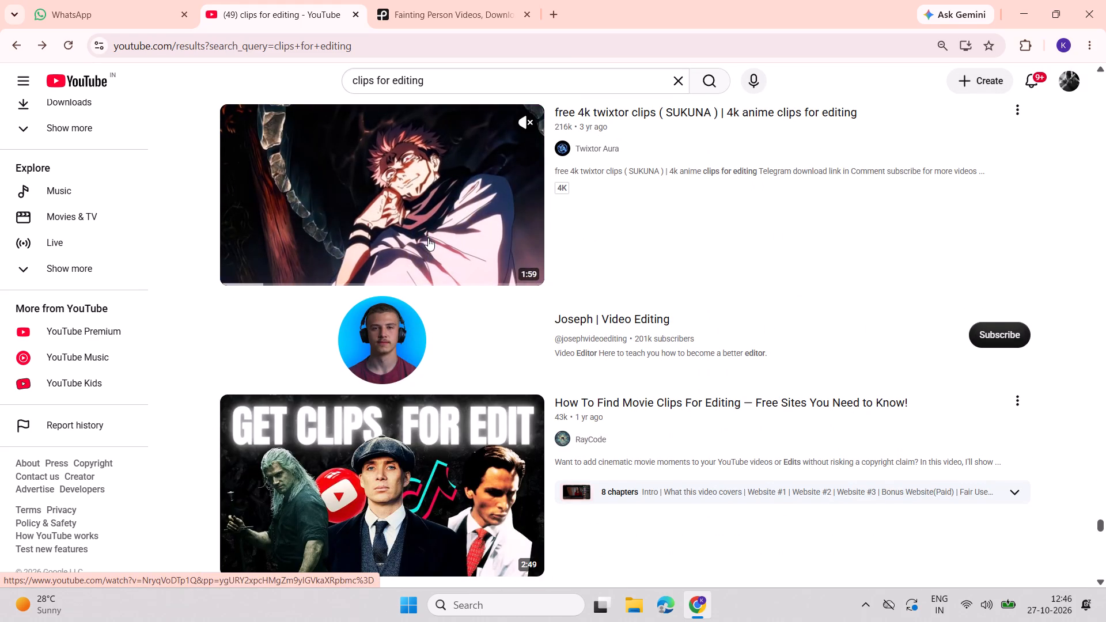
pyautogui.scroll(-4, 427, 234)
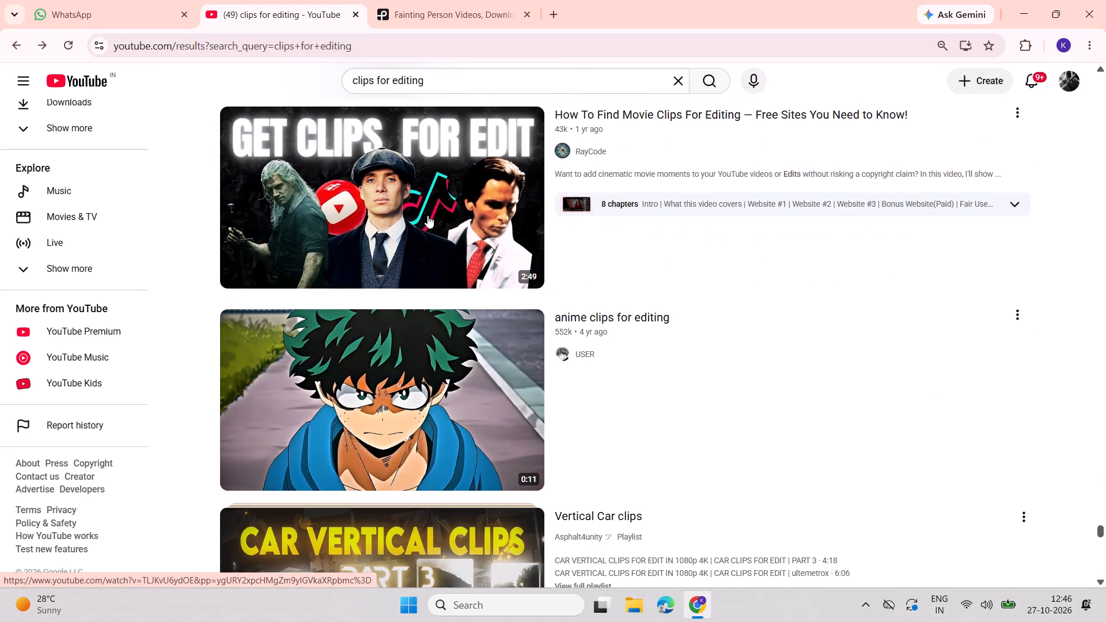
pyautogui.scroll(-10, 427, 215)
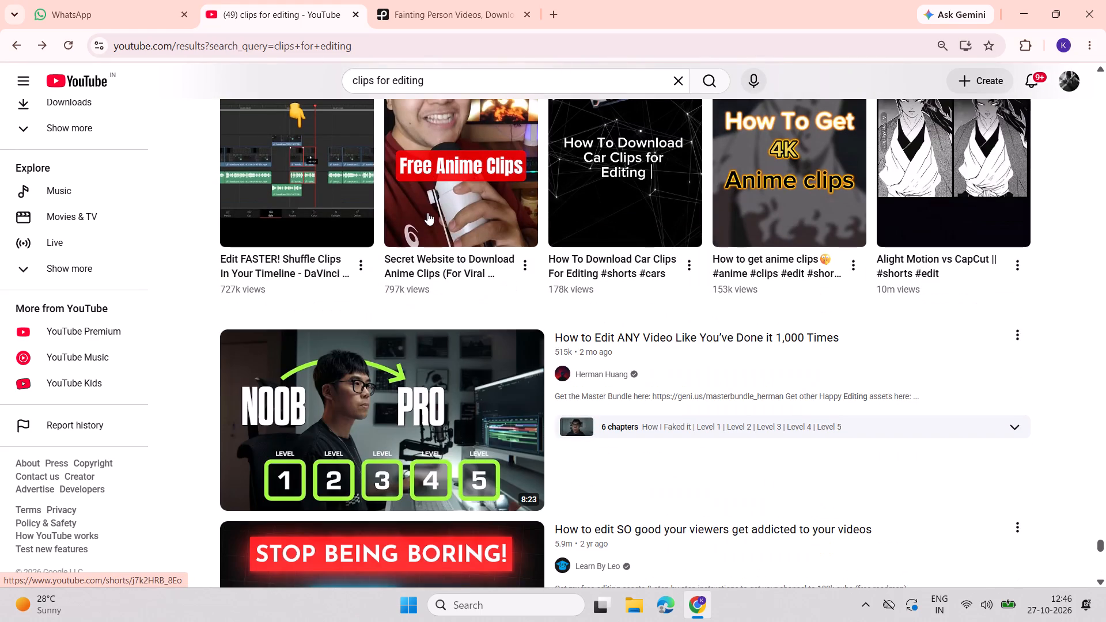
# Continue checking the "clips for editing" results for free movie clips, raw practice footage with download links, car clips and scene packs.
pyautogui.scroll(-10, 418, 208)
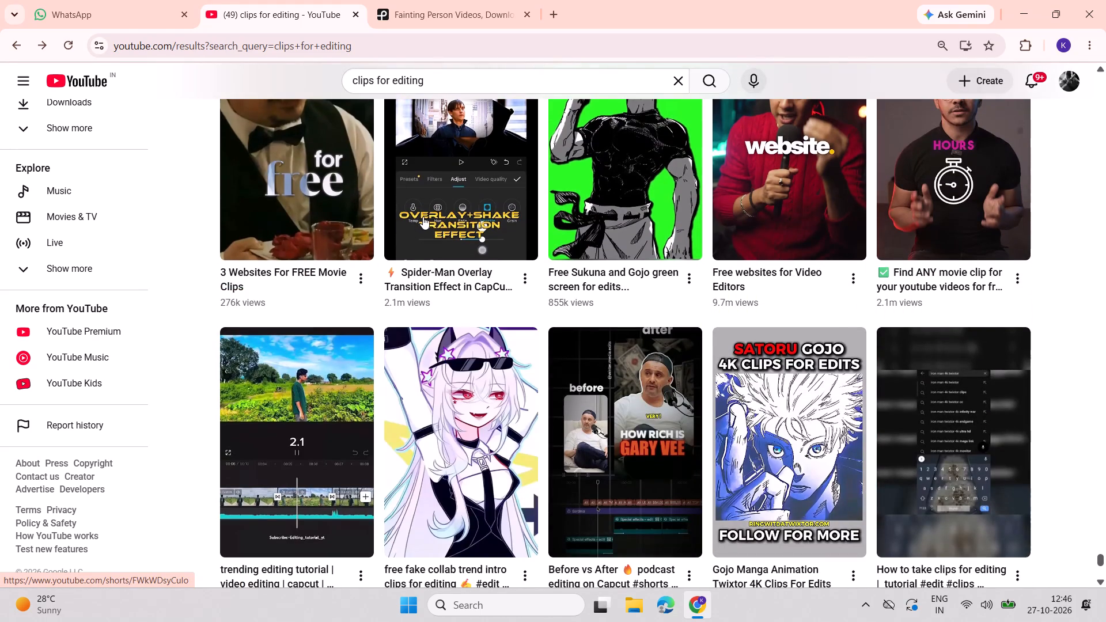
pyautogui.scroll(-11, 427, 218)
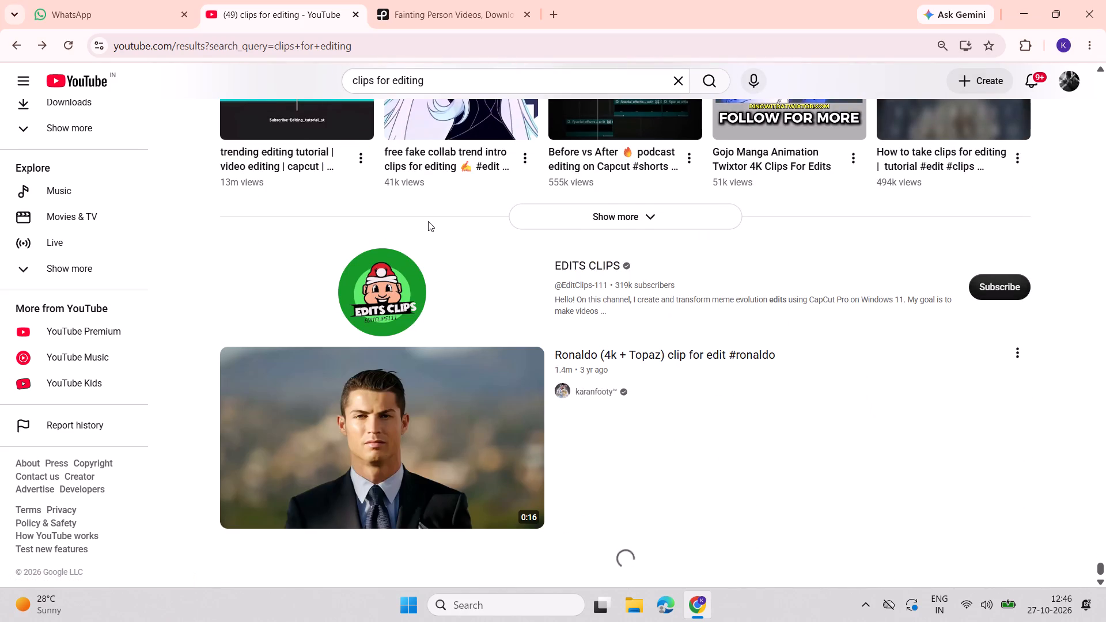
pyautogui.scroll(-1, 434, 313)
pyautogui.scroll(-6, 419, 363)
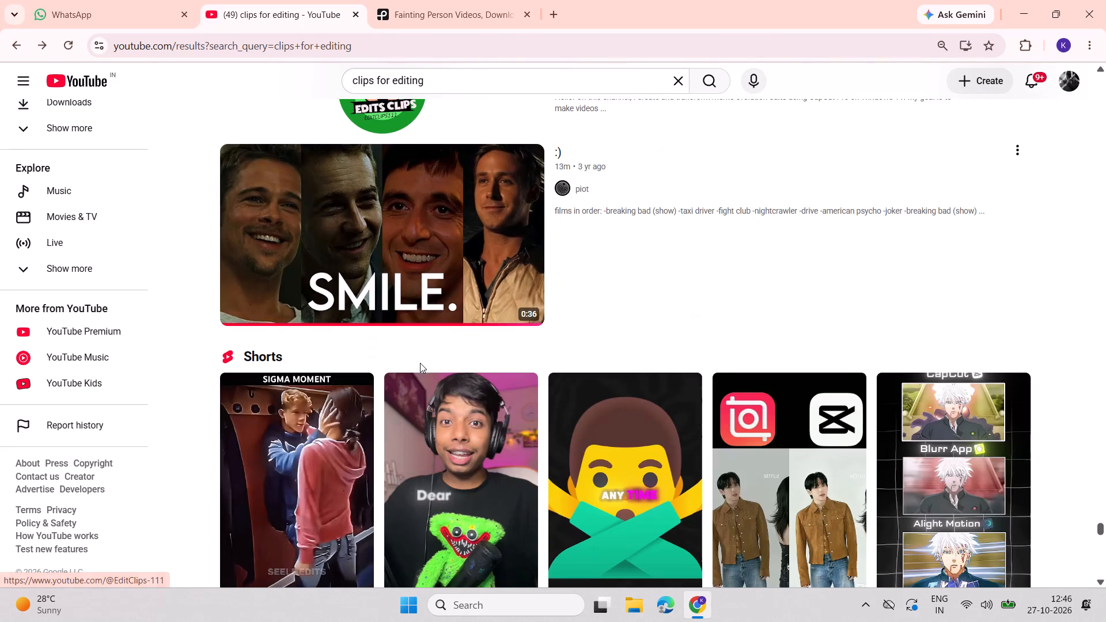
pyautogui.scroll(-4, 426, 321)
pyautogui.scroll(3, 425, 321)
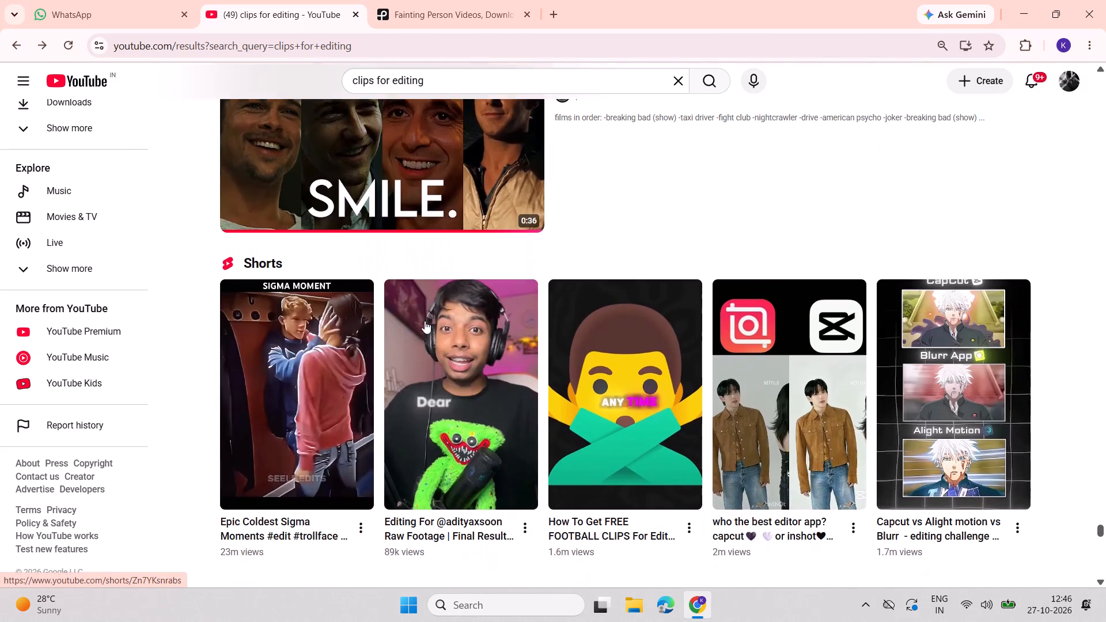
pyautogui.scroll(1, 410, 305)
pyautogui.scroll(-4, 410, 305)
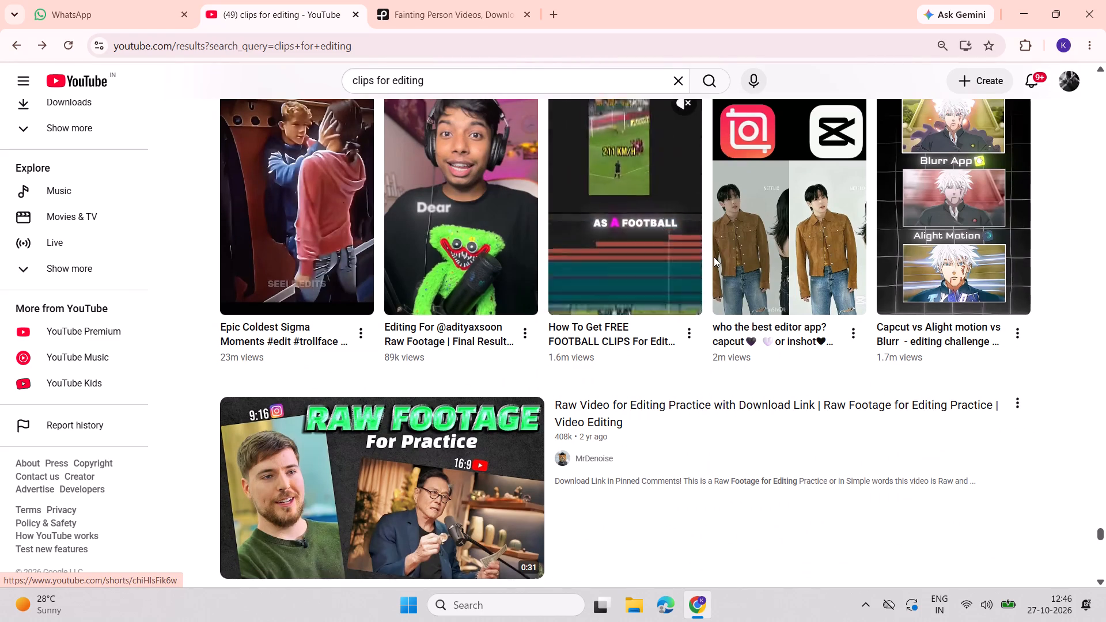
pyautogui.scroll(-5, 725, 266)
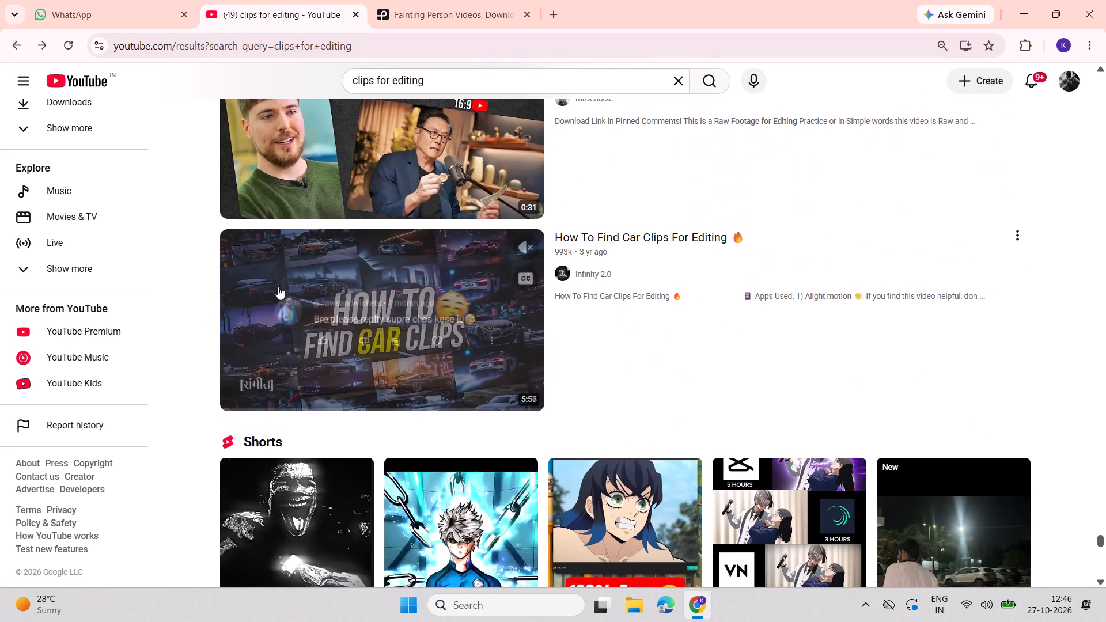
pyautogui.scroll(-4, 256, 314)
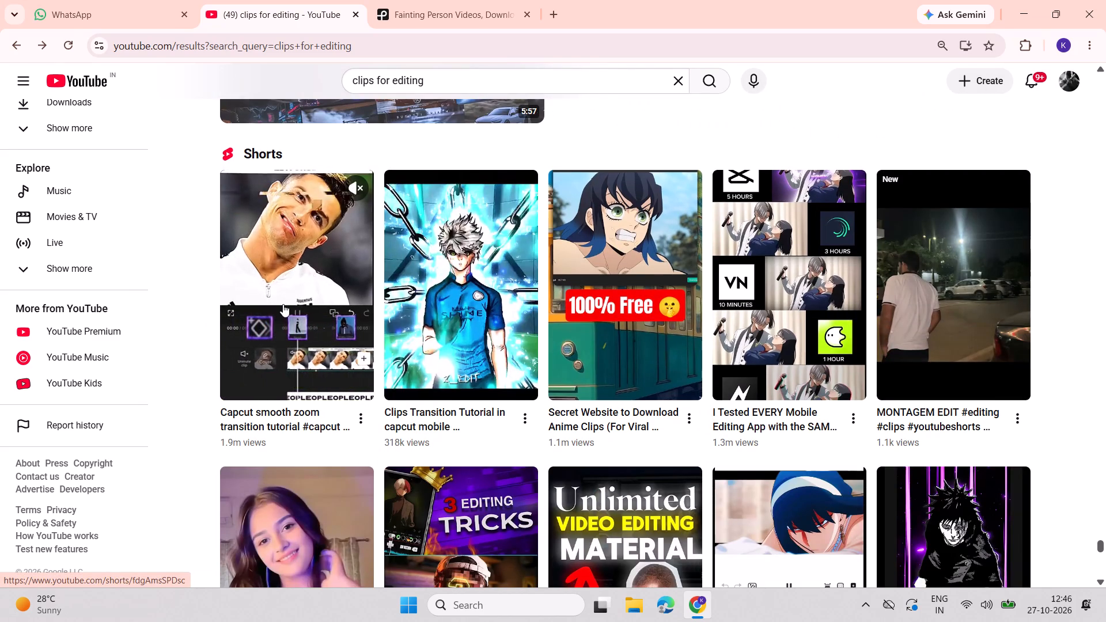
pyautogui.scroll(-4, 283, 304)
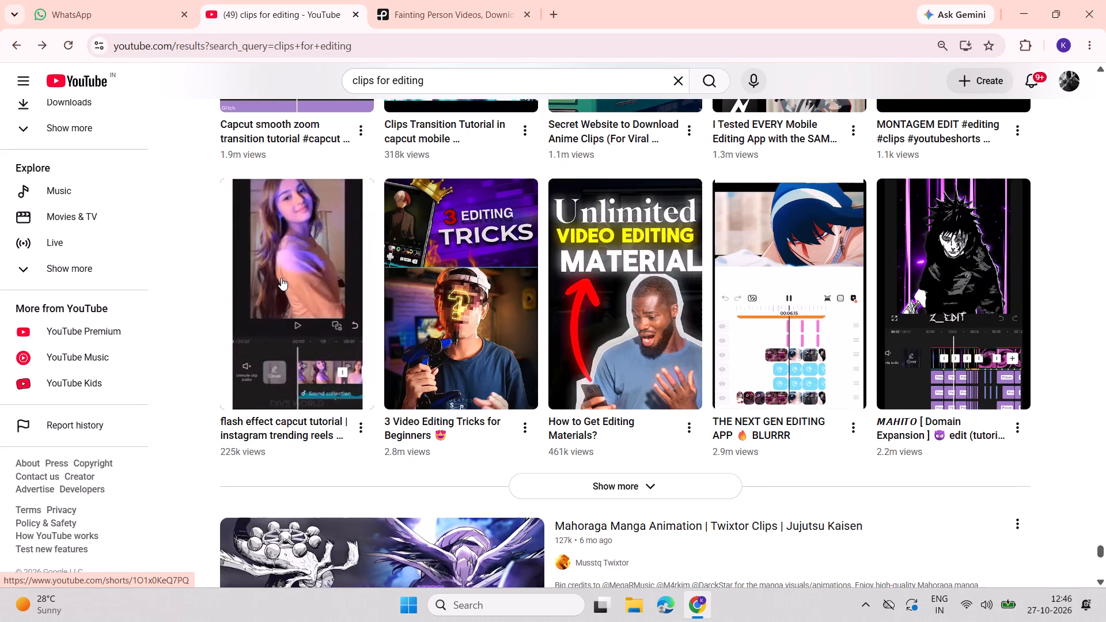
pyautogui.scroll(-2, 281, 278)
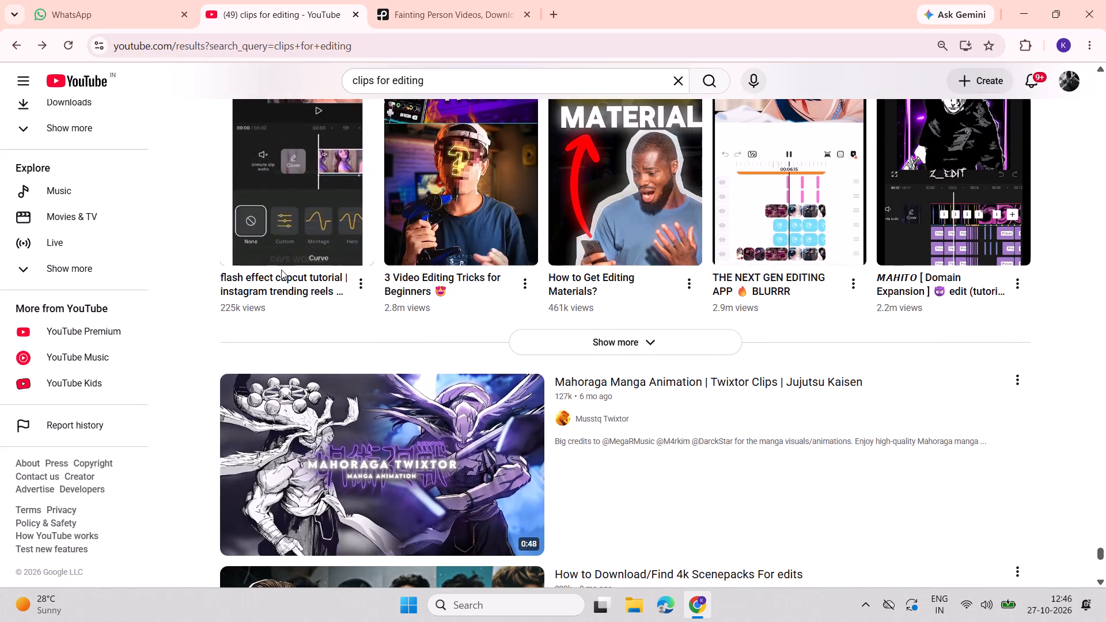
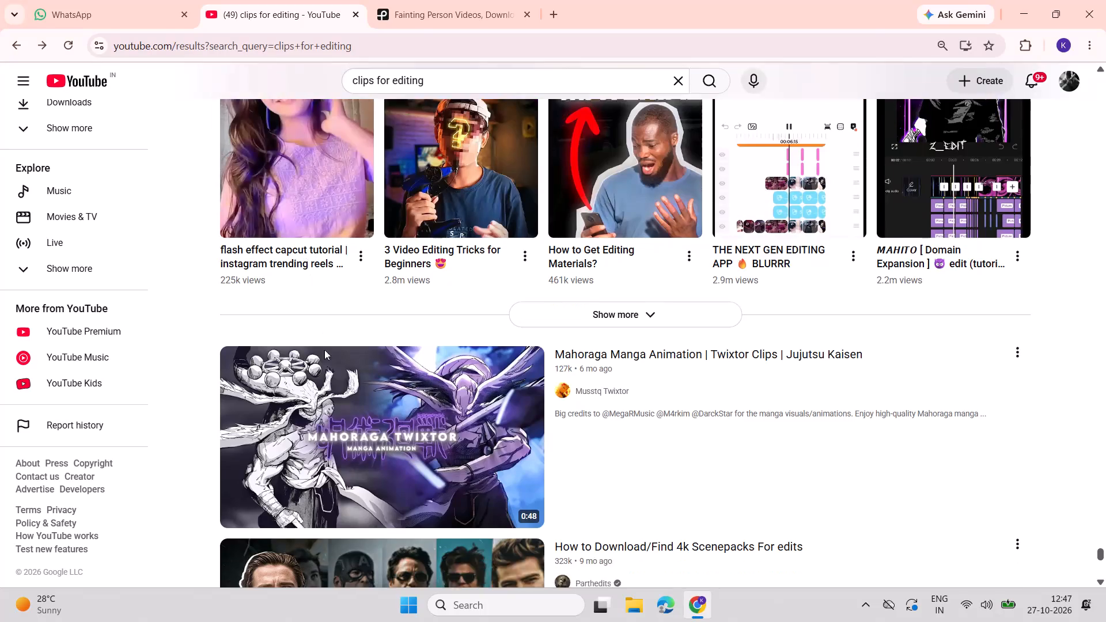
# Look through further "clips for editing" results, from the 4K scenepack videos and Shorts to the raw practice footage and Clips@Editing channel.
pyautogui.scroll(-5, 323, 342)
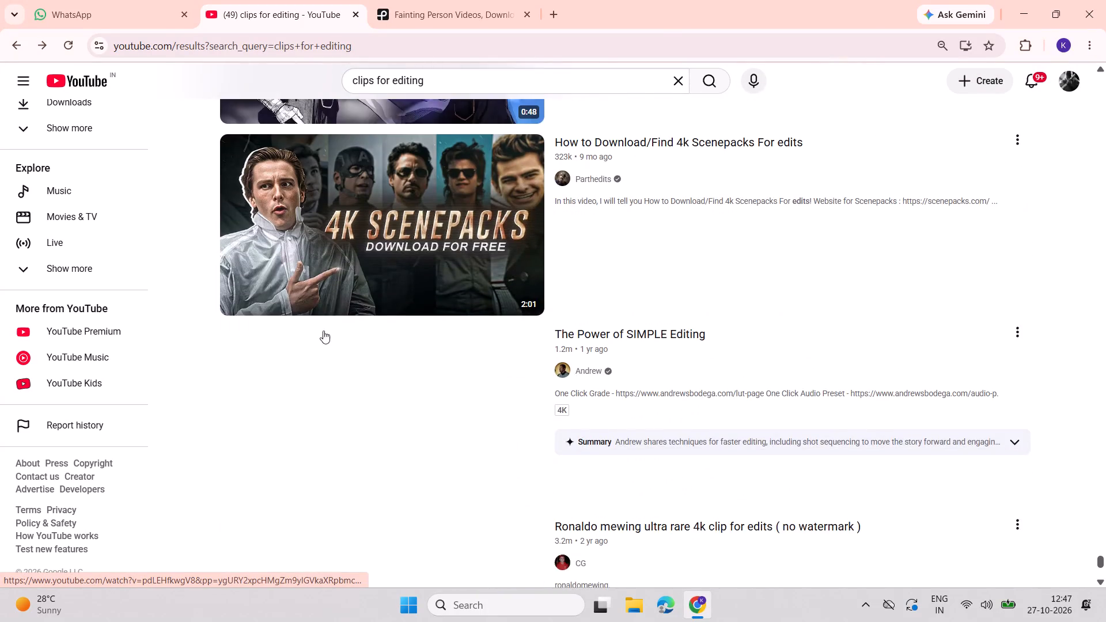
pyautogui.scroll(-2, 326, 321)
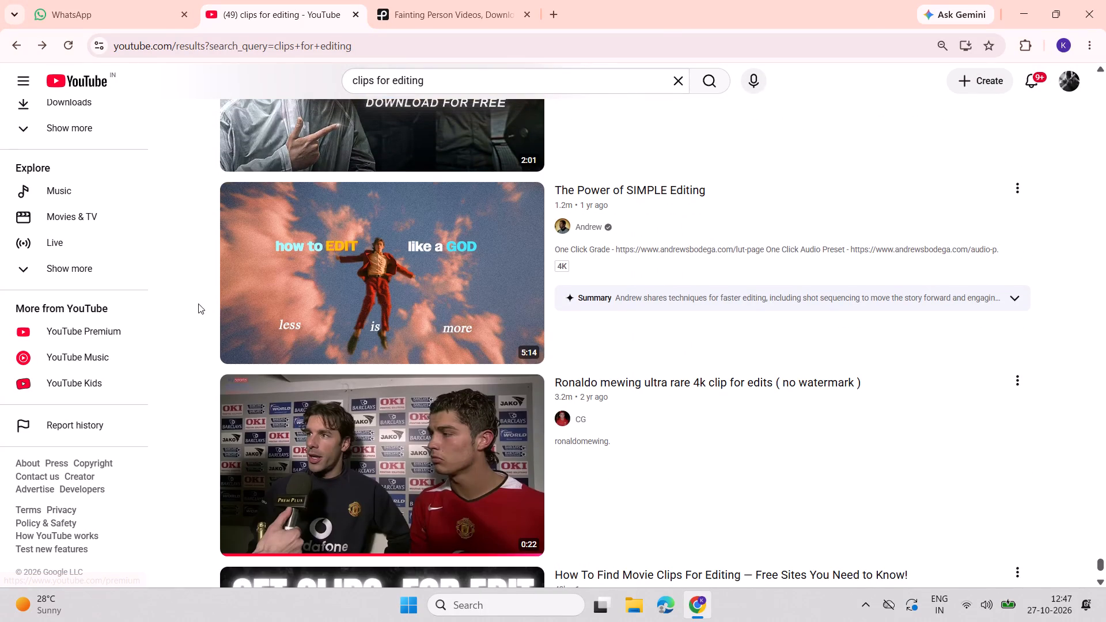
pyautogui.scroll(-12, 234, 286)
pyautogui.scroll(-4, 241, 359)
pyautogui.scroll(-4, 271, 295)
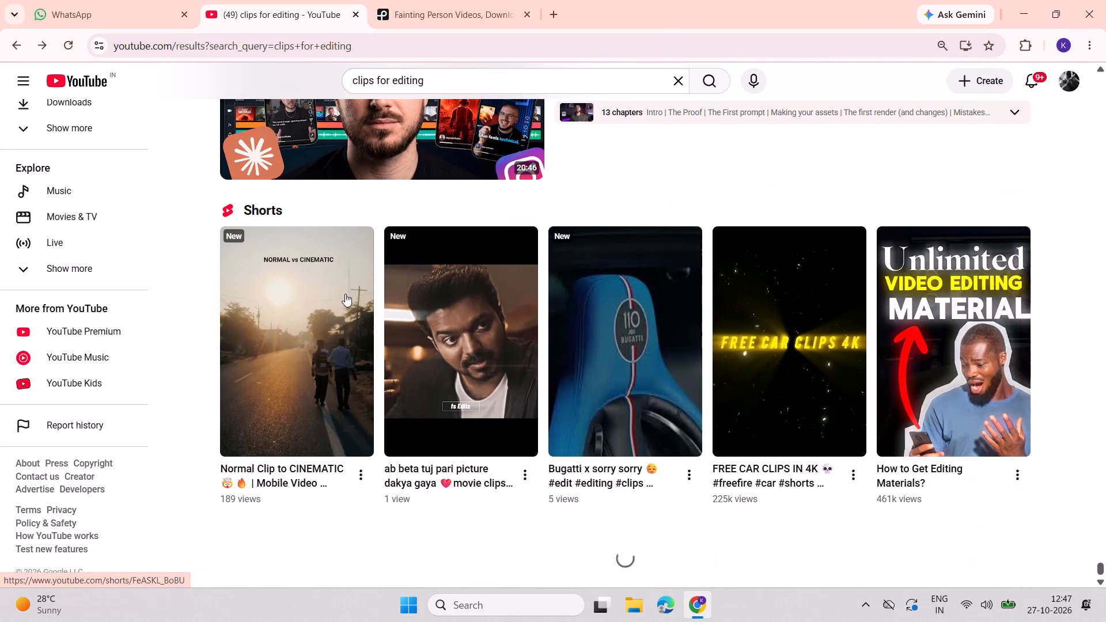
pyautogui.scroll(-7, 358, 291)
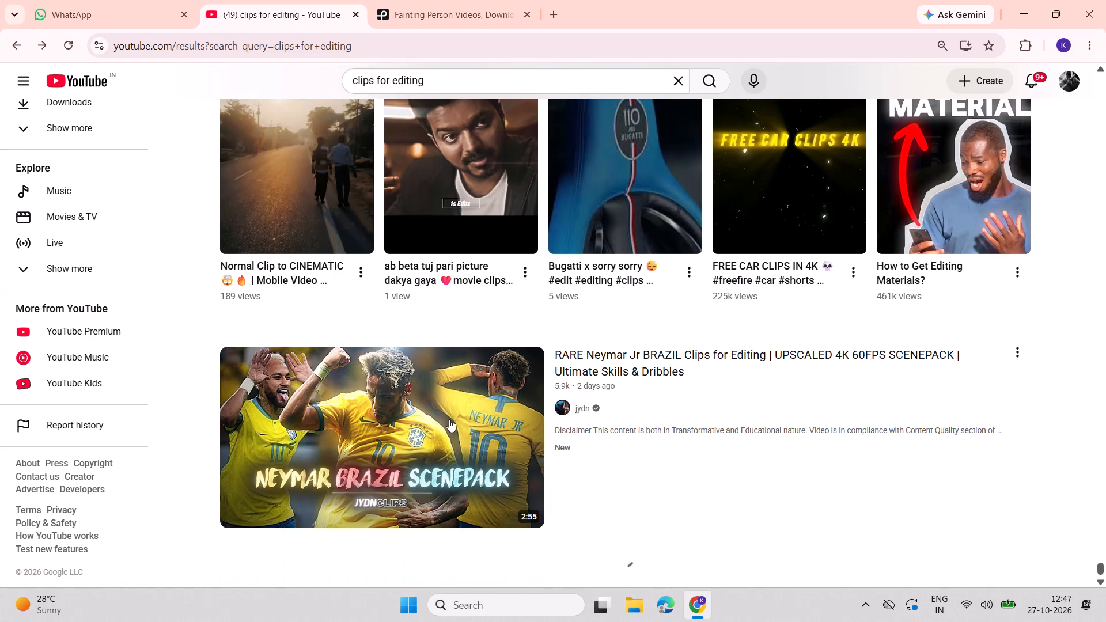
pyautogui.scroll(-2, 404, 420)
pyautogui.scroll(-6, 373, 317)
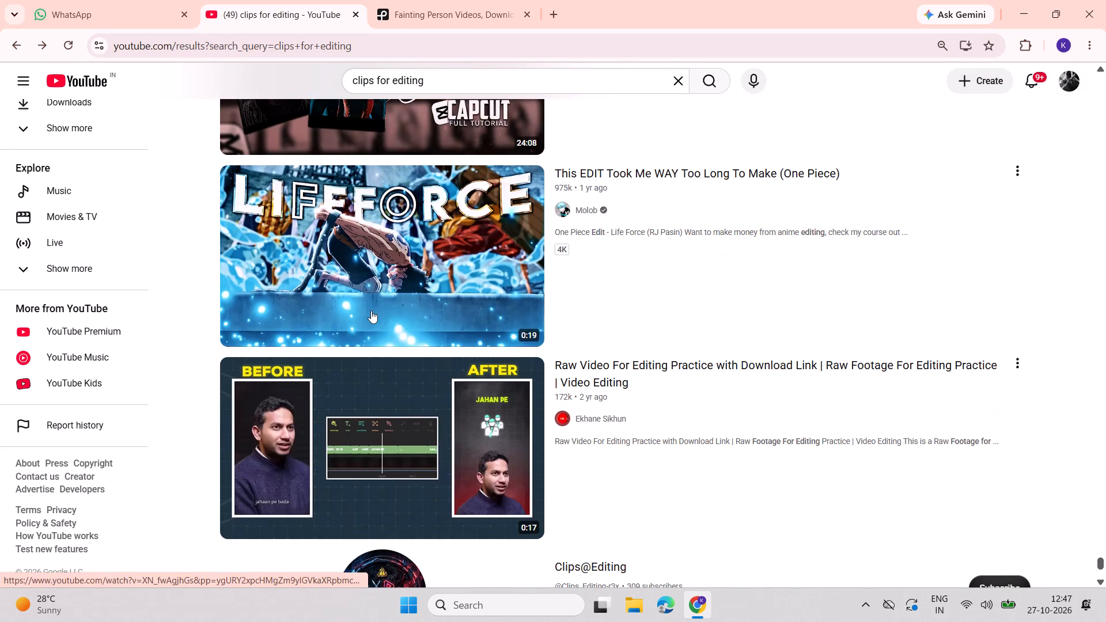
pyautogui.scroll(-1, 329, 325)
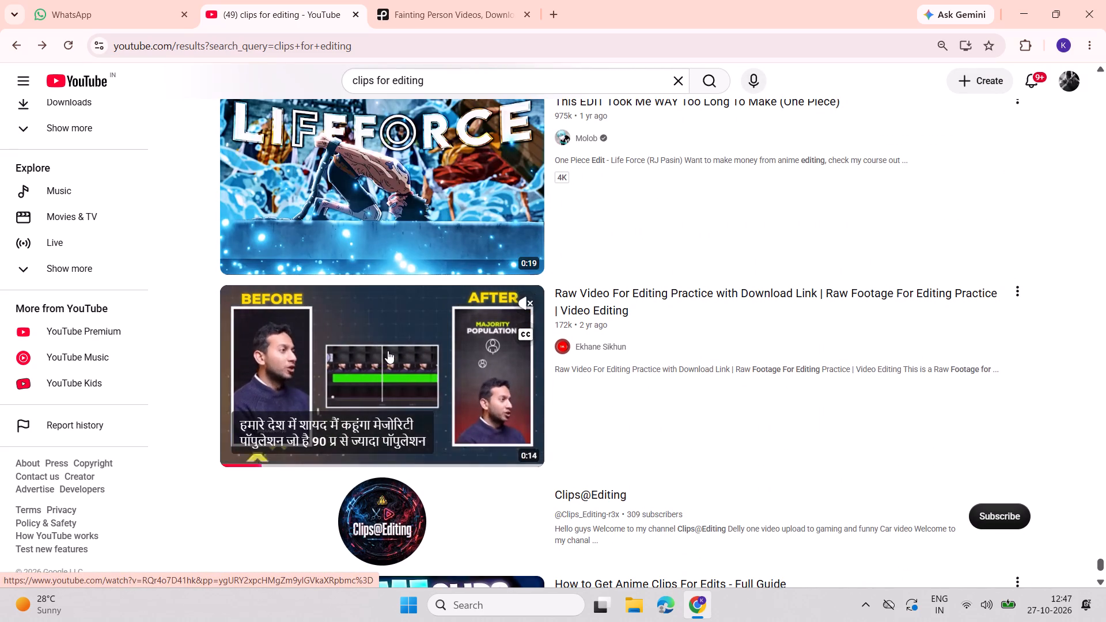
pyautogui.scroll(-5, 387, 342)
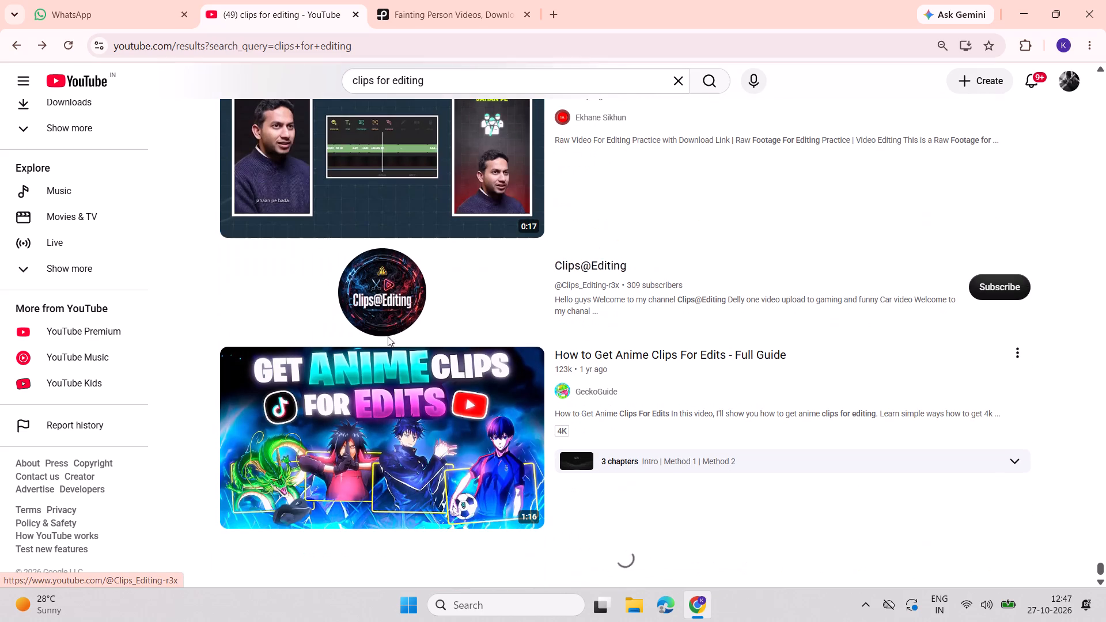
# Examine the following results for usable footage, including the anime clip guides, Lamine Yamal clips, Twixtor clips and Rick and Morty livestream.
pyautogui.scroll(-5, 388, 333)
pyautogui.scroll(-4, 517, 415)
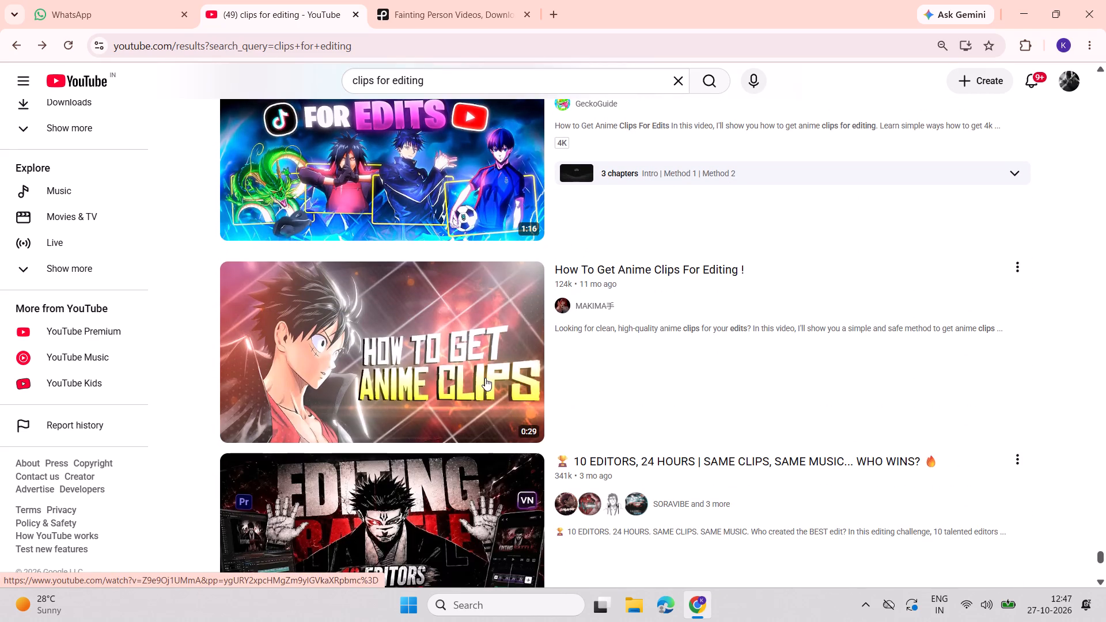
pyautogui.scroll(-10, 475, 357)
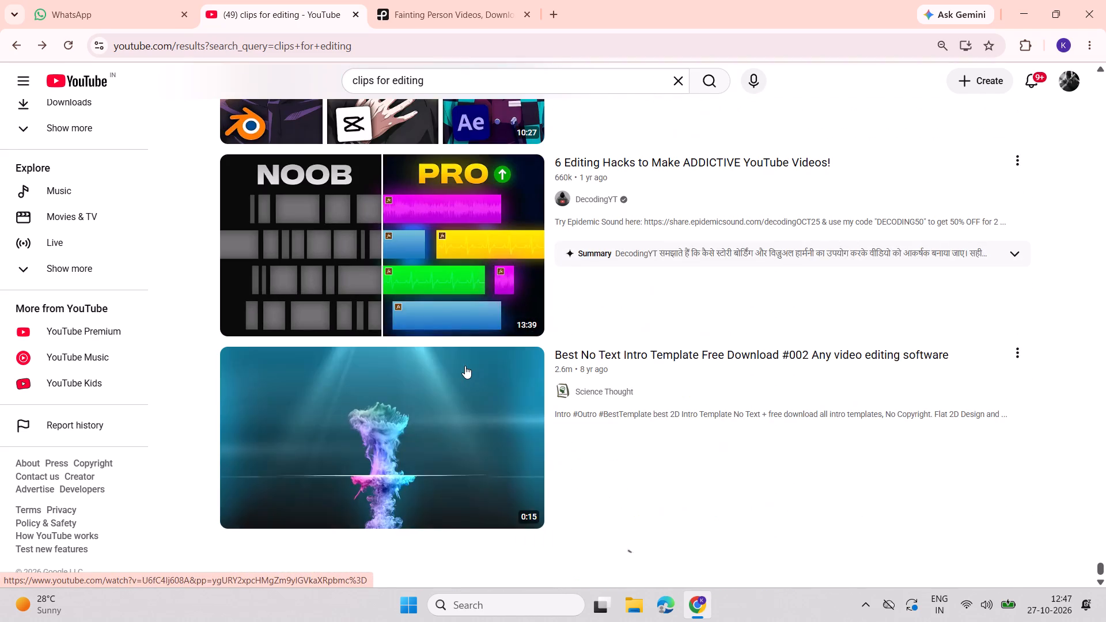
pyautogui.scroll(-5, 465, 366)
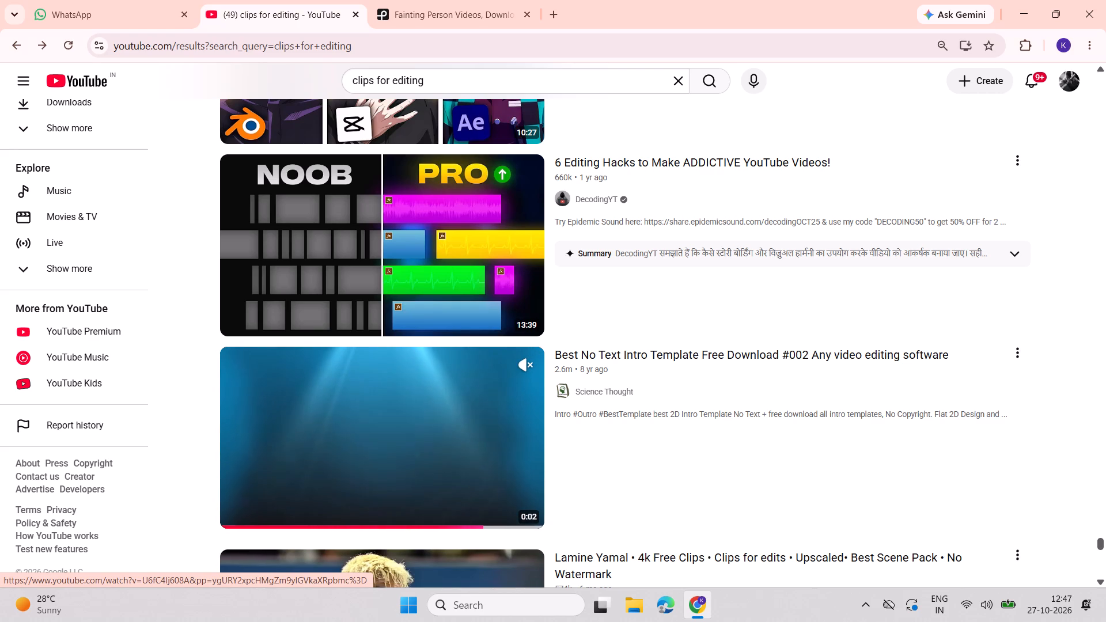
pyautogui.scroll(-6, 222, 466)
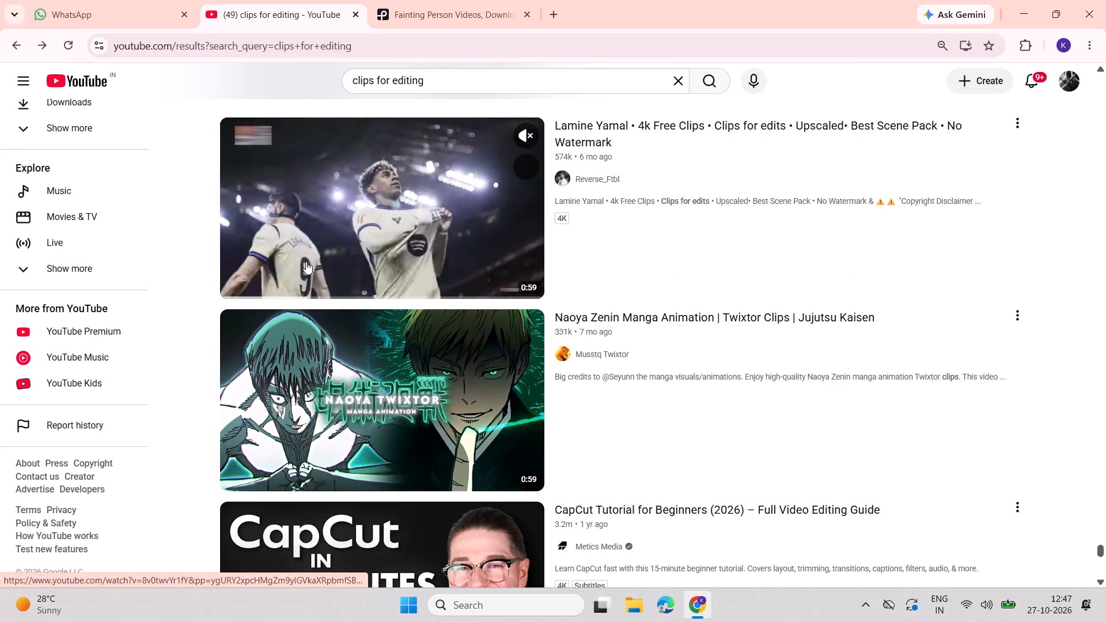
pyautogui.scroll(-12, 306, 261)
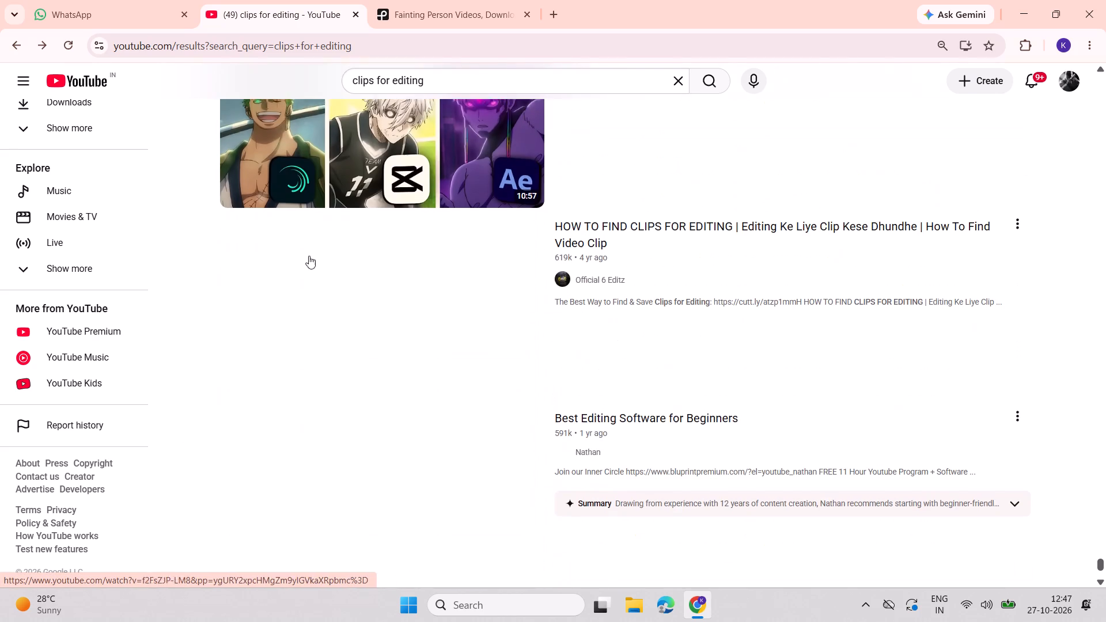
pyautogui.scroll(-11, 327, 234)
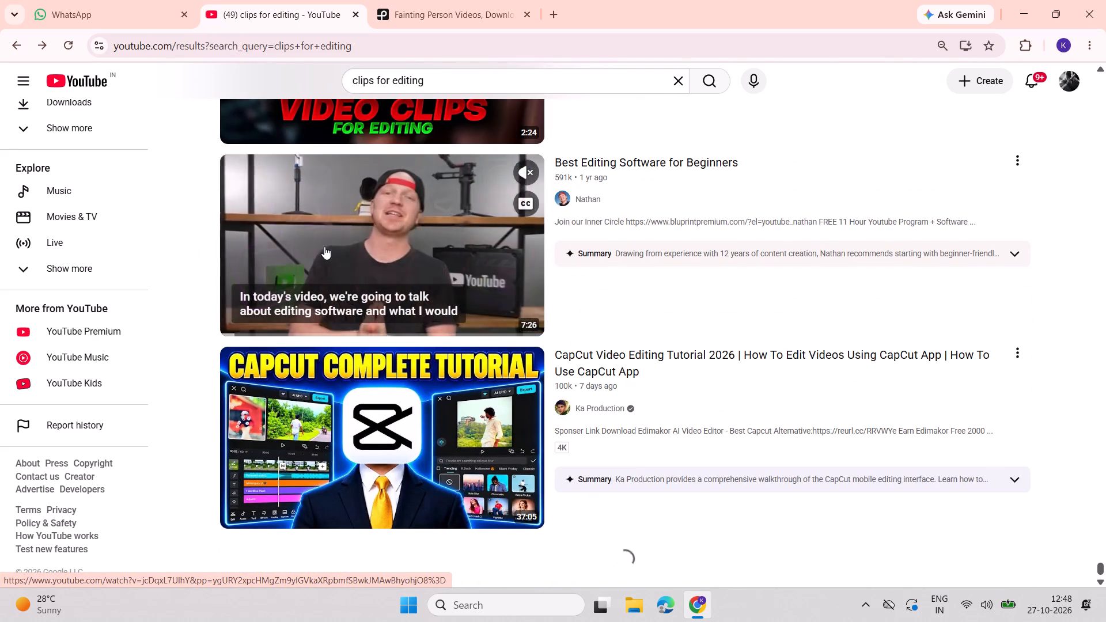
pyautogui.scroll(-5, 432, 368)
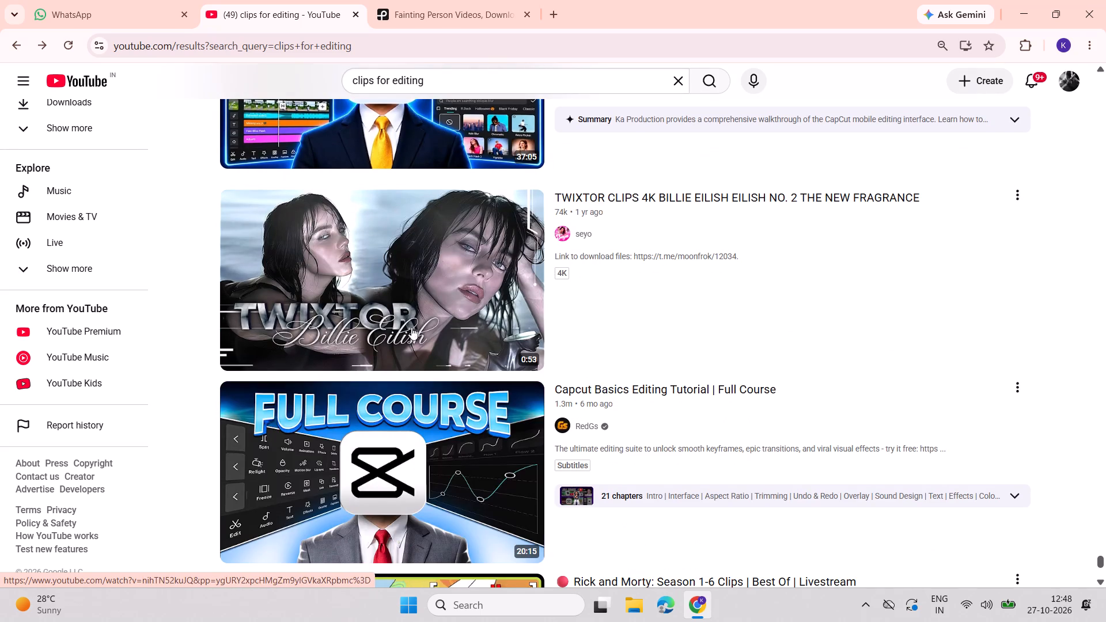
pyautogui.scroll(-5, 403, 371)
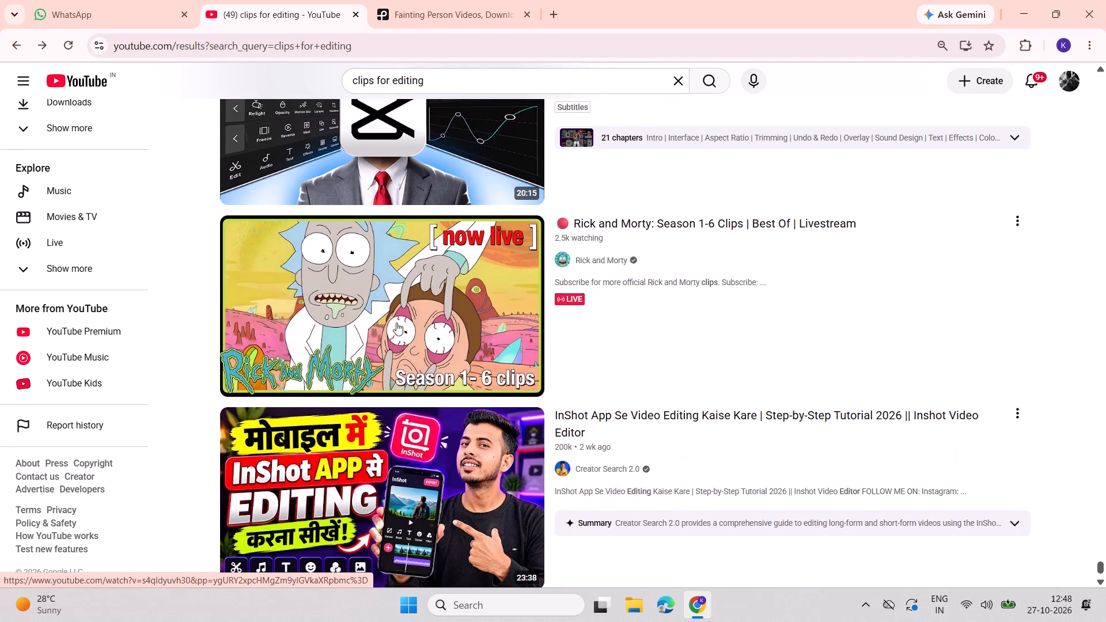
# Search YouTube for "guy saying somehting clip".
pyautogui.click(465, 79)
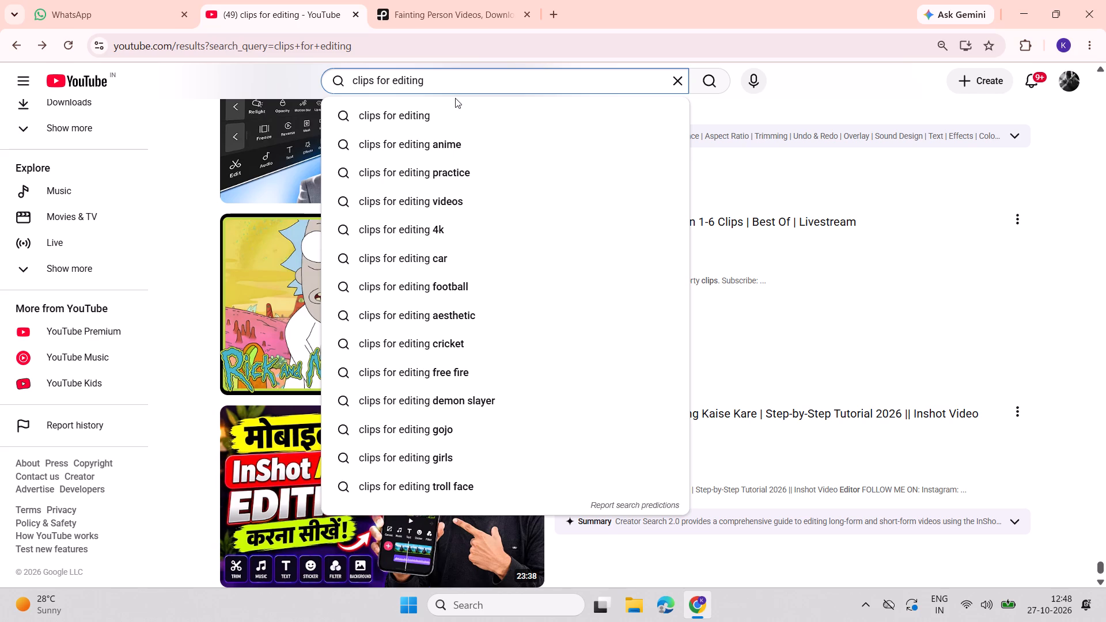
pyautogui.scroll(-5, 426, 211)
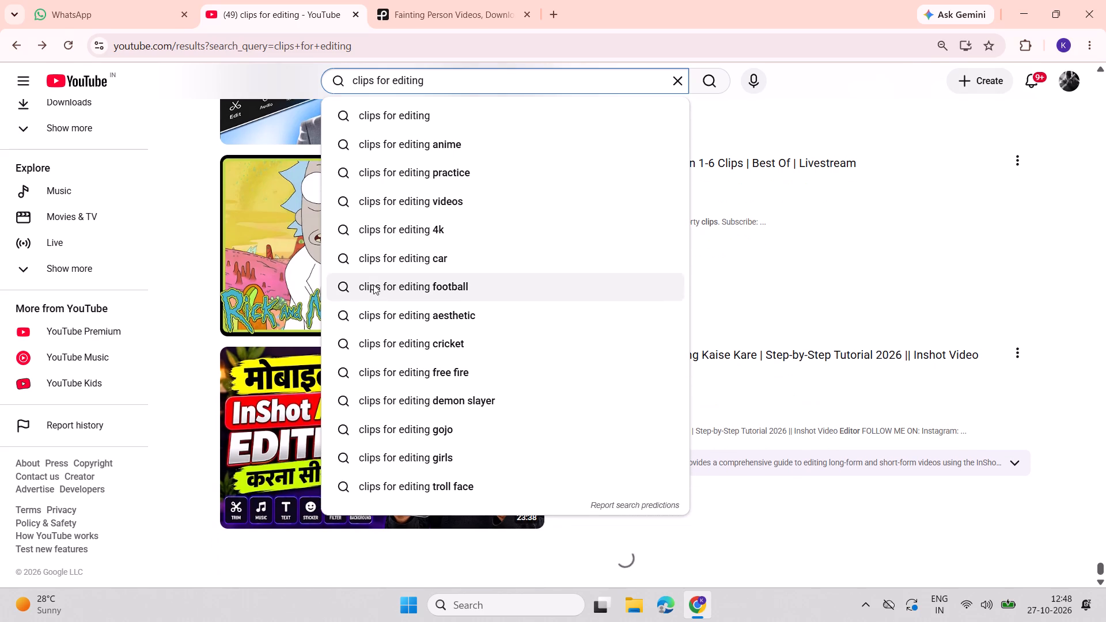
pyautogui.moveTo(487, 85); pyautogui.dragTo(275, 67)
pyautogui.write('guy saying somehting clip')
pyautogui.press('Return')
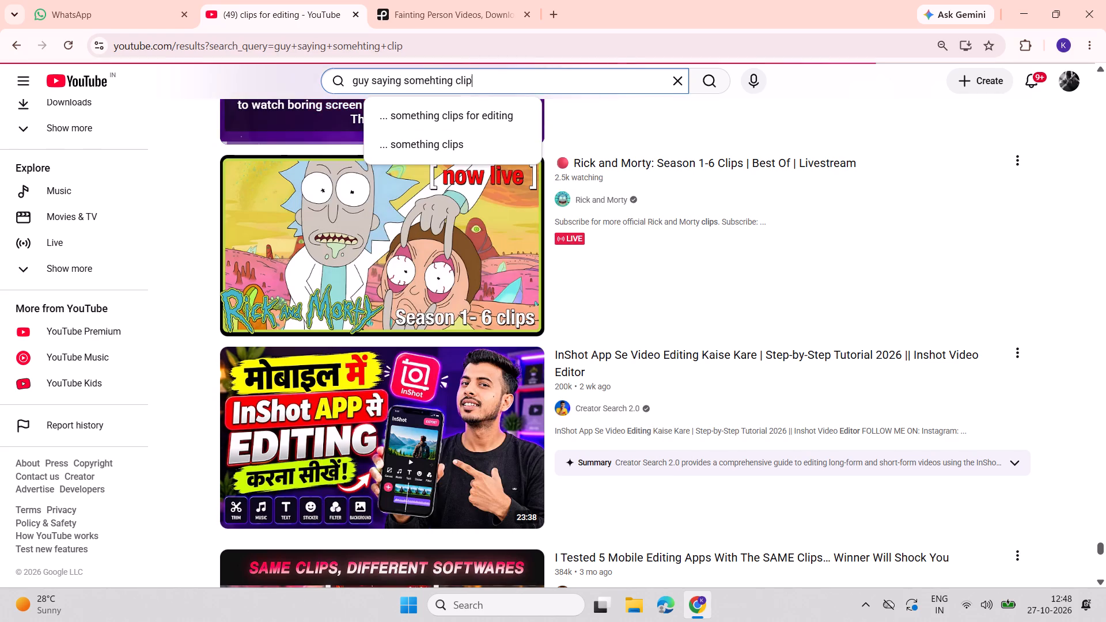
# Check the new results for a clip of a man talking, skipping ahead in the preview of the SHOCK PLUS AMAZED meme clip.
pyautogui.scroll(-4, 653, 428)
pyautogui.scroll(-6, 453, 346)
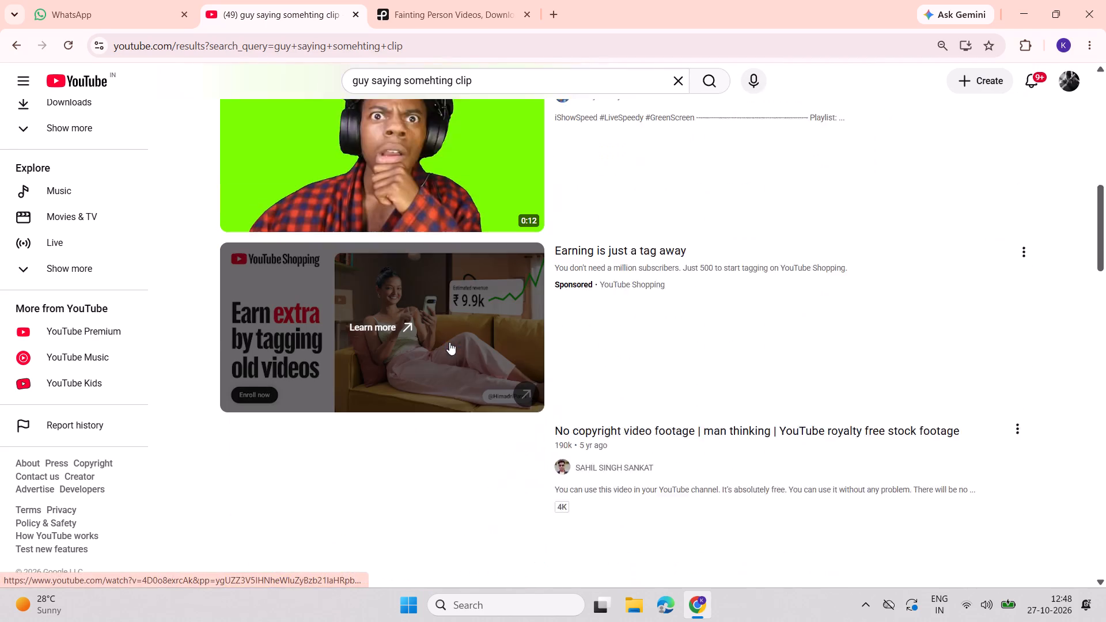
pyautogui.scroll(-7, 425, 328)
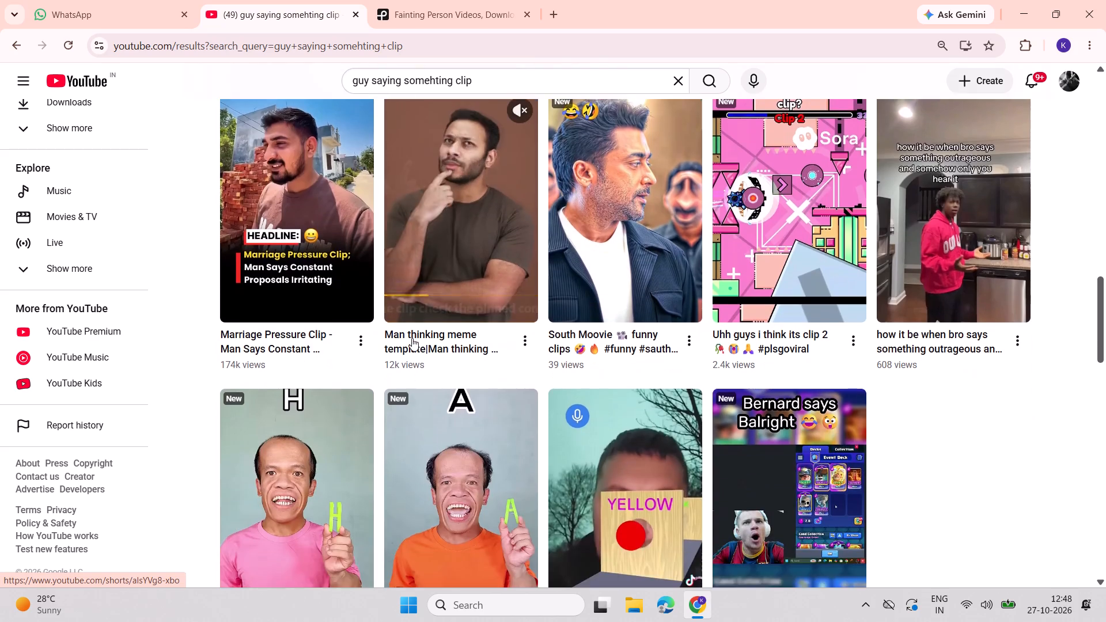
pyautogui.scroll(1, 412, 337)
pyautogui.scroll(-12, 412, 337)
pyautogui.scroll(2, 410, 333)
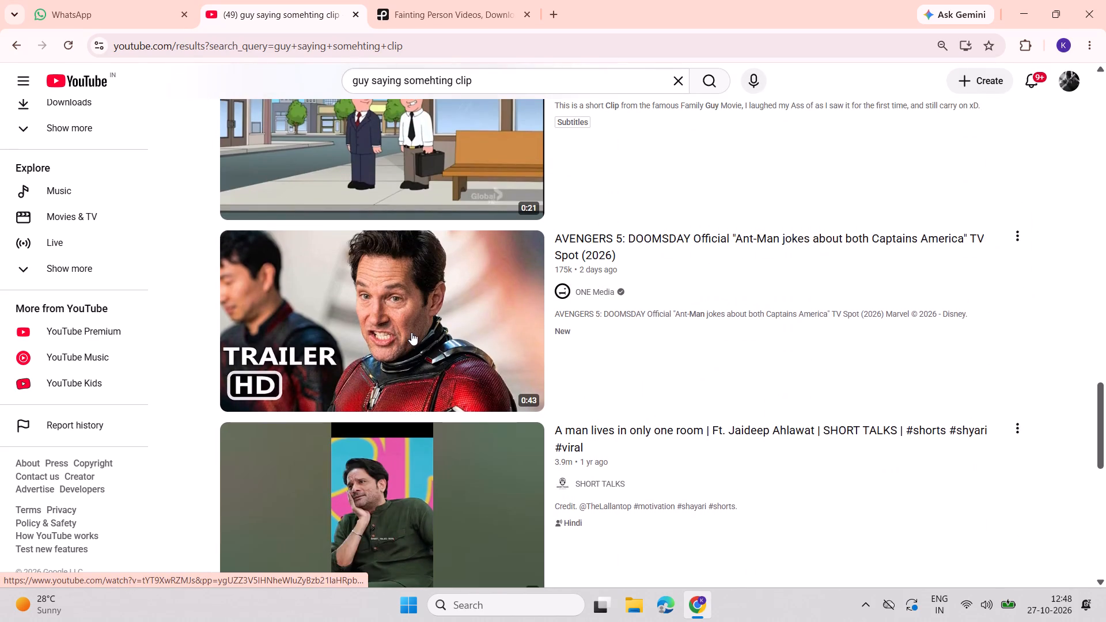
pyautogui.scroll(1, 411, 332)
pyautogui.scroll(-6, 411, 333)
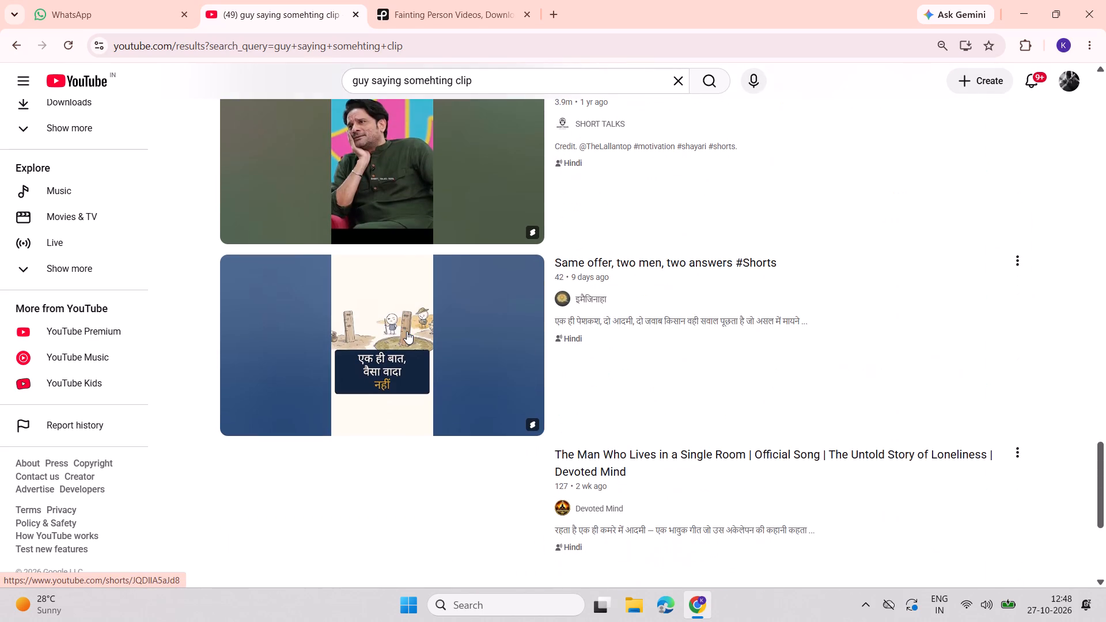
pyautogui.scroll(-14, 407, 331)
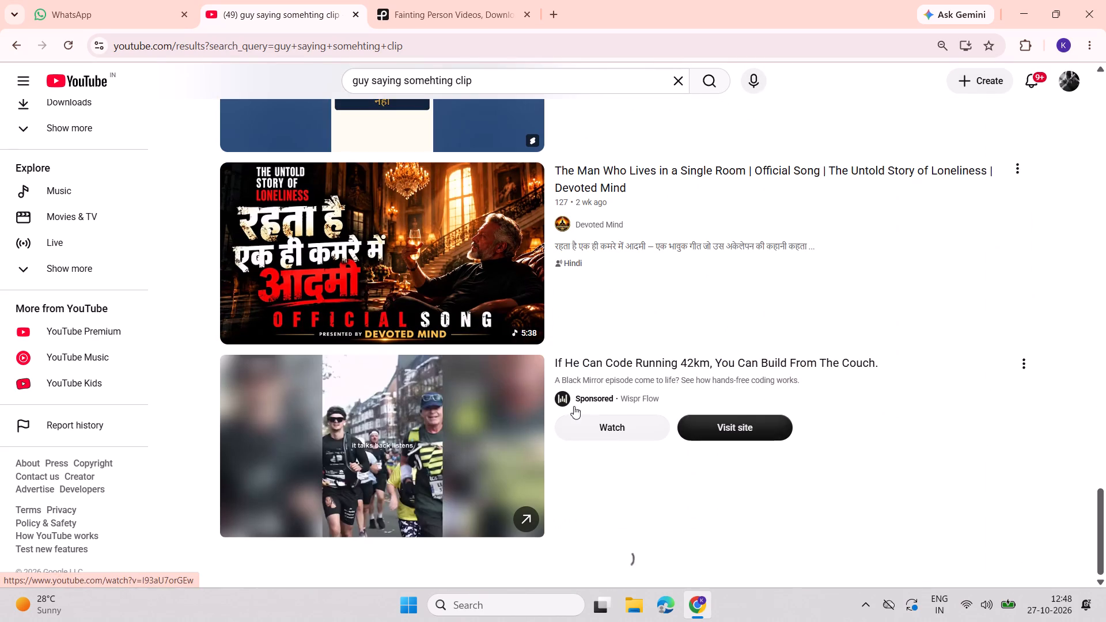
pyautogui.scroll(-7, 574, 406)
pyautogui.scroll(-6, 486, 374)
pyautogui.scroll(5, 486, 363)
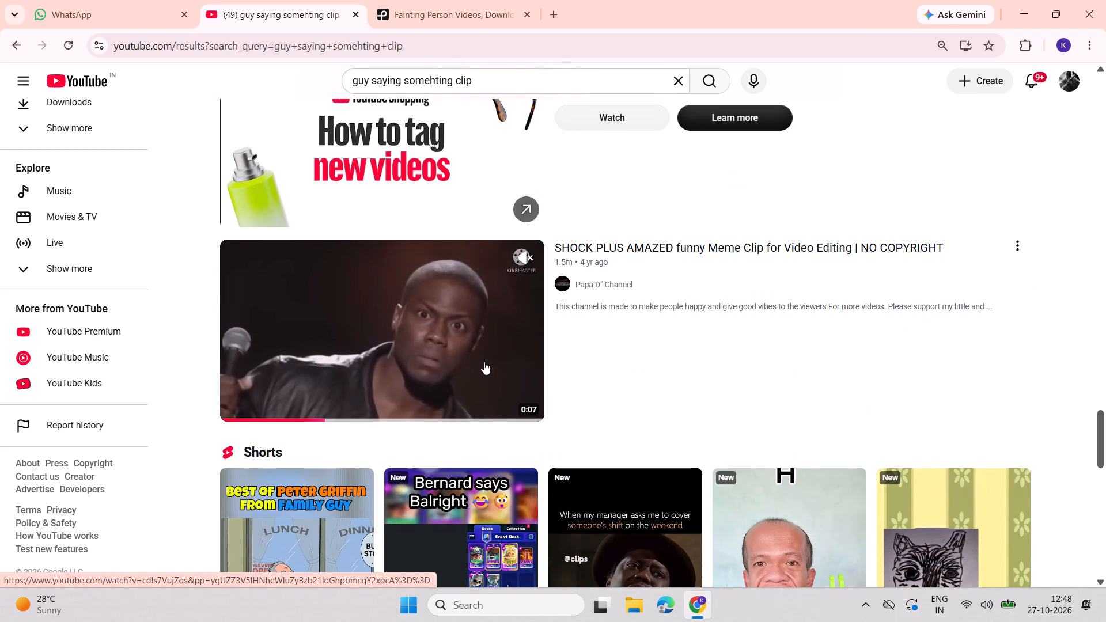
pyautogui.click(487, 409)
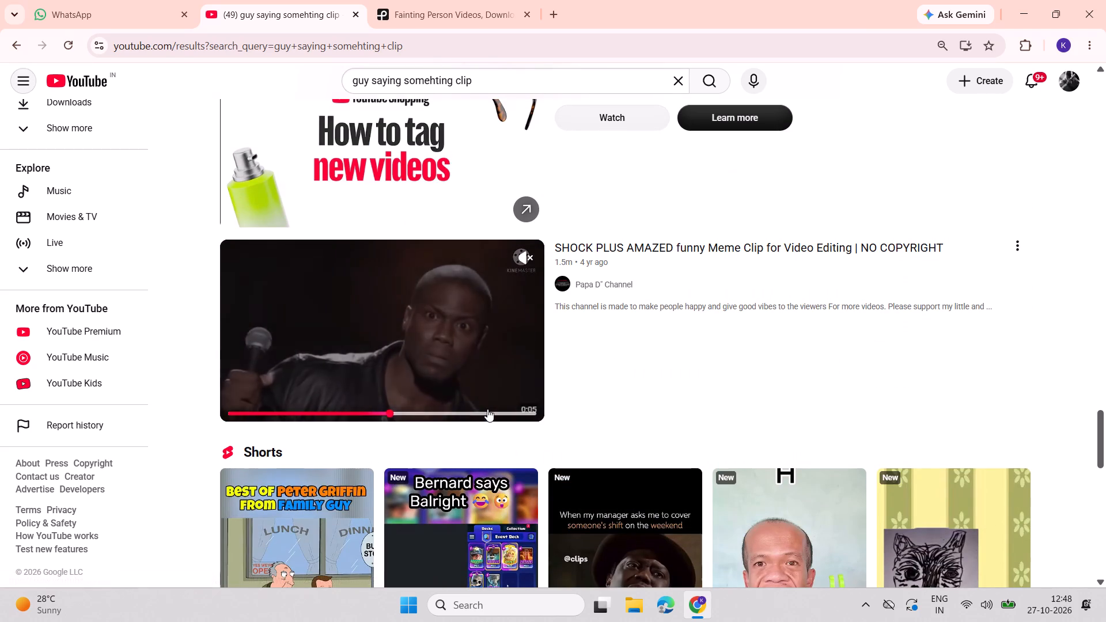
# Continue examining the talking-man results, including the Man on Fire, Spider-Verse, Ant-Man and Family Guy clips and the Shorts groups.
pyautogui.scroll(-20, 511, 400)
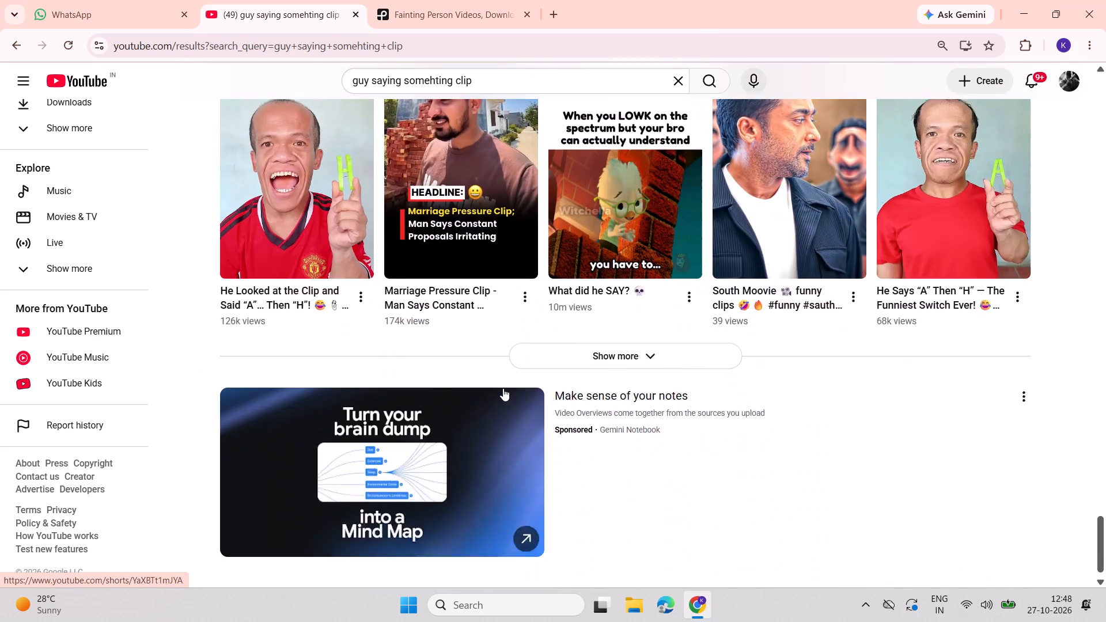
pyautogui.scroll(-5, 1037, 399)
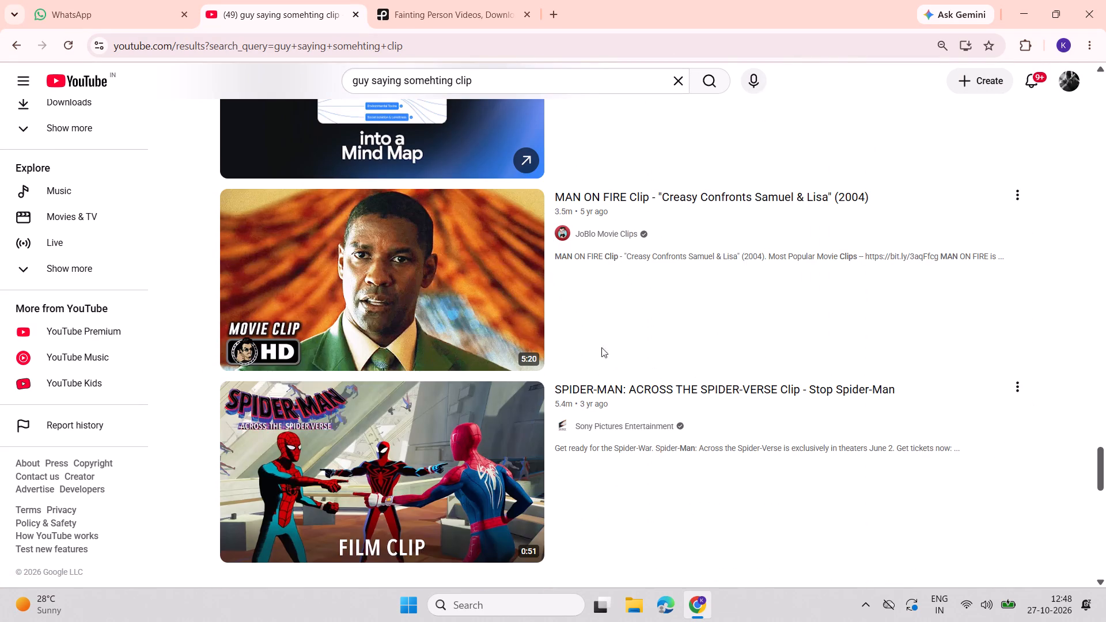
pyautogui.scroll(-1, 389, 335)
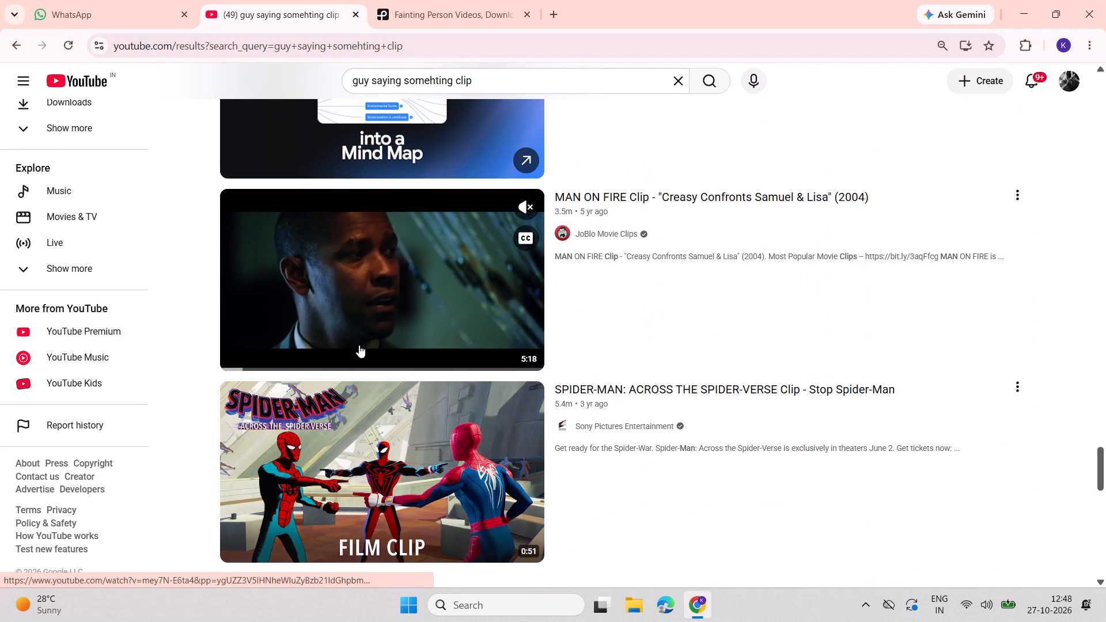
pyautogui.scroll(-3, 359, 345)
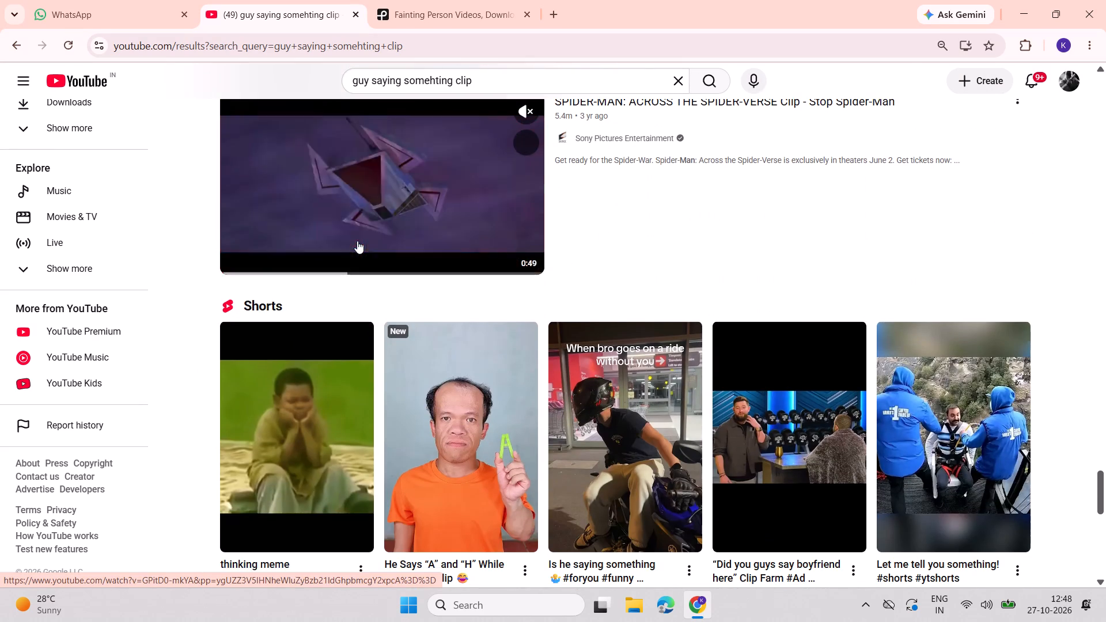
pyautogui.scroll(-11, 357, 241)
pyautogui.scroll(-7, 404, 206)
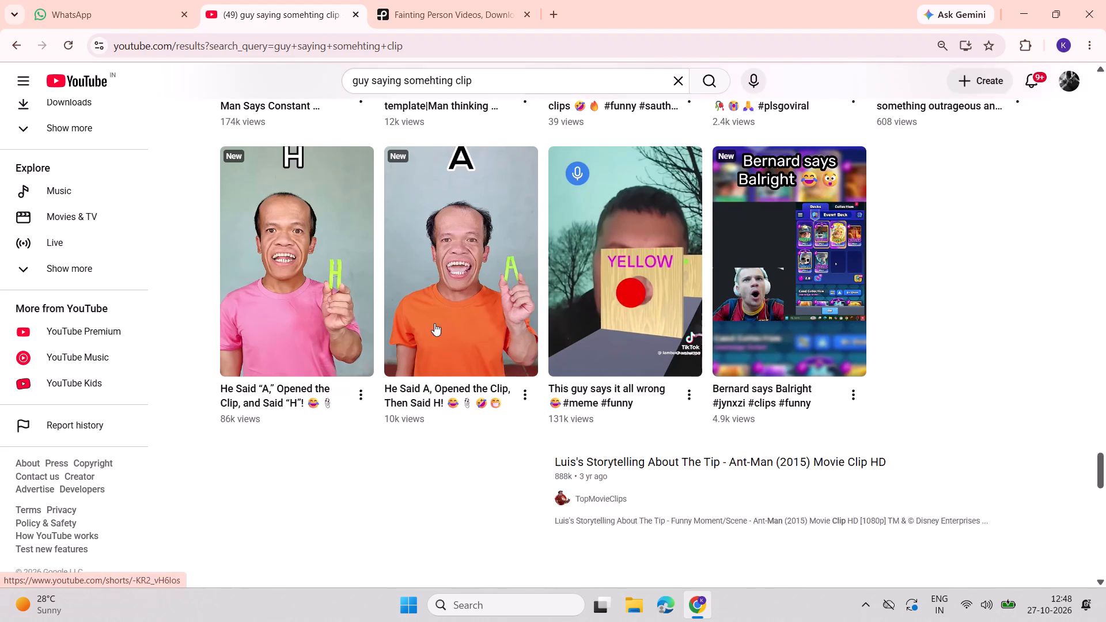
pyautogui.scroll(-3, 434, 323)
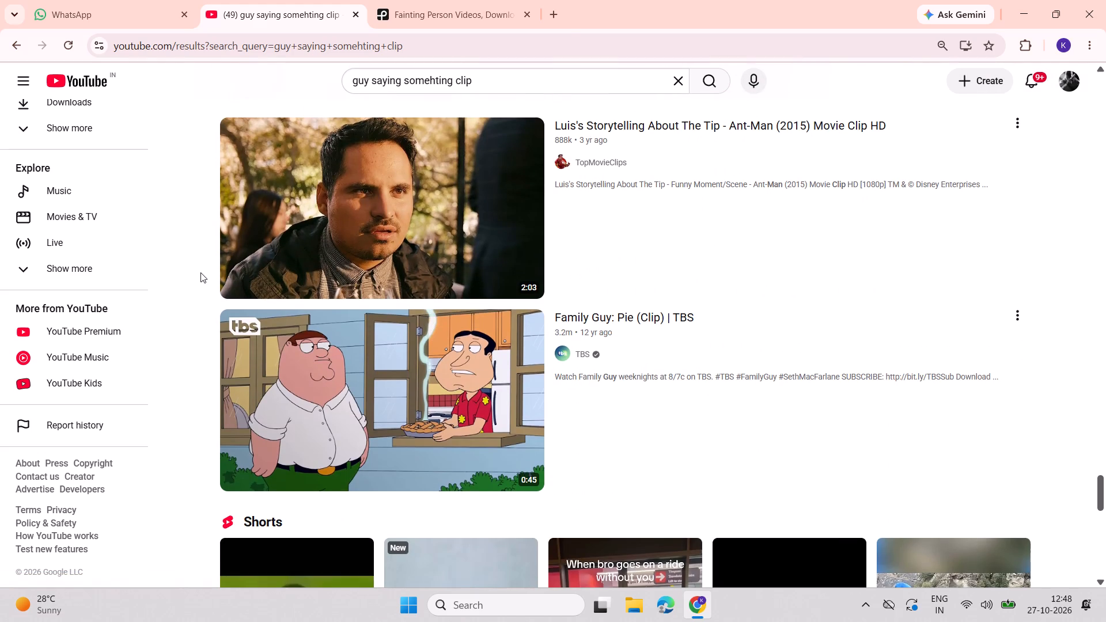
pyautogui.scroll(-6, 325, 191)
pyautogui.scroll(-4, 286, 236)
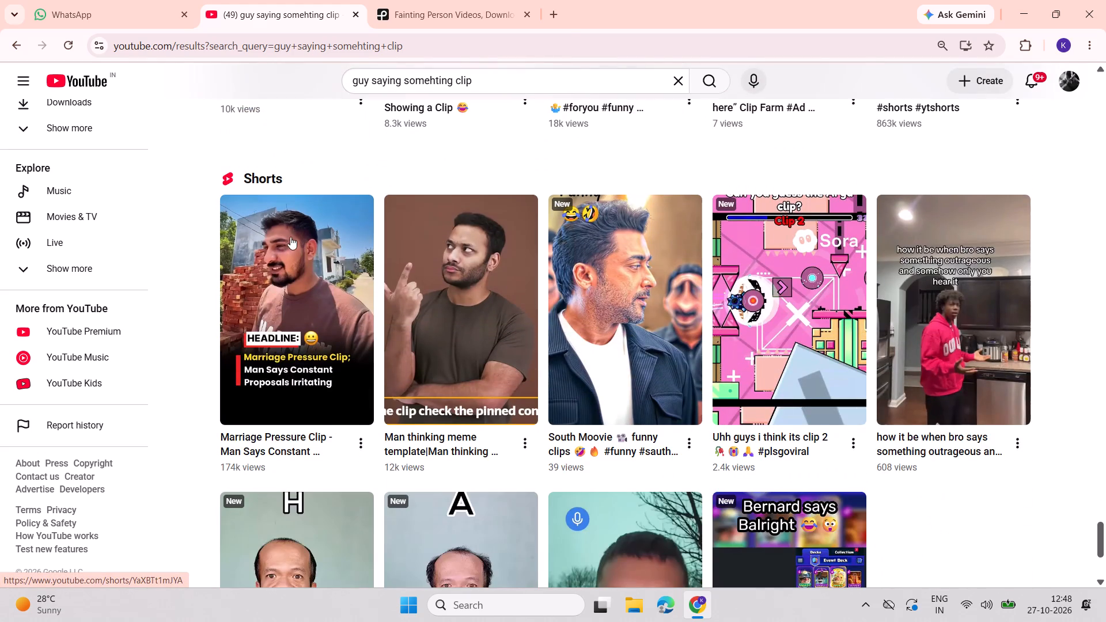
pyautogui.scroll(-10, 497, 278)
# Close the Pexels page of fainting person videos.
pyautogui.click(452, 7)
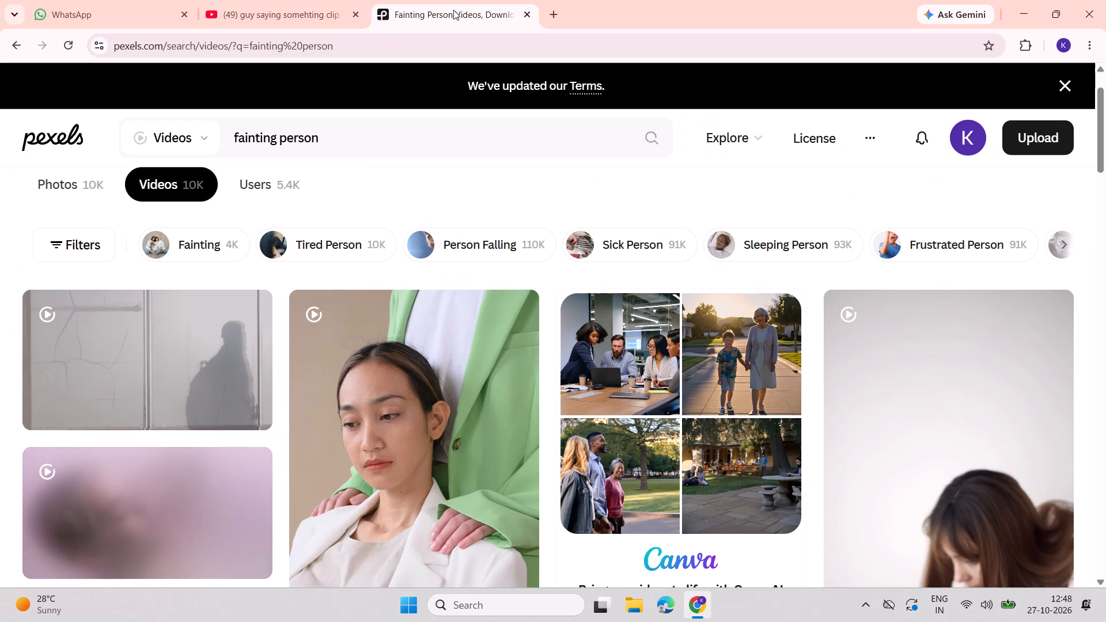
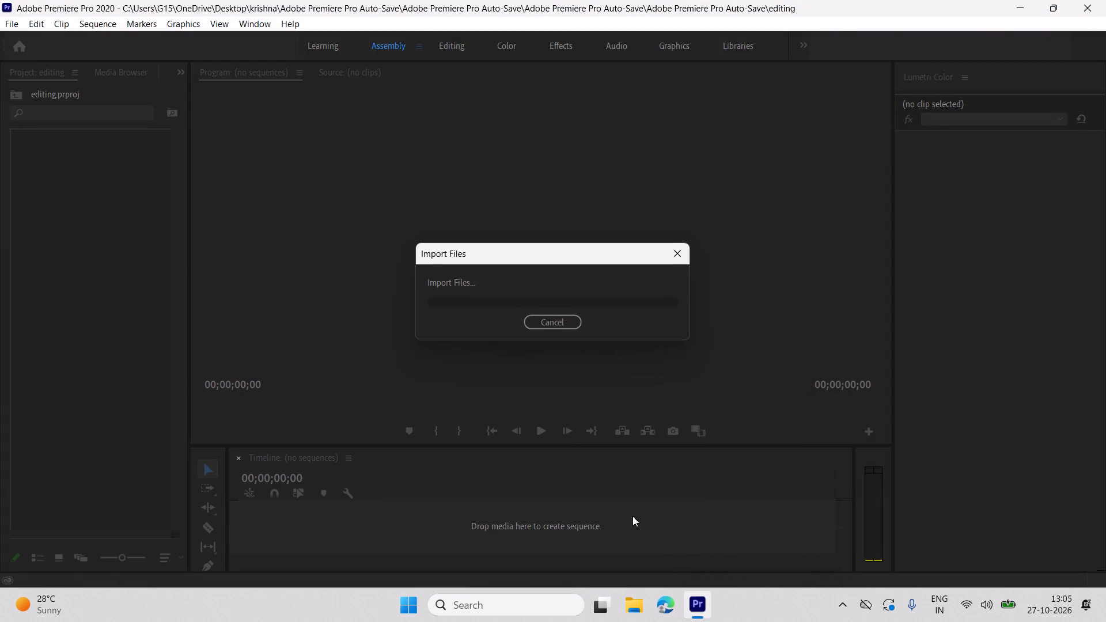
pyautogui.moveTo(99, 175); pyautogui.dragTo(310, 512)
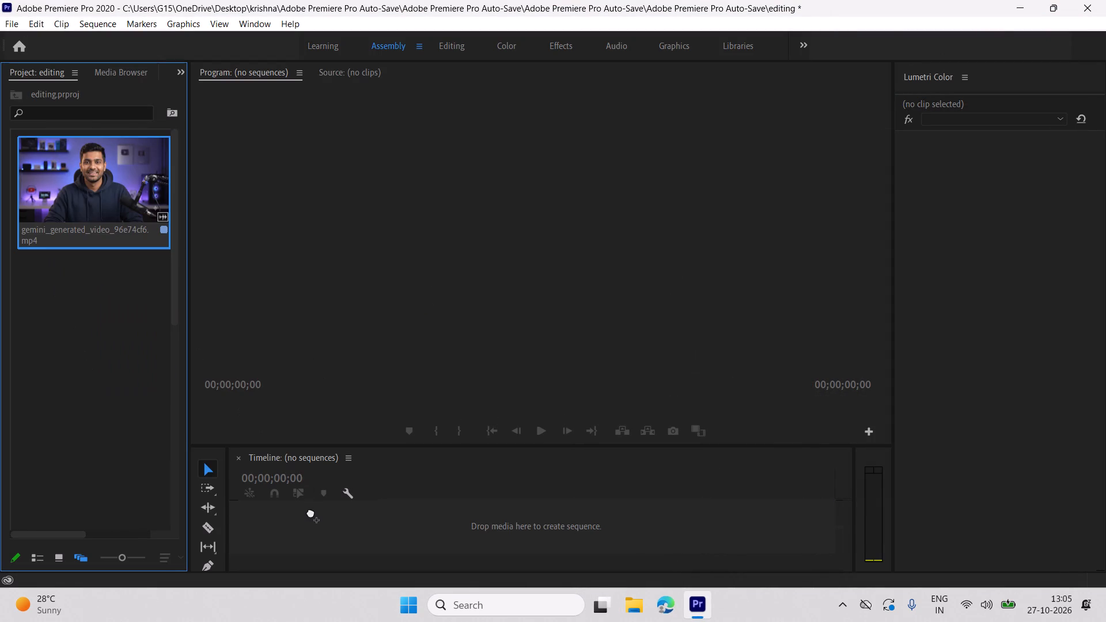
pyautogui.moveTo(310, 512); pyautogui.dragTo(309, 519)
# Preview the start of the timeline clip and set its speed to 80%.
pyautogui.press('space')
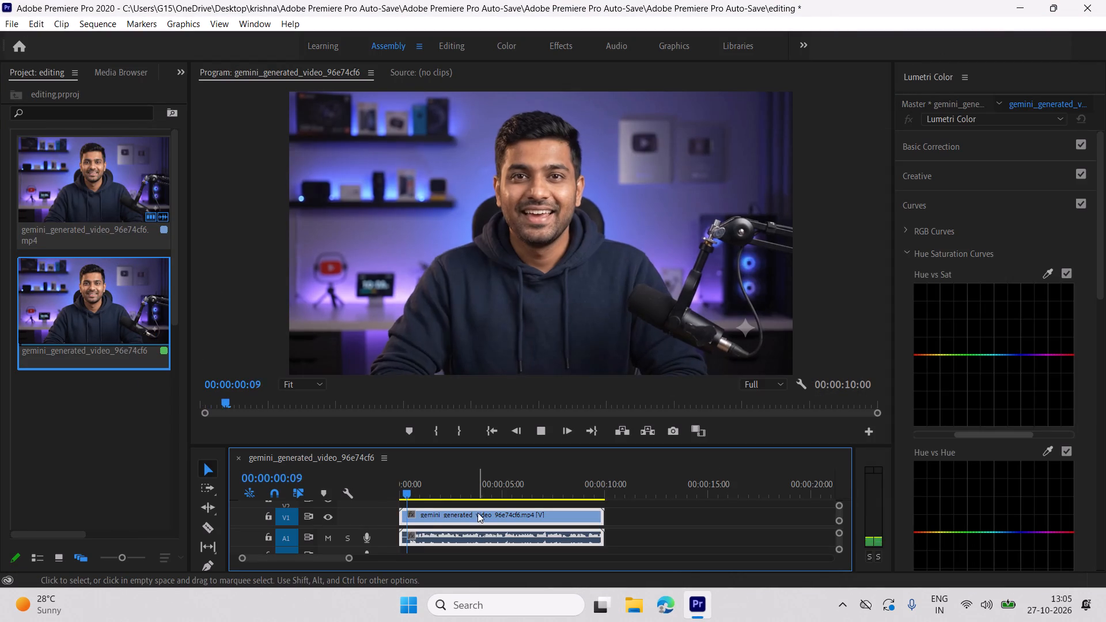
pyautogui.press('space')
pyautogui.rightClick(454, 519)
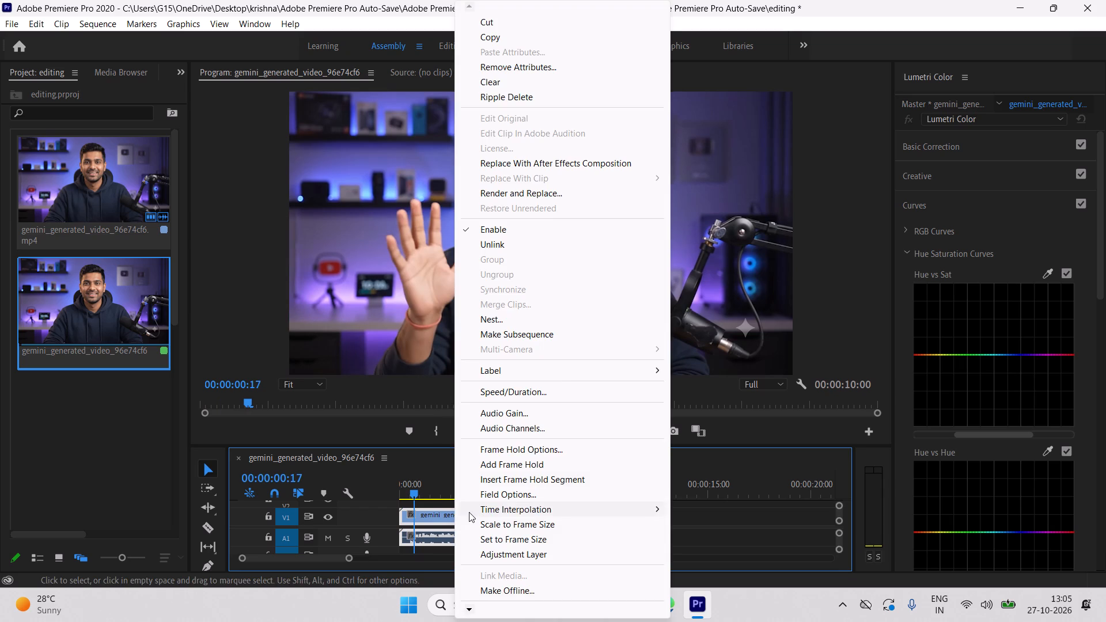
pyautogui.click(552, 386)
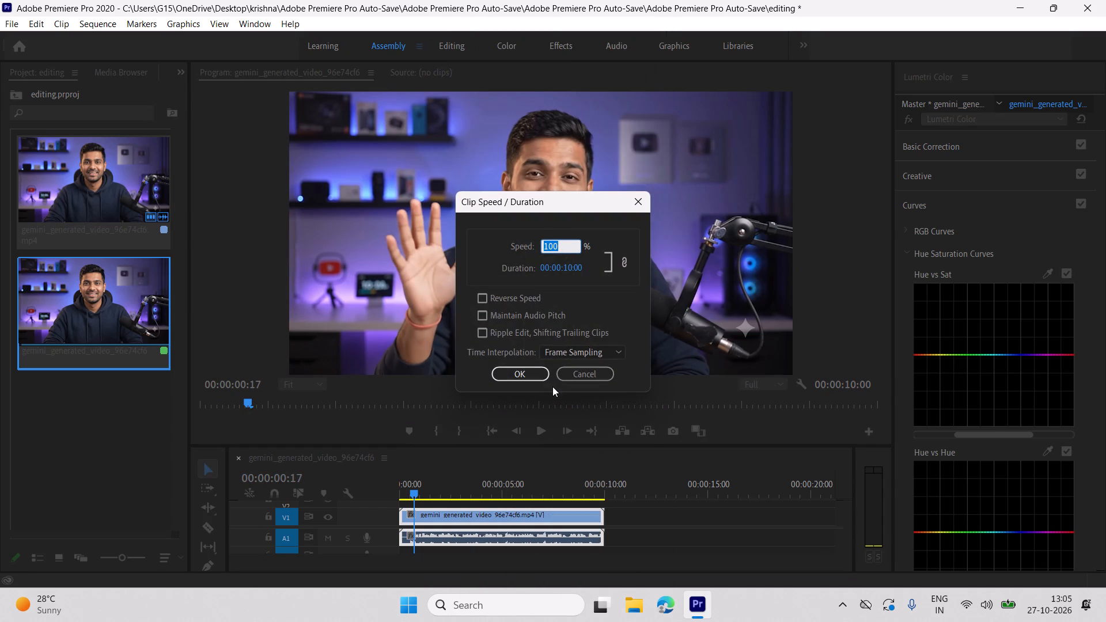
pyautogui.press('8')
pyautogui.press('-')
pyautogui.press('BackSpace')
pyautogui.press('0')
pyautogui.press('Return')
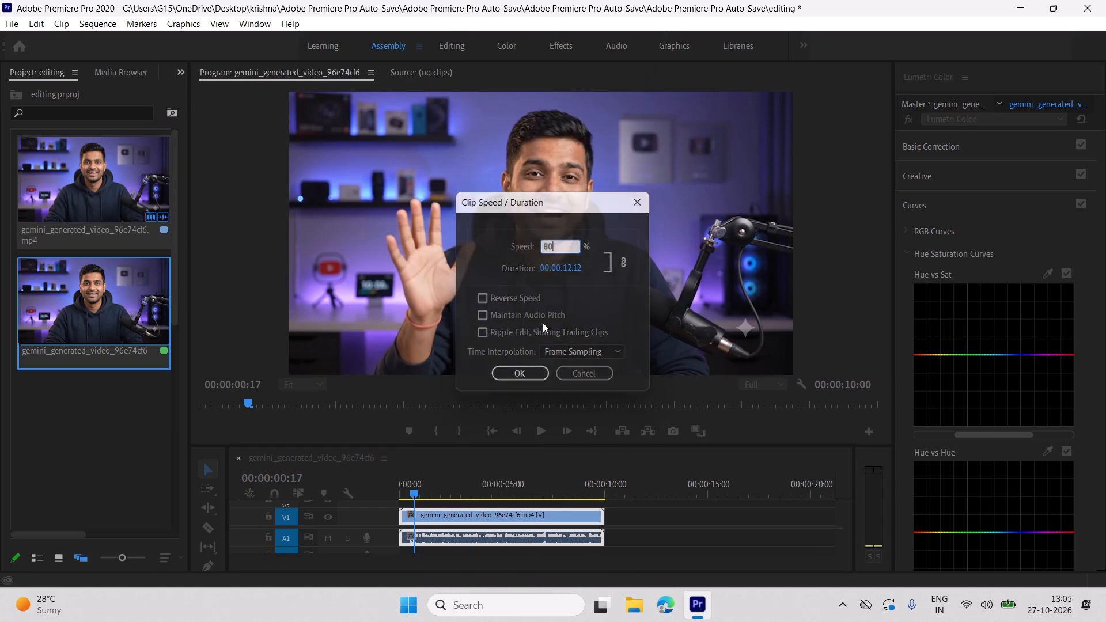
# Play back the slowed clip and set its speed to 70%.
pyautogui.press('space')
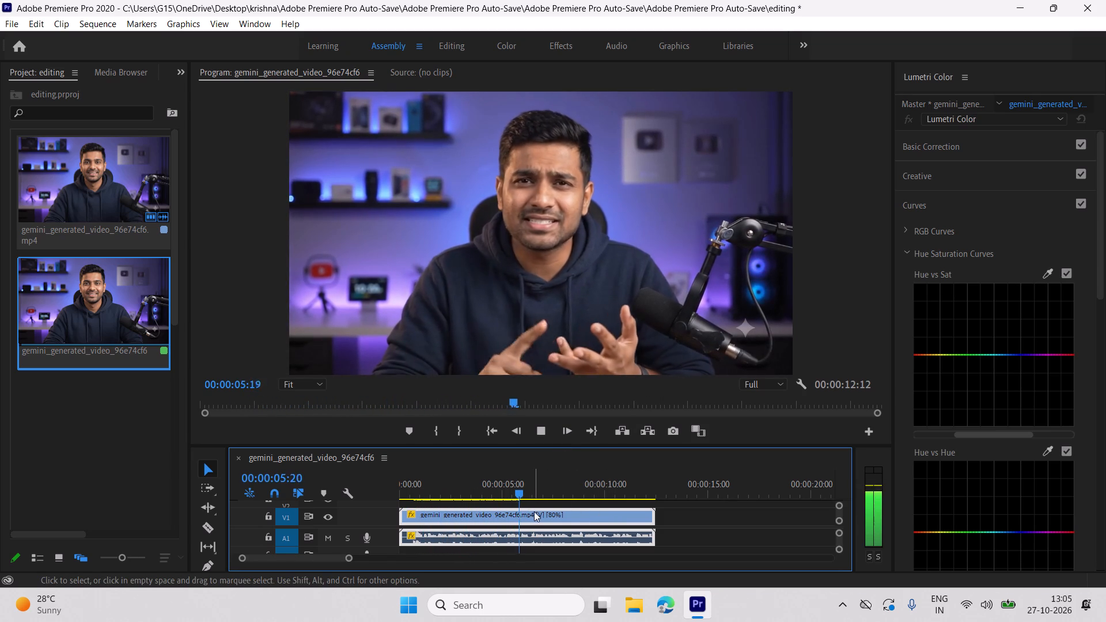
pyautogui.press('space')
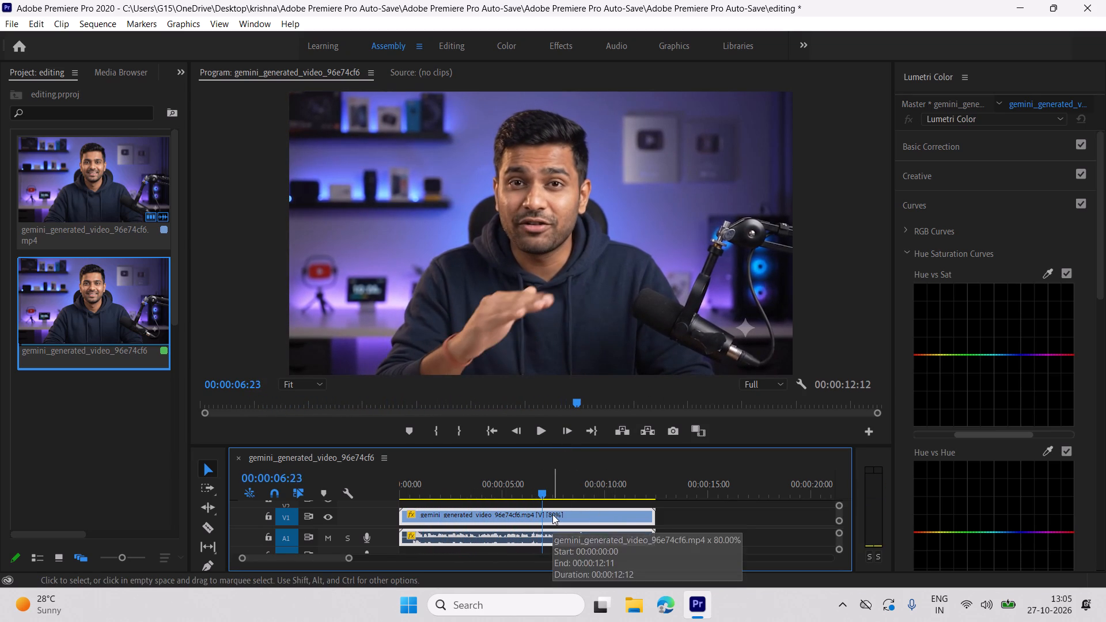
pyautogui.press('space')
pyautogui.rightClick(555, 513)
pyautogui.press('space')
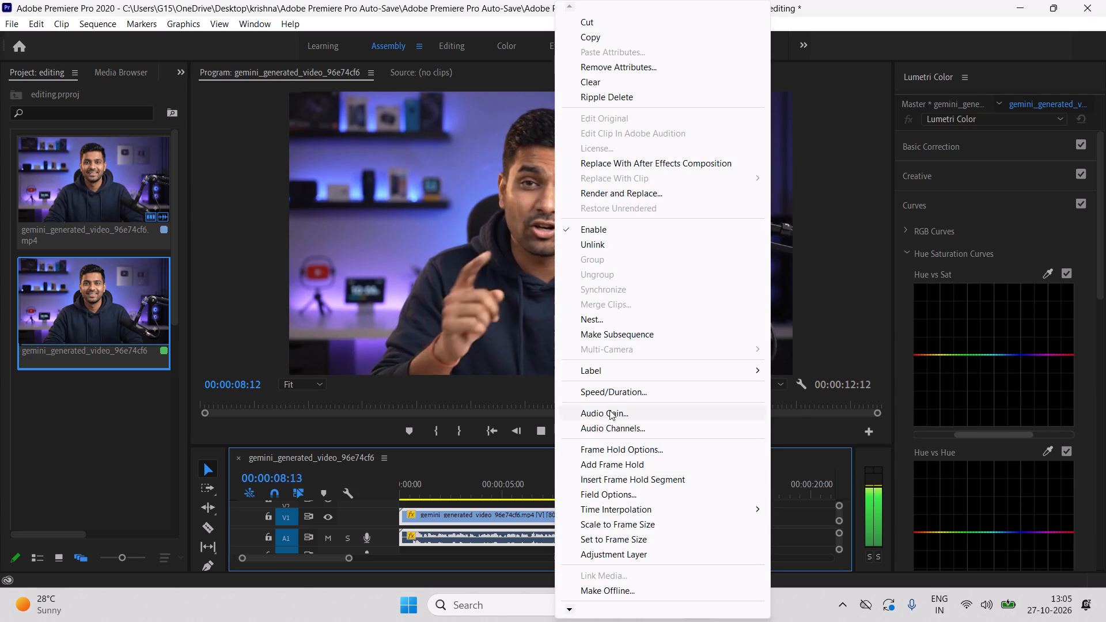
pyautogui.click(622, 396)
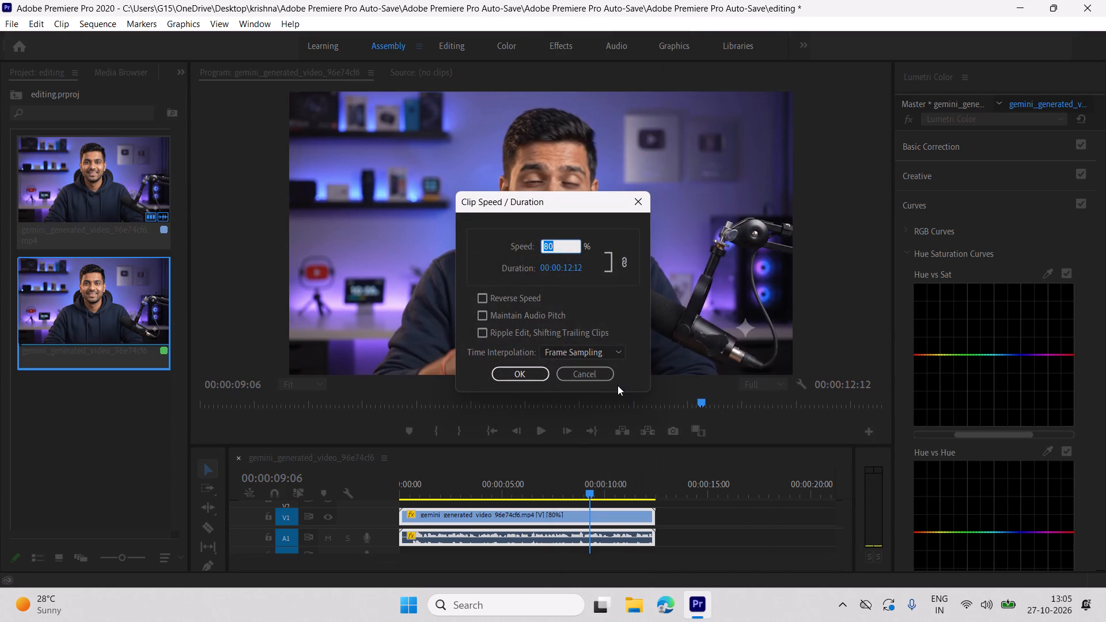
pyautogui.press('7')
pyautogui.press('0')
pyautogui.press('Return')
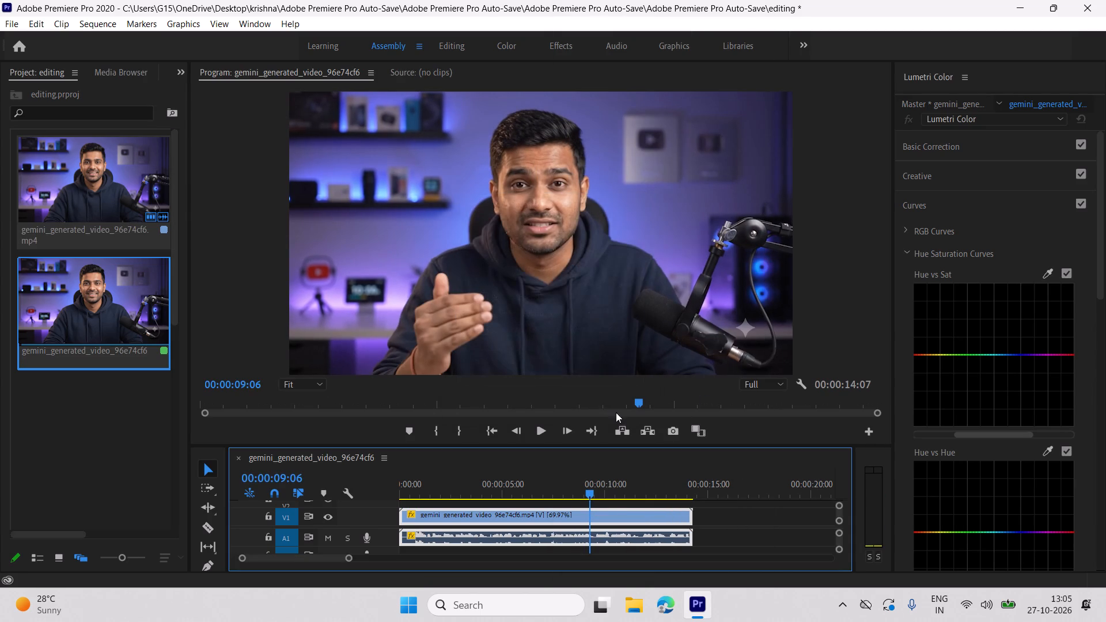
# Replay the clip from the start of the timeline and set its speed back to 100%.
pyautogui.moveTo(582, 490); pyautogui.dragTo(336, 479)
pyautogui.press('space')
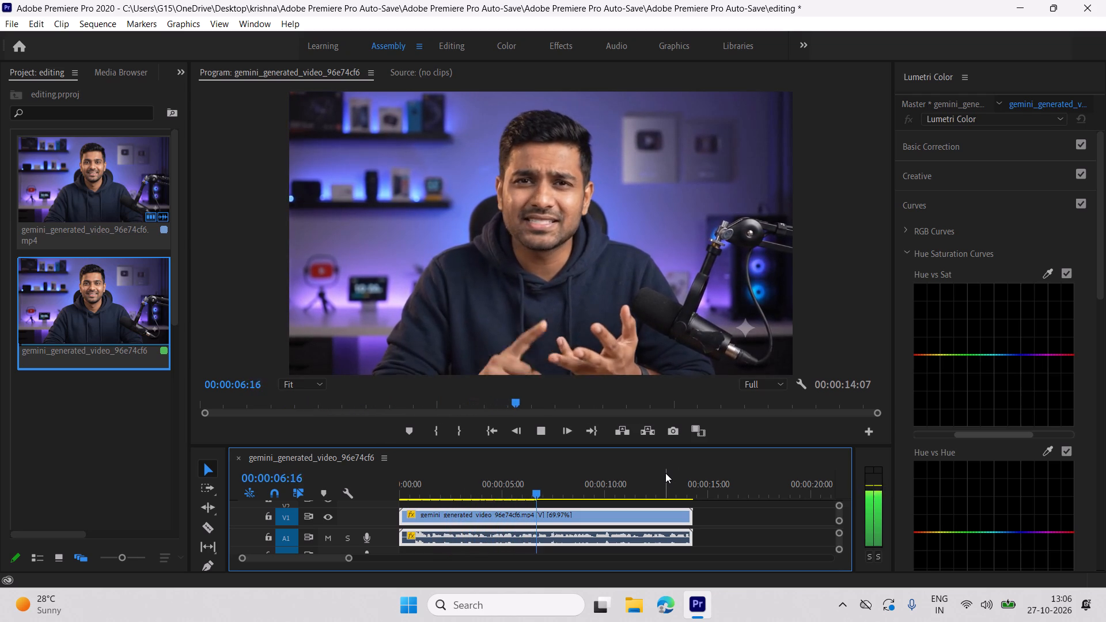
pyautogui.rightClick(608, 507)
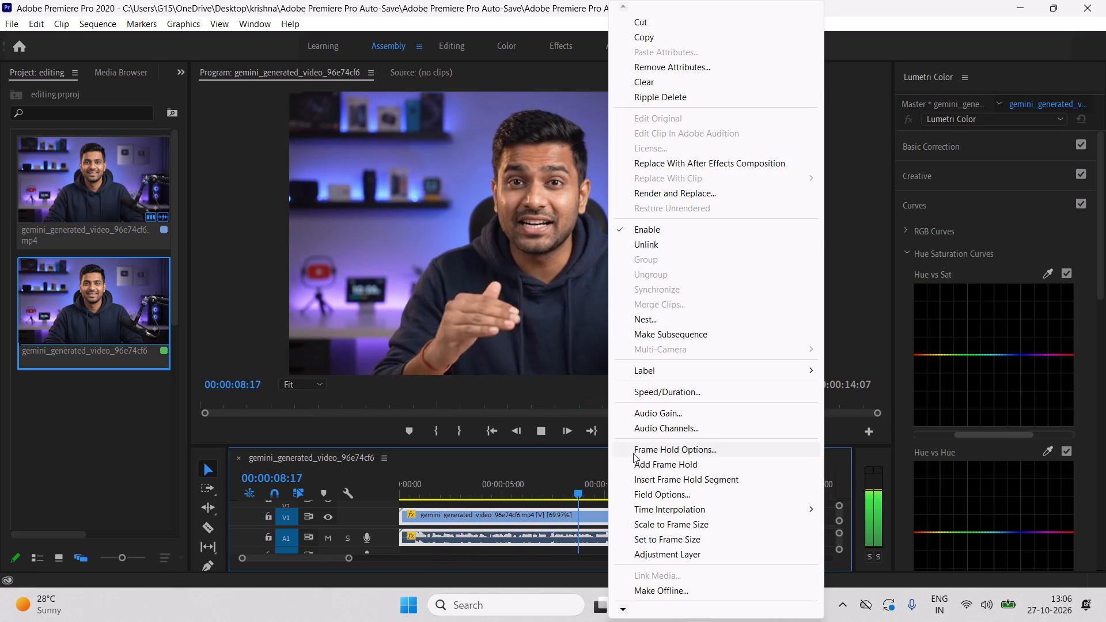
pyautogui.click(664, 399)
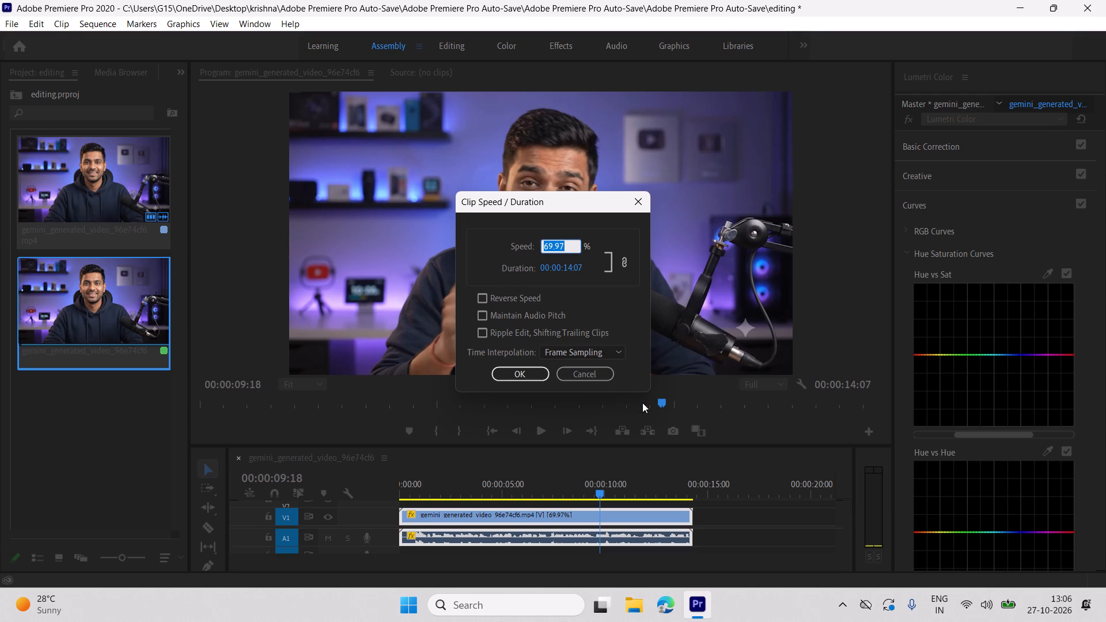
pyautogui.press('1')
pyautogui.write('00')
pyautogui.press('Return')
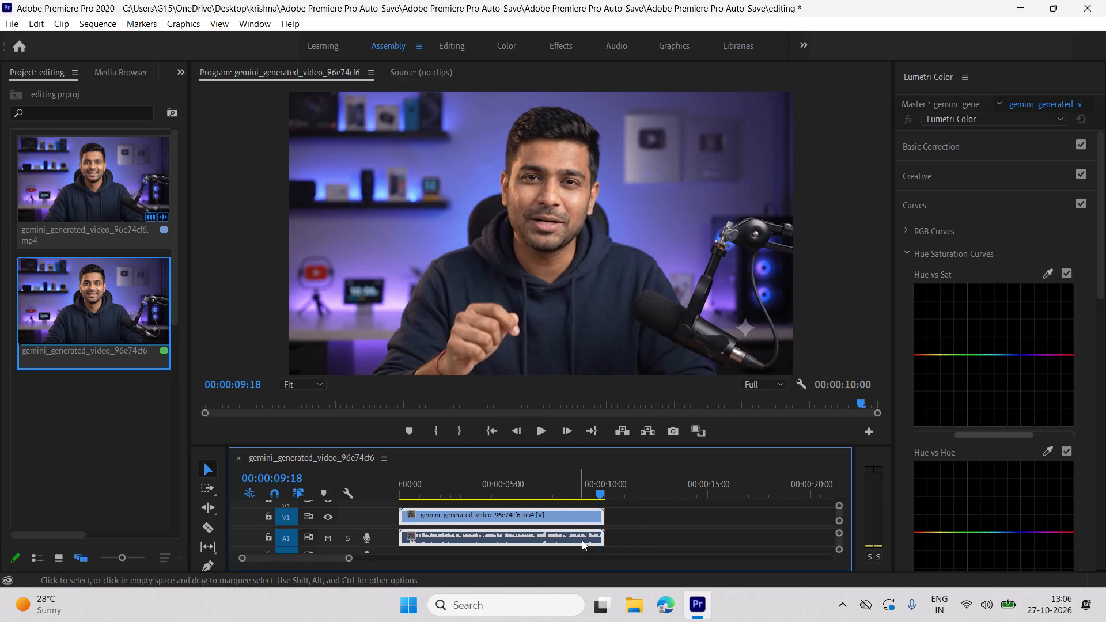
# Play and scrub through the timeline clip from its start to review the opening speech and gestures.
pyautogui.moveTo(586, 488); pyautogui.dragTo(190, 505)
pyautogui.press('space')
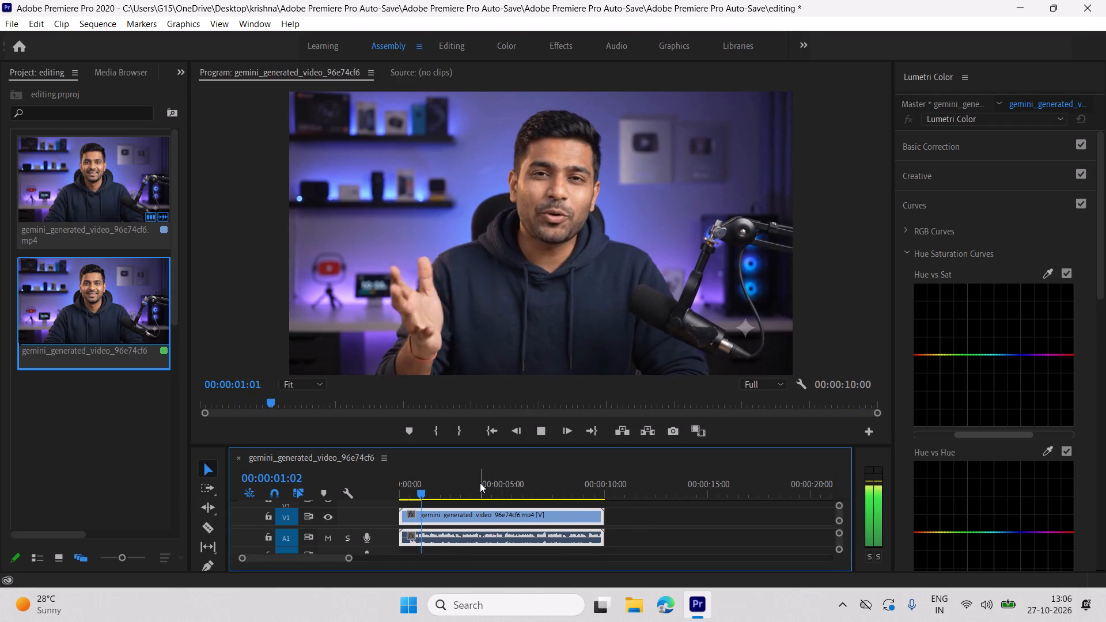
pyautogui.press('space')
pyautogui.moveTo(450, 486); pyautogui.dragTo(436, 490)
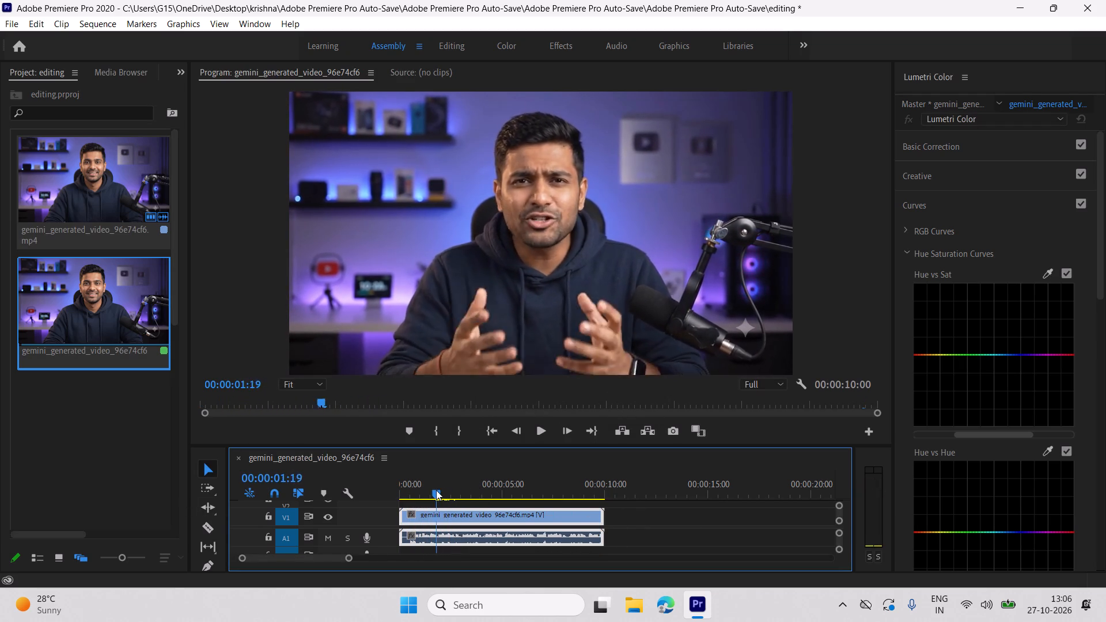
pyautogui.moveTo(436, 490); pyautogui.dragTo(421, 499)
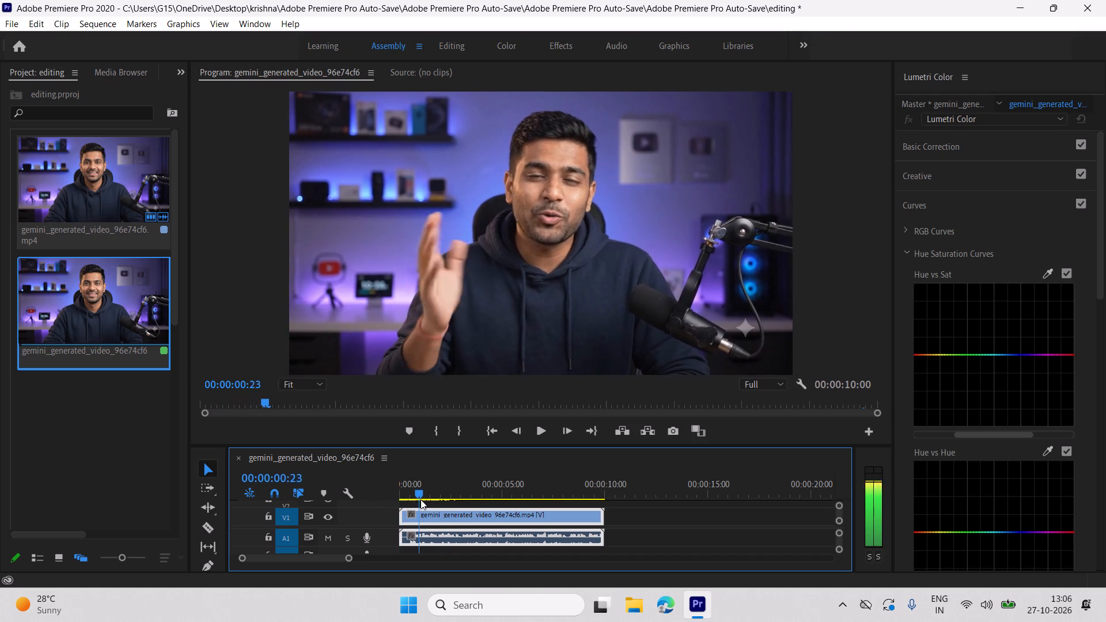
pyautogui.moveTo(421, 499); pyautogui.dragTo(490, 499)
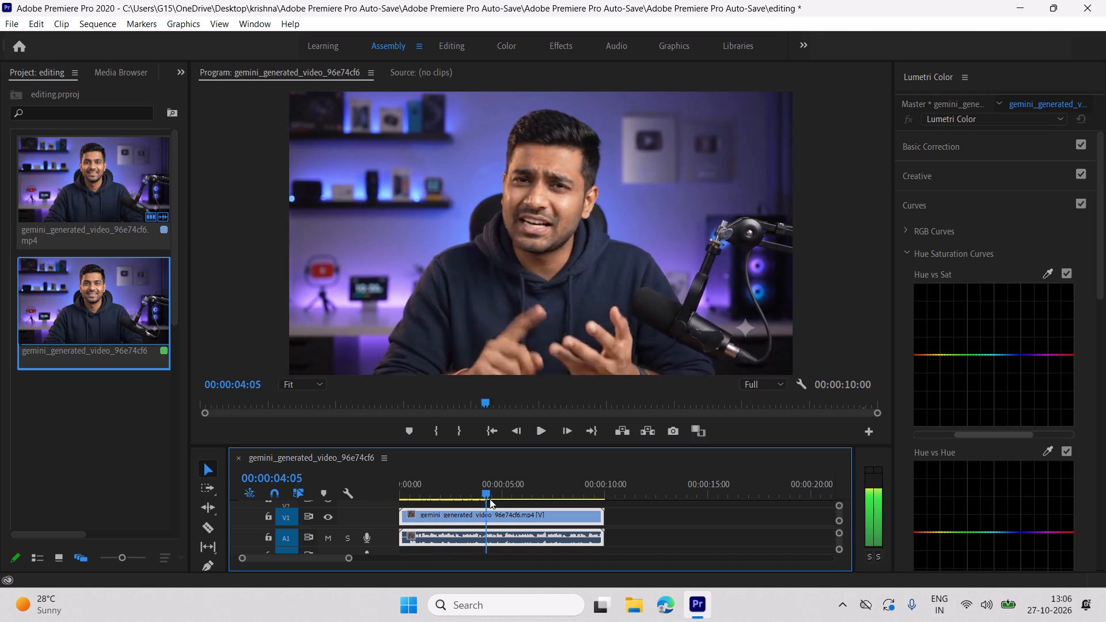
pyautogui.moveTo(490, 499); pyautogui.dragTo(513, 518)
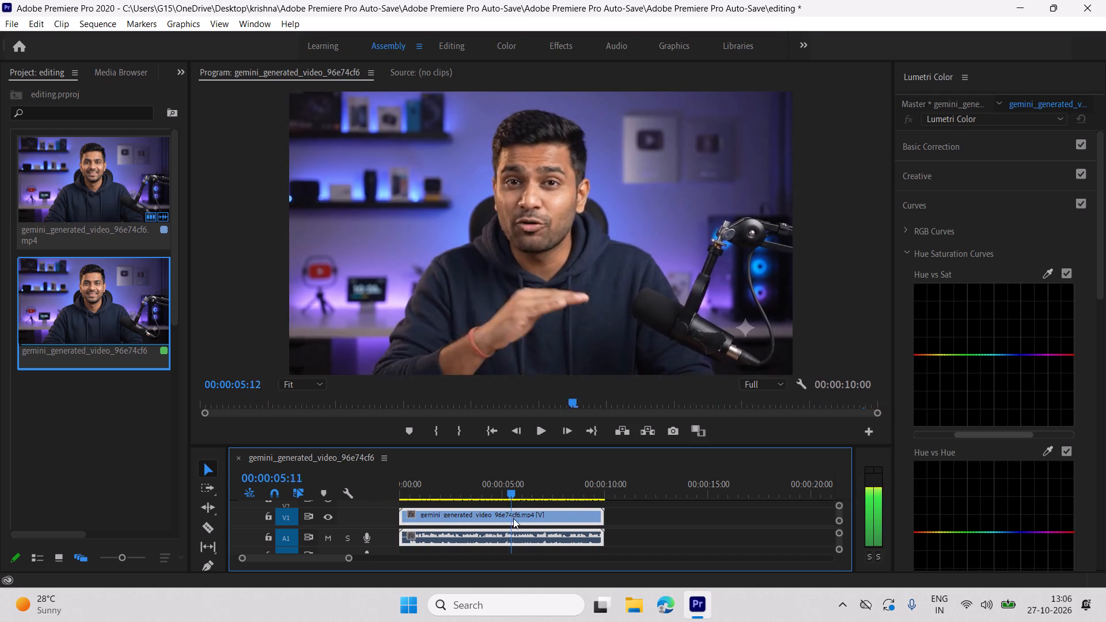
pyautogui.moveTo(513, 518); pyautogui.dragTo(340, 580)
pyautogui.press('space')
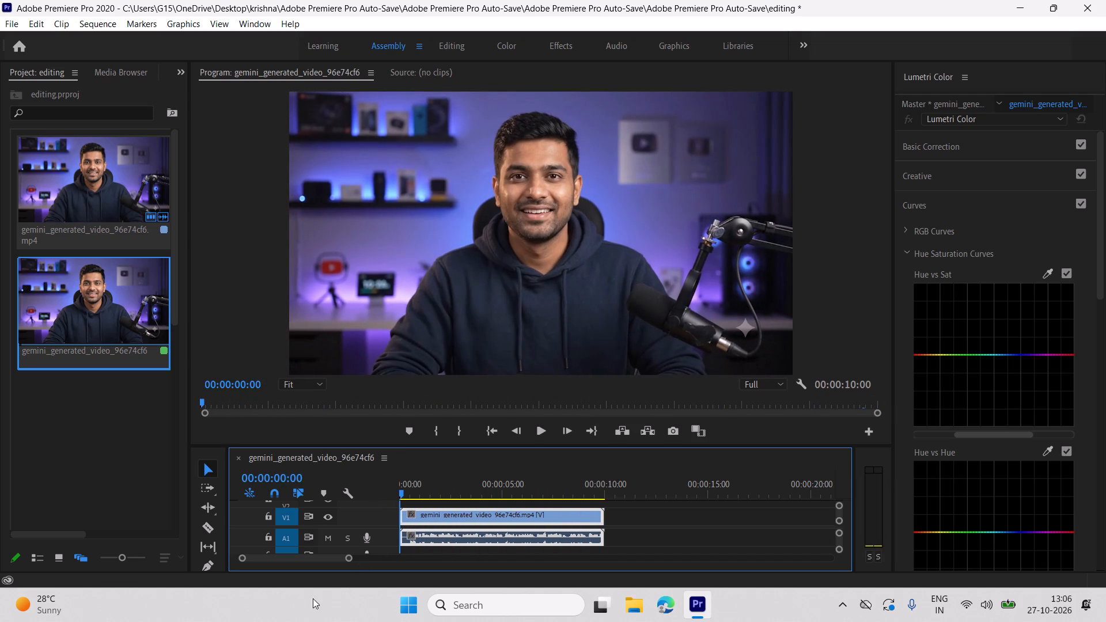
pyautogui.press('space')
pyautogui.press('space')
pyautogui.press('space')
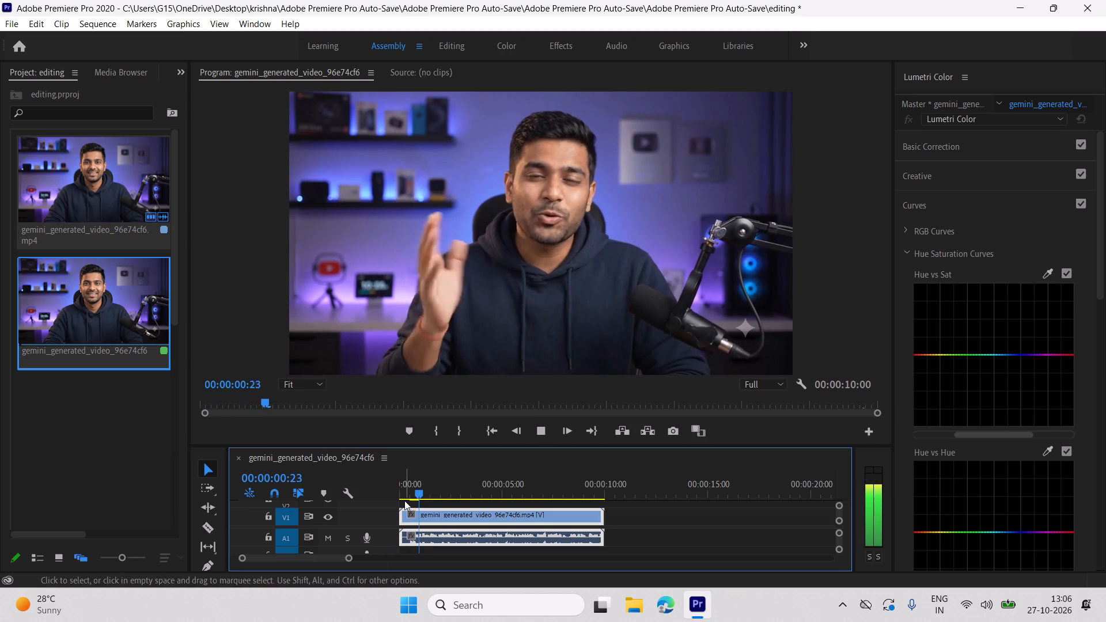
pyautogui.press('space')
pyautogui.moveTo(410, 495); pyautogui.dragTo(357, 528)
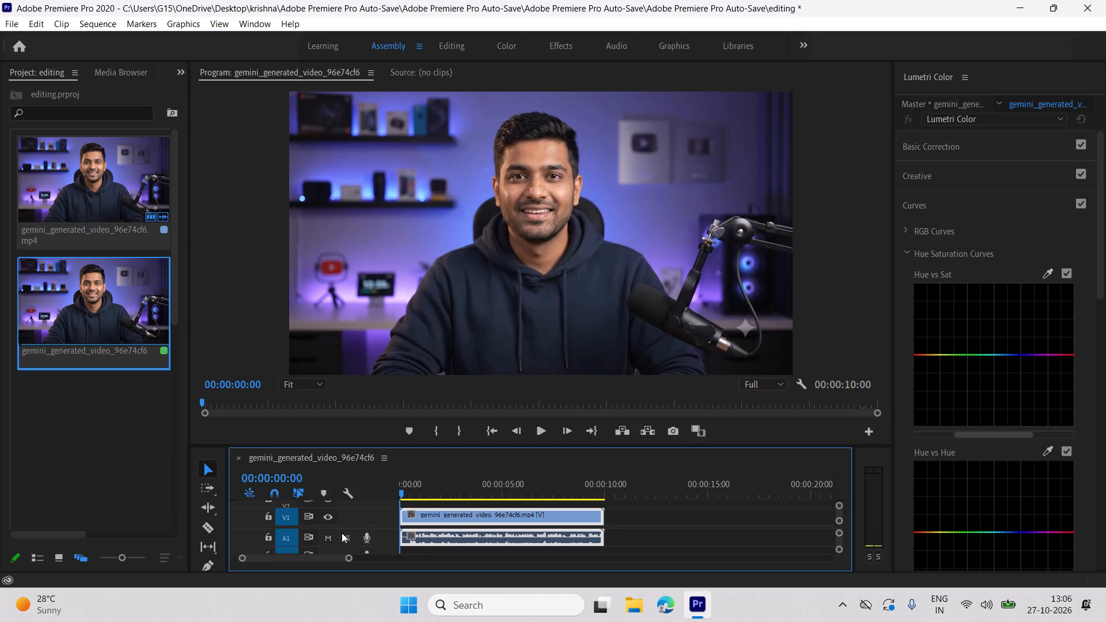
# Enlarge the timeline area and play the clip in short bursts, stopping the playhead at 00:00:01:10.
pyautogui.scroll(-2, 122, 84)
pyautogui.click(124, 475)
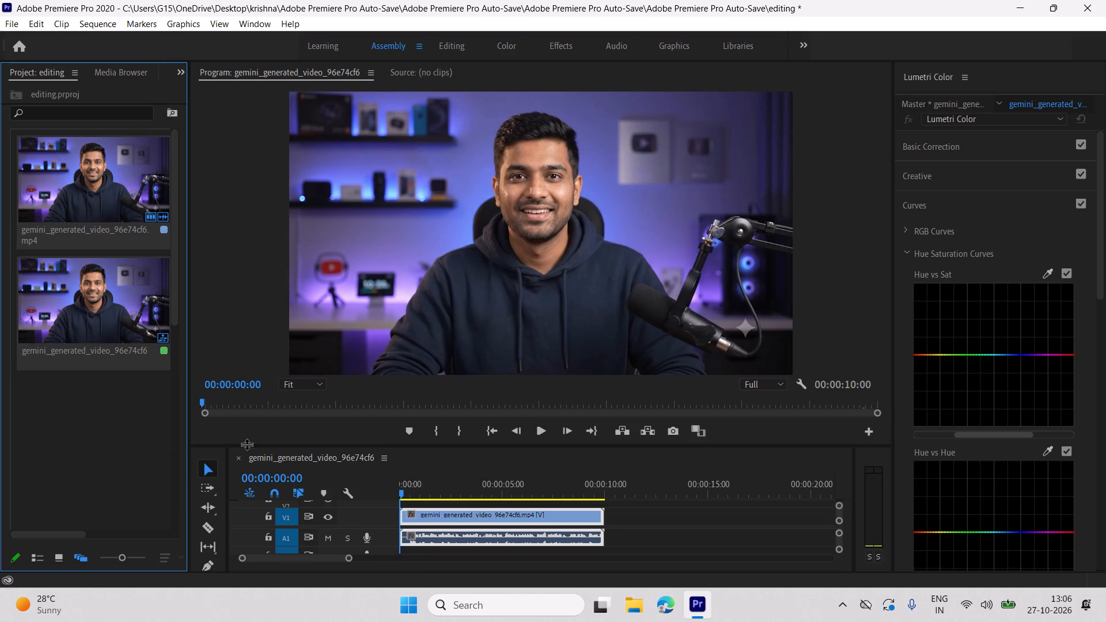
pyautogui.moveTo(247, 444); pyautogui.dragTo(274, 412)
pyautogui.press('space')
pyautogui.press('space')
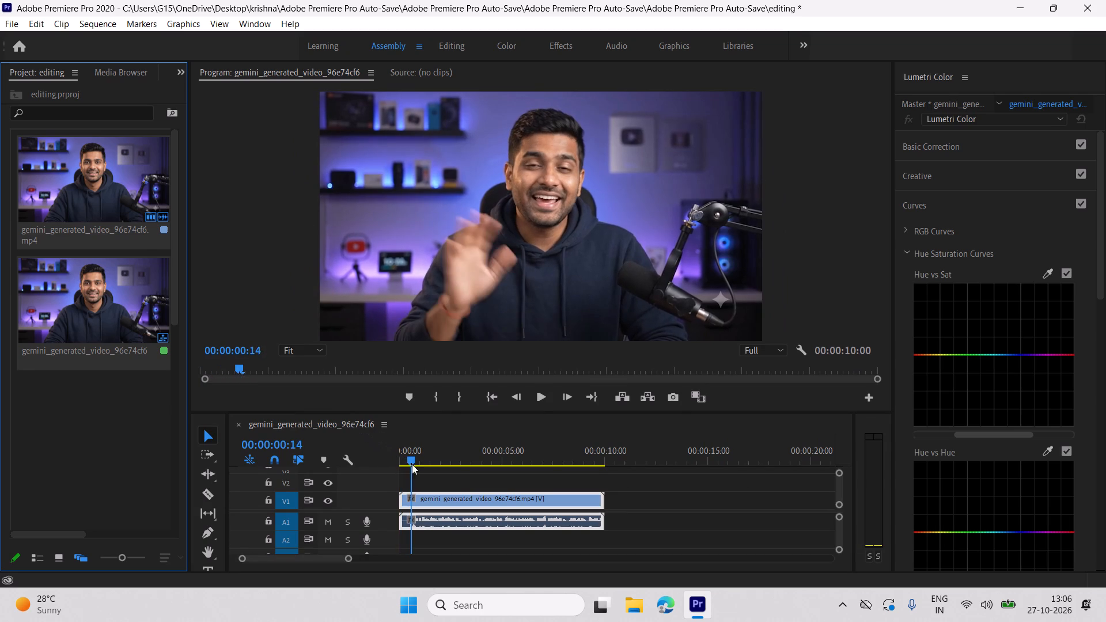
pyautogui.press('space')
pyautogui.press('space')
pyautogui.press('space')
pyautogui.press('space')
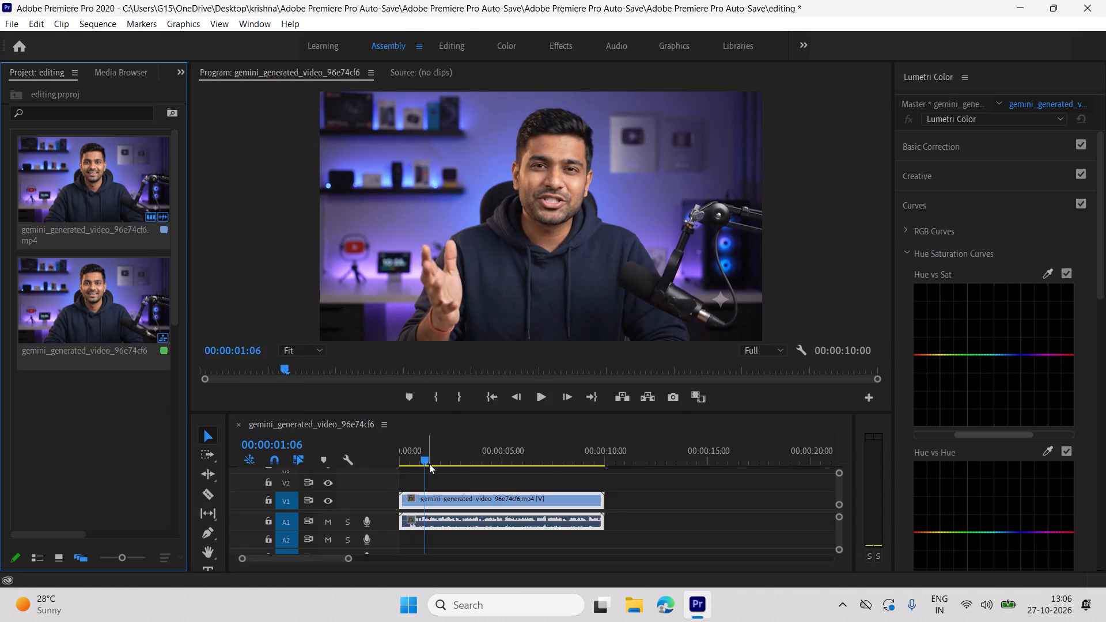
pyautogui.press('space')
pyautogui.press('space')
# Switch to Chrome under the Krishna profile, close the other profile's window, and search images for "phone battery".
pyautogui.click(553, 606)
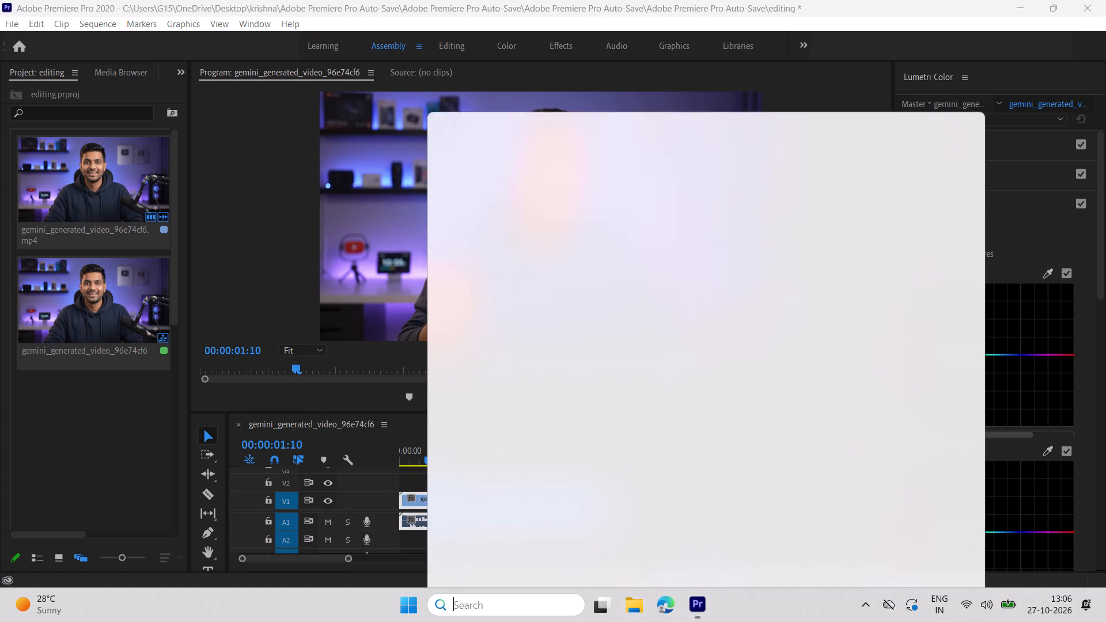
pyautogui.click(588, 212)
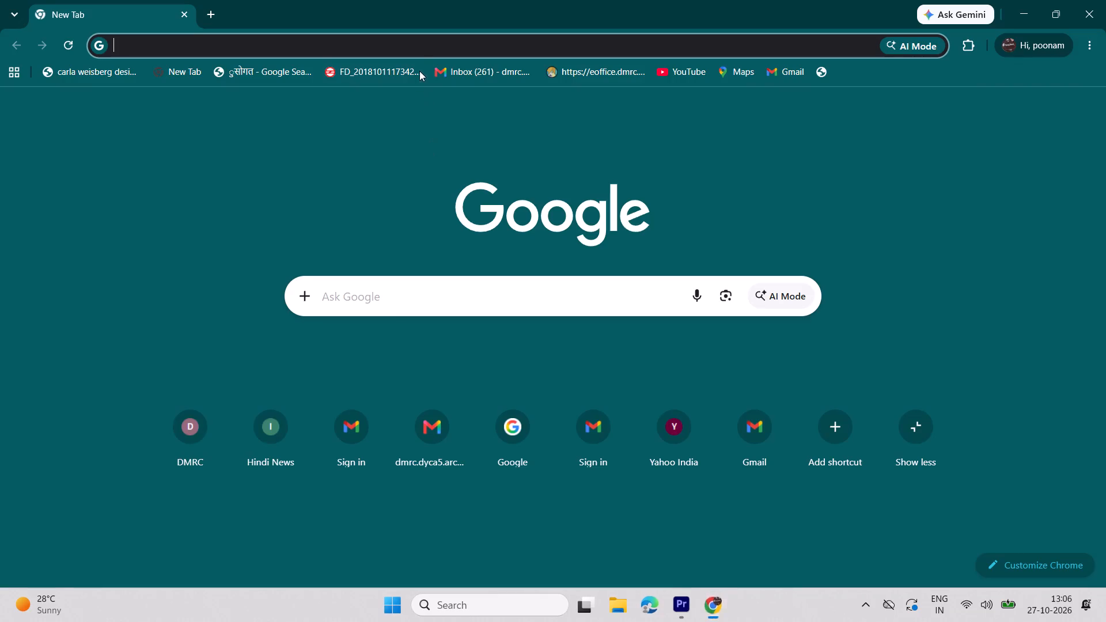
pyautogui.click(1008, 43)
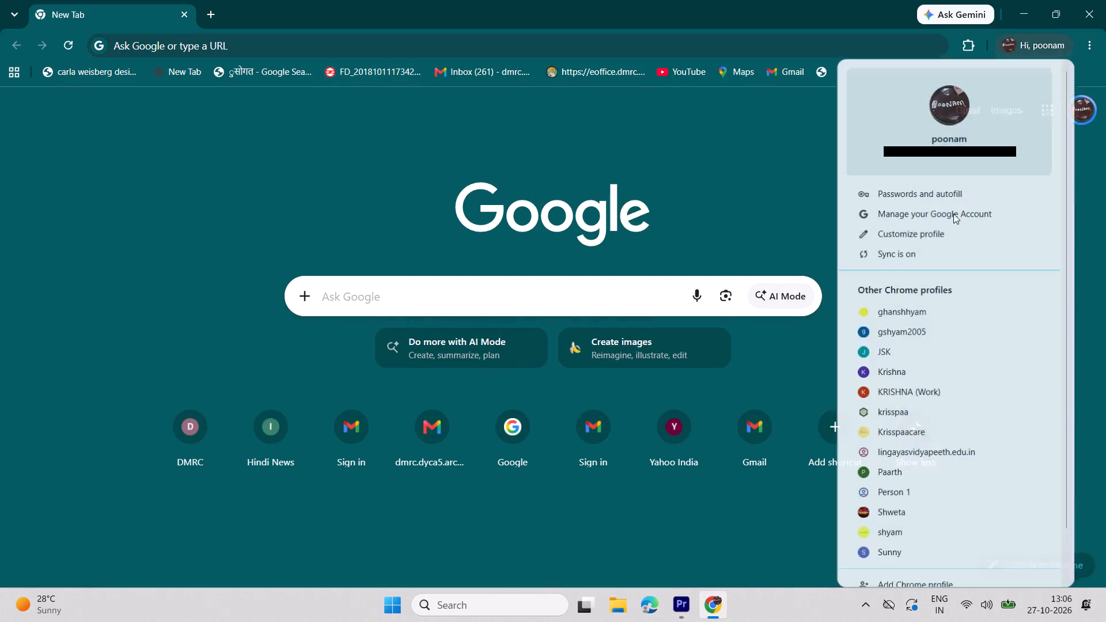
pyautogui.click(893, 374)
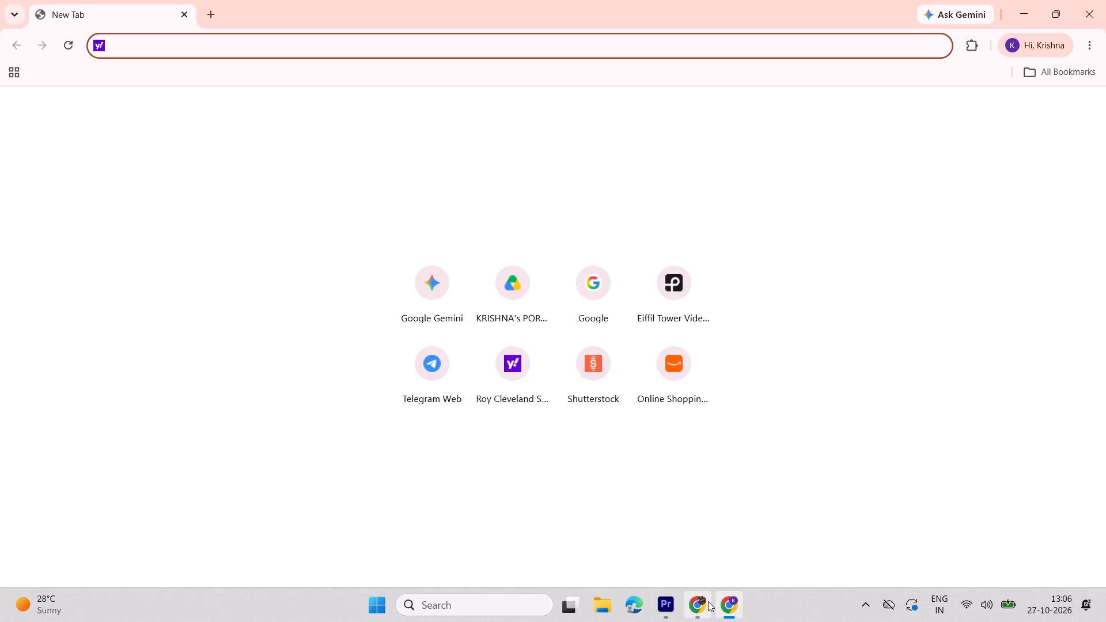
pyautogui.click(708, 601)
pyautogui.click(1089, 0)
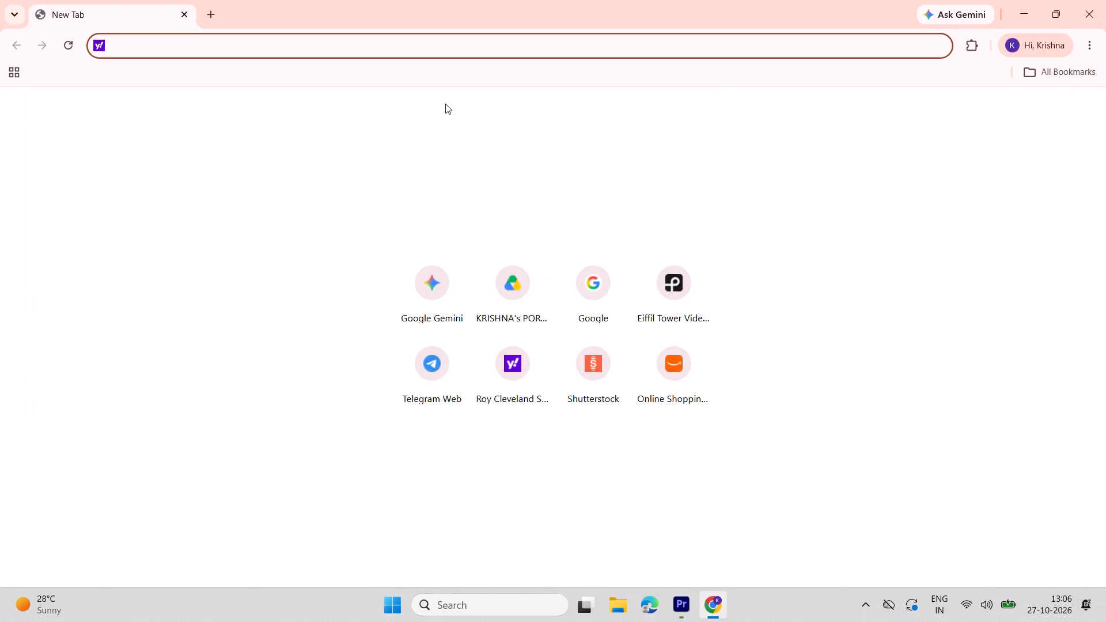
pyautogui.write('phone battery')
pyautogui.press('Return')
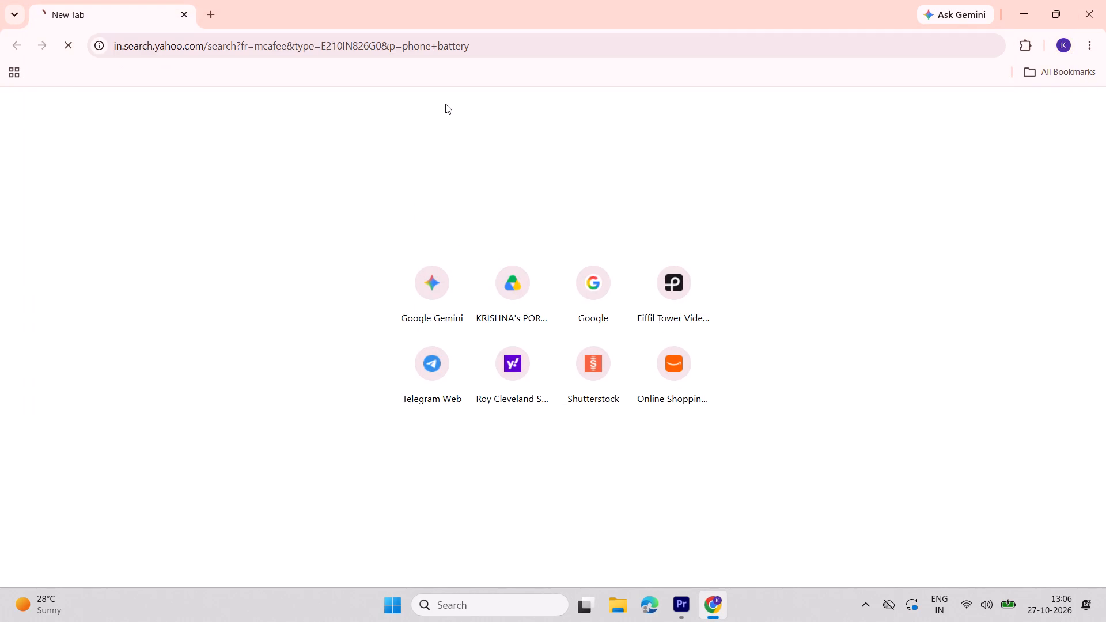
pyautogui.click(160, 137)
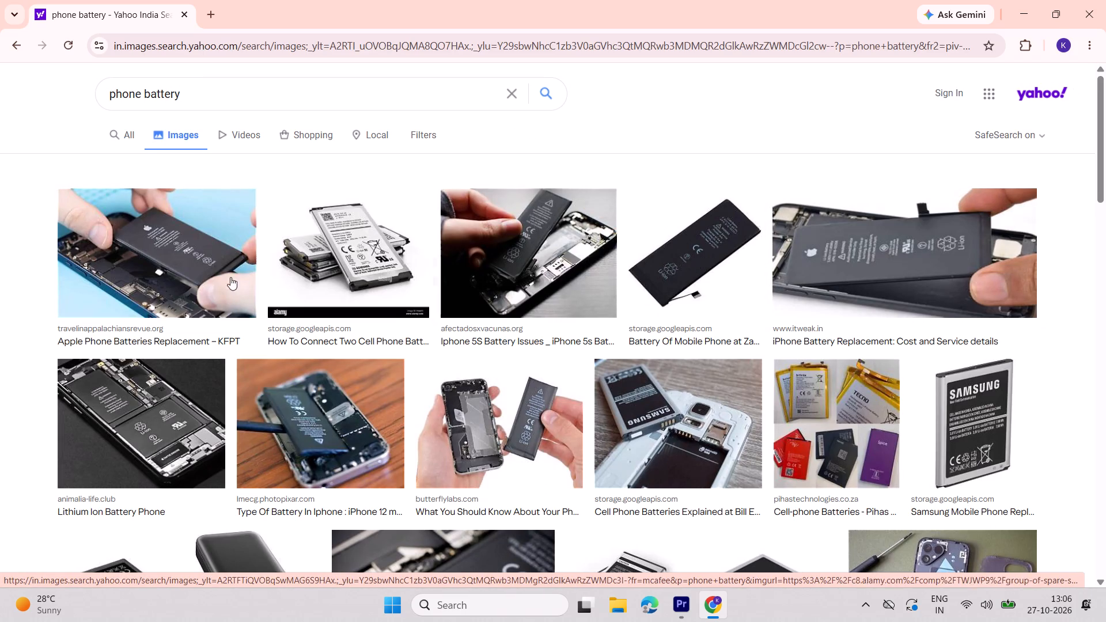
# Save the "Apple Phone Batteries Replacement" image to Downloads under the file name f.
pyautogui.click(175, 274)
pyautogui.click(172, 264)
pyautogui.rightClick(262, 290)
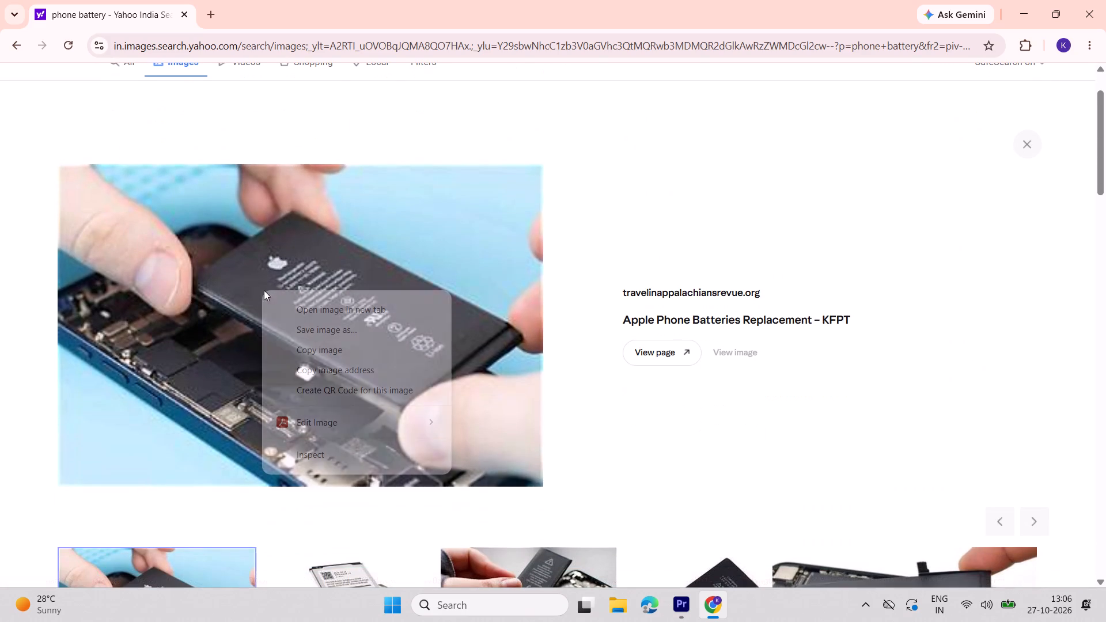
pyautogui.click(294, 324)
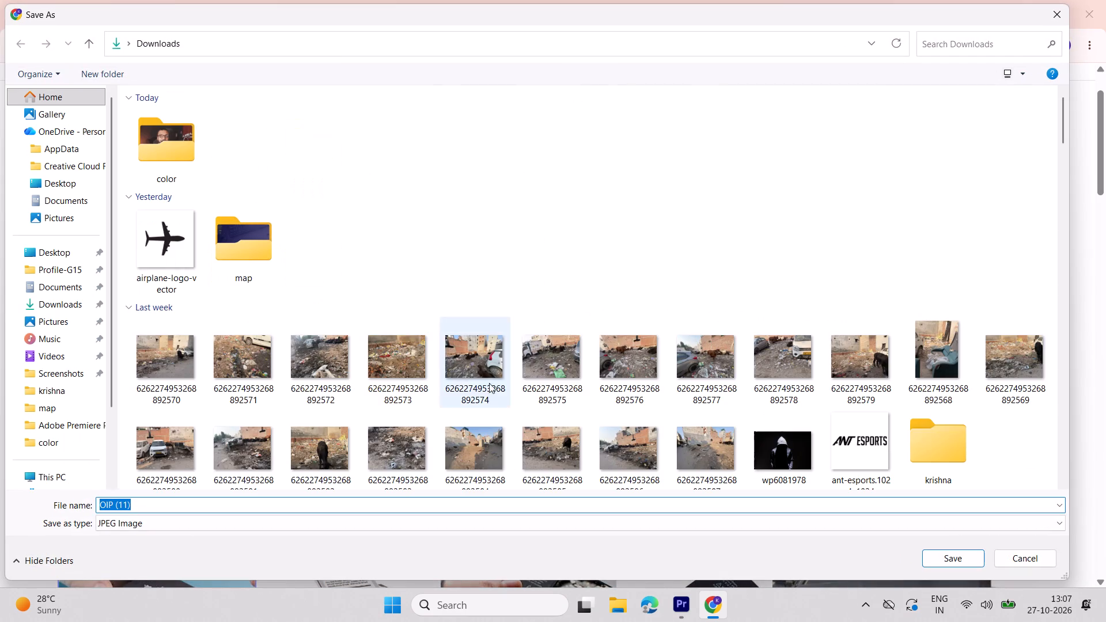
pyautogui.press('f')
pyautogui.click(947, 553)
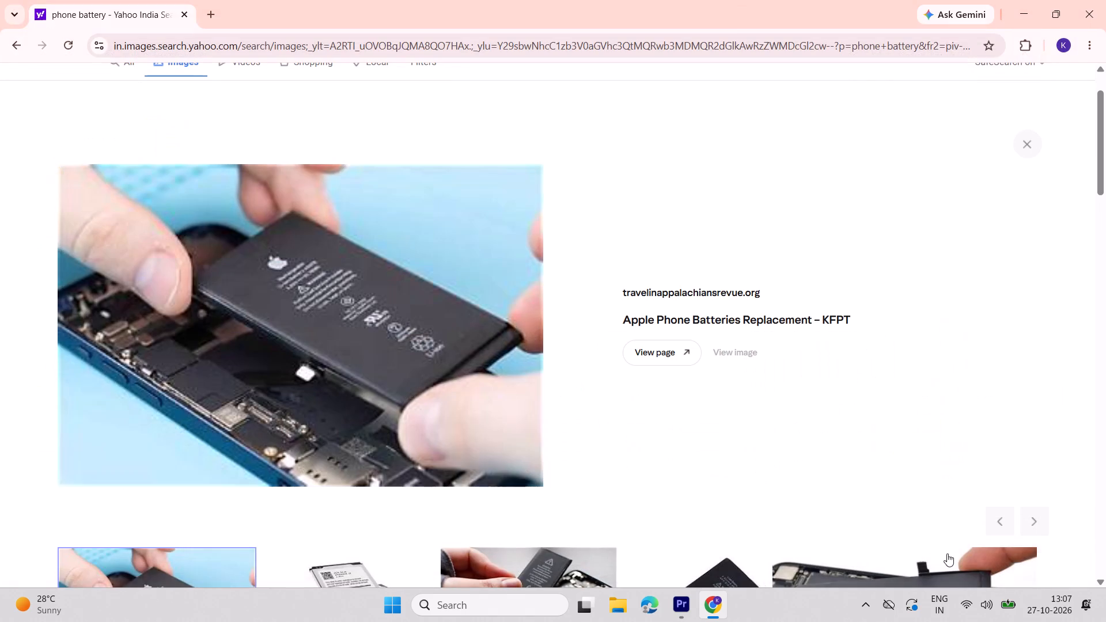
# Back in Premiere Pro, import f.jpg from Downloads, place it on track V2 at 00:00:01:10, and briefly preview it.
pyautogui.click(681, 611)
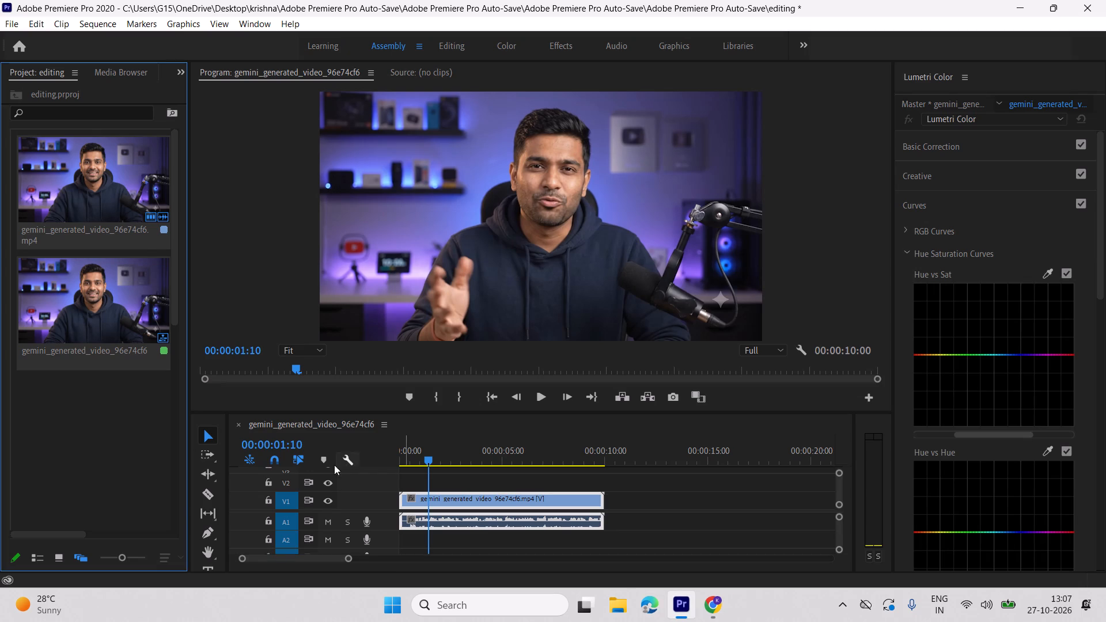
pyautogui.tripleClick(111, 386)
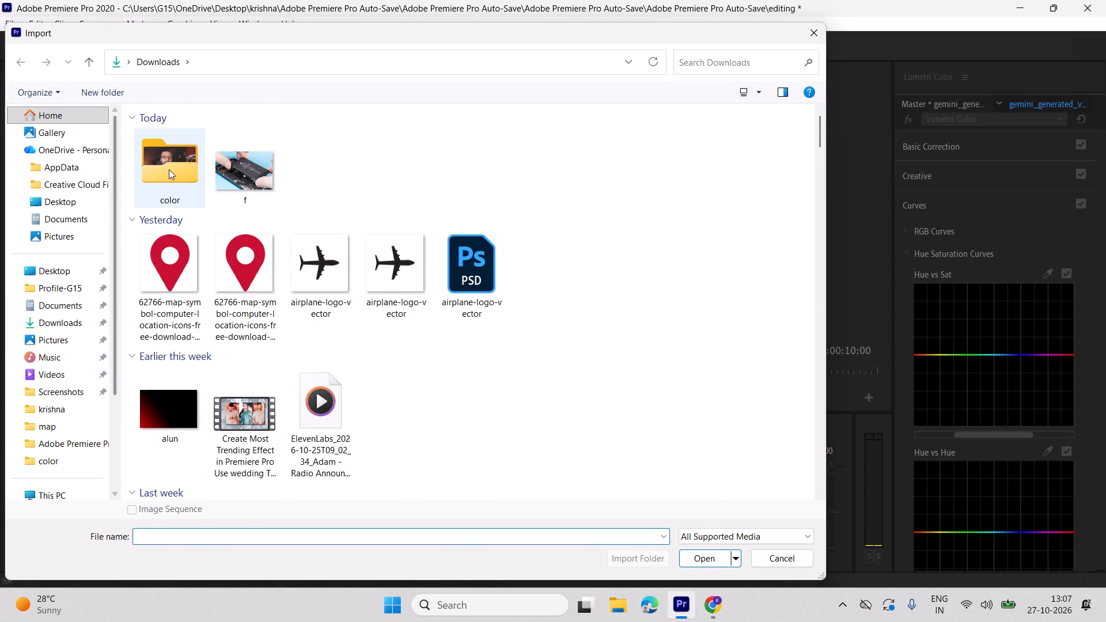
pyautogui.click(255, 165)
pyautogui.click(177, 175)
pyautogui.click(685, 553)
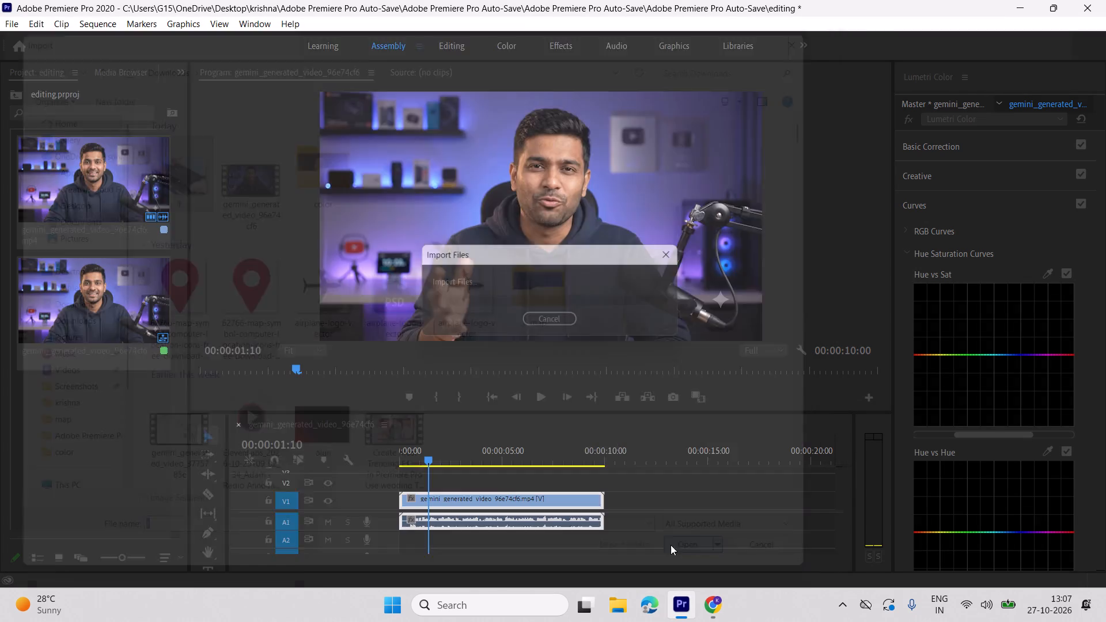
pyautogui.moveTo(85, 415); pyautogui.dragTo(347, 492)
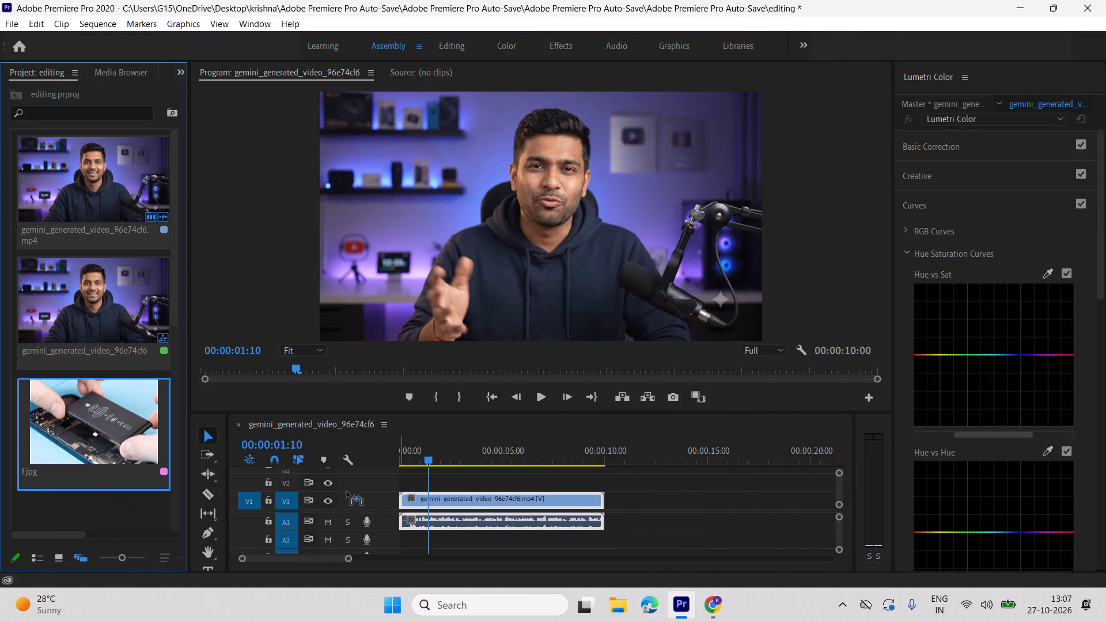
pyautogui.moveTo(347, 492); pyautogui.dragTo(421, 483)
pyautogui.press('space')
pyautogui.press('space')
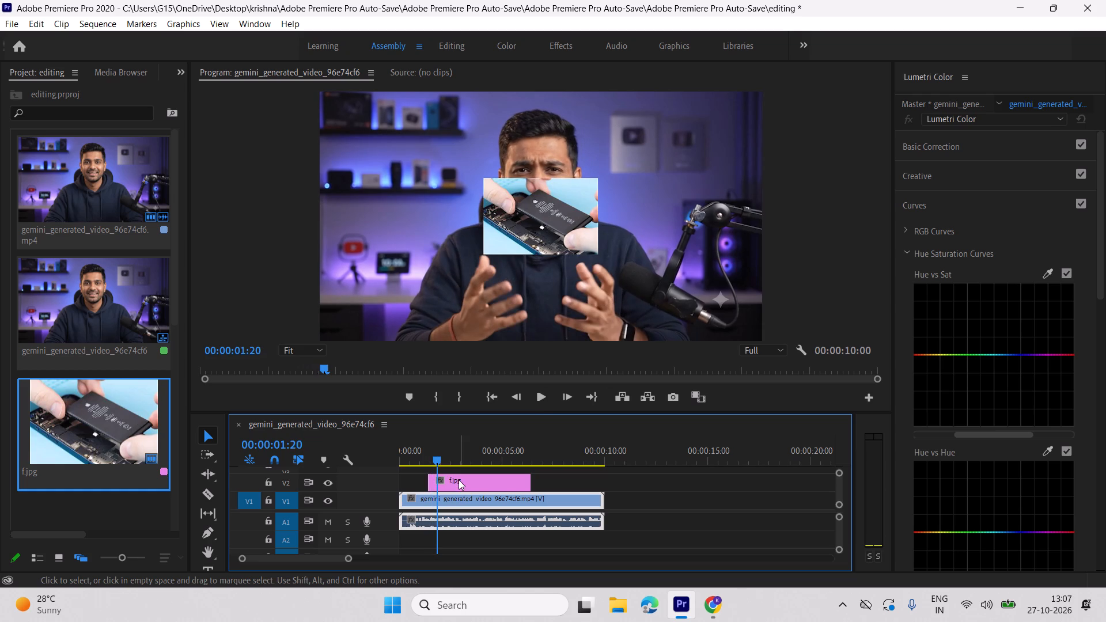
# Find the Transform video effect by searching "transf" and apply it to the f.jpg clip on V2.
pyautogui.click(459, 480)
pyautogui.scroll(-7, 137, 84)
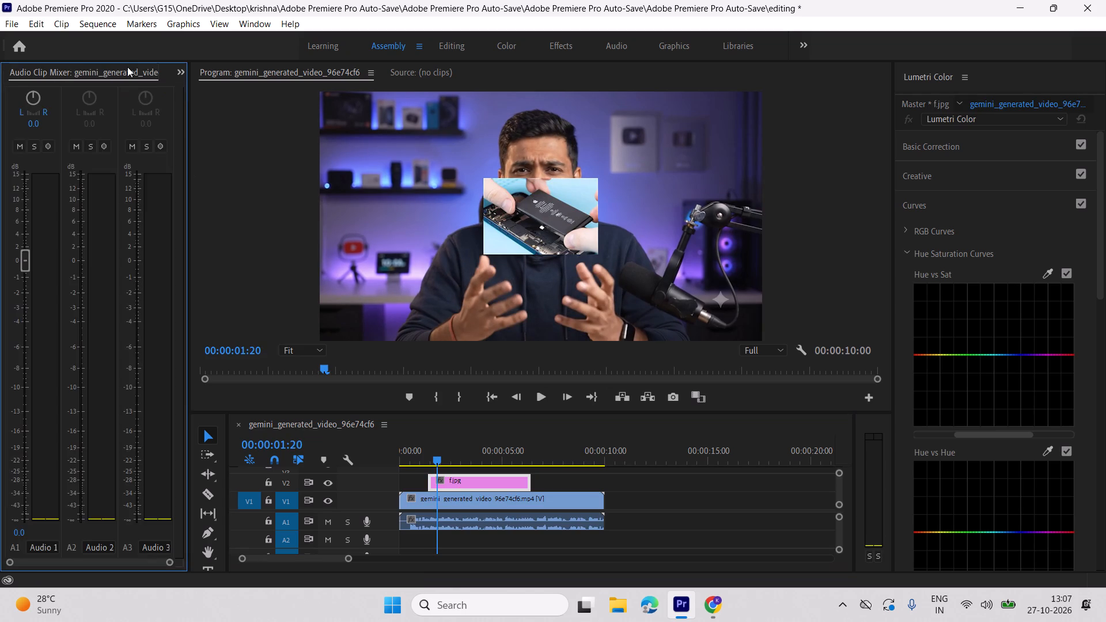
pyautogui.scroll(-2, 127, 67)
pyautogui.click(108, 85)
pyautogui.click(113, 90)
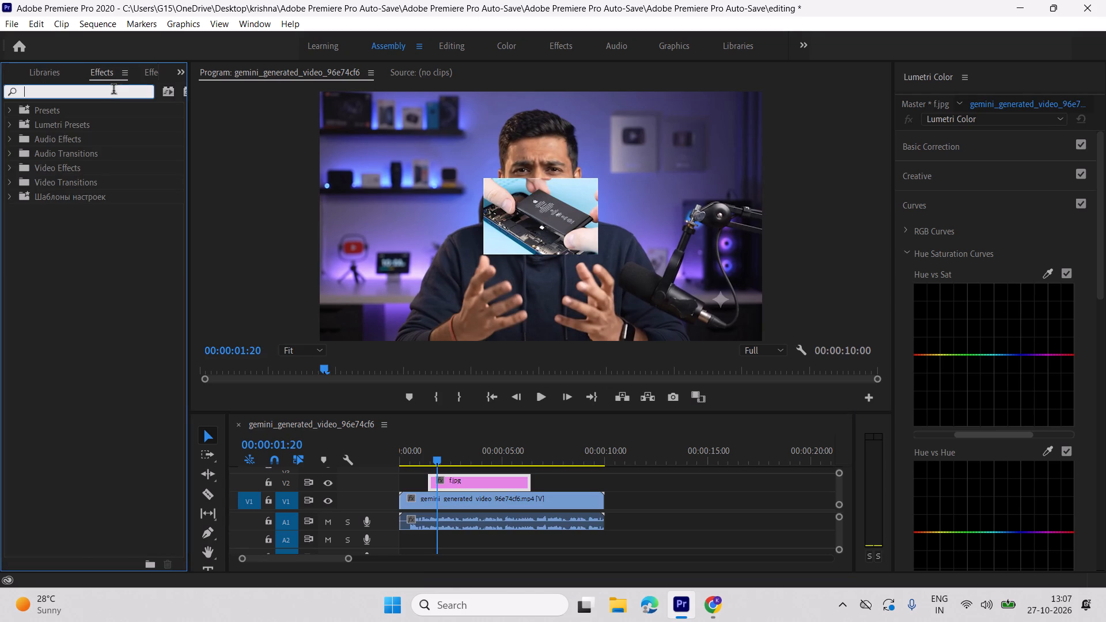
pyautogui.write('tr')
pyautogui.press('a')
pyautogui.press('n')
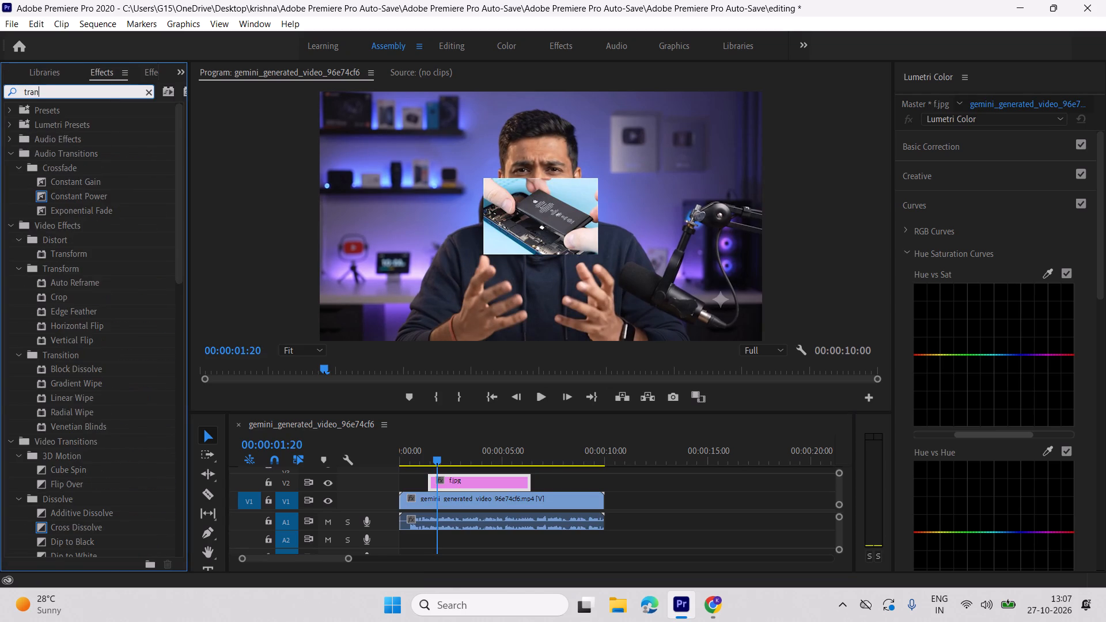
pyautogui.press('s')
pyautogui.press('f')
pyautogui.click(105, 192)
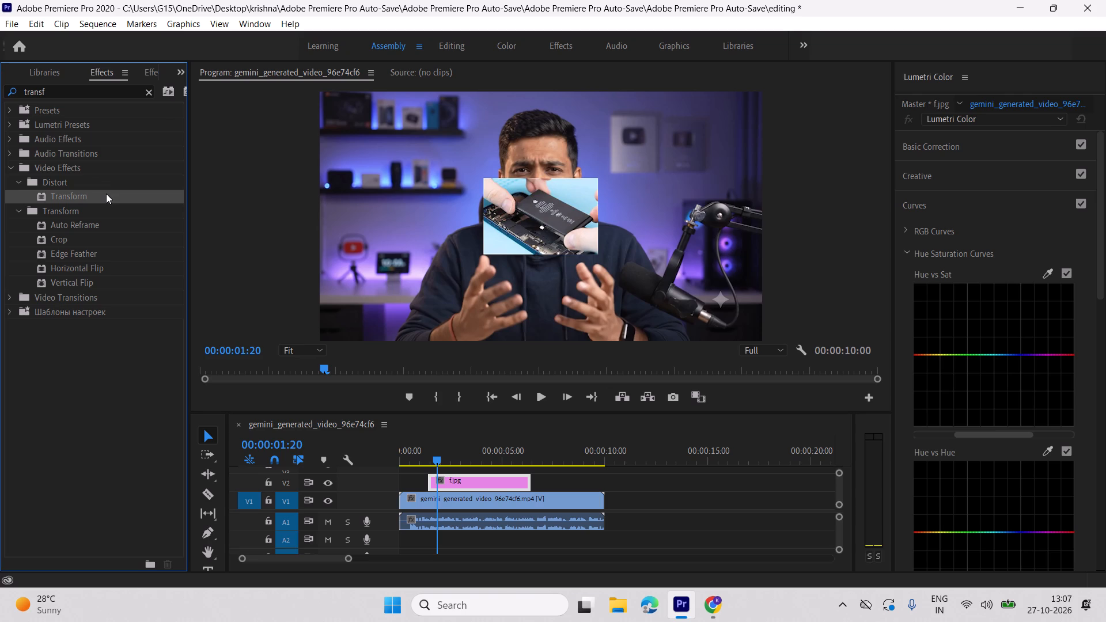
pyautogui.moveTo(108, 194); pyautogui.dragTo(442, 481)
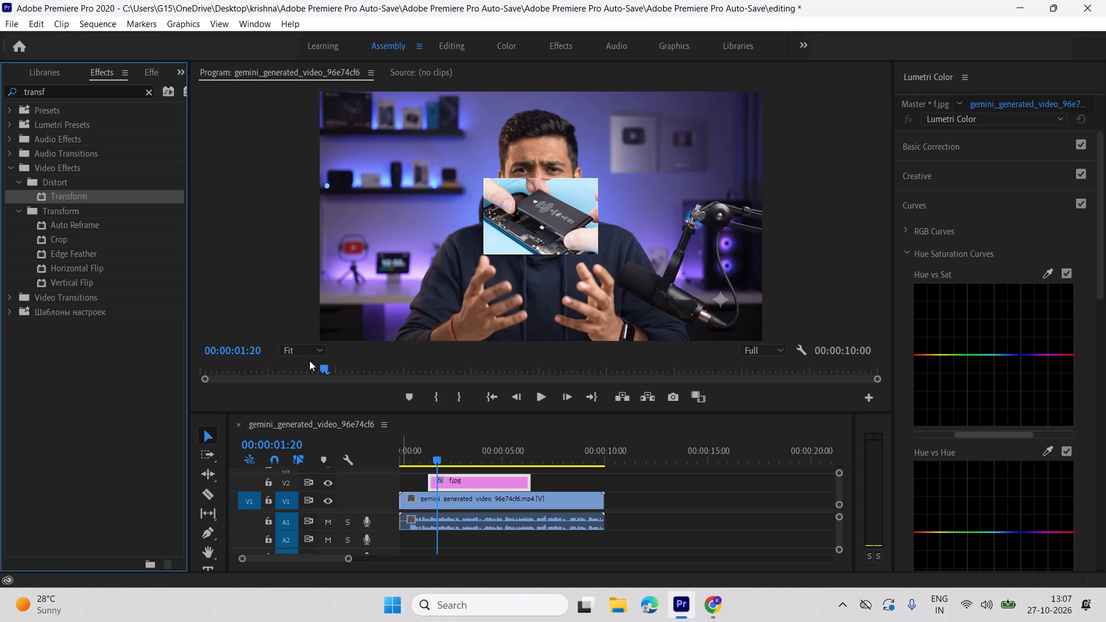
# Set the f.jpg clip's Motion scale to 217.
pyautogui.scroll(-1, 74, 69)
pyautogui.moveTo(94, 161); pyautogui.dragTo(115, 161)
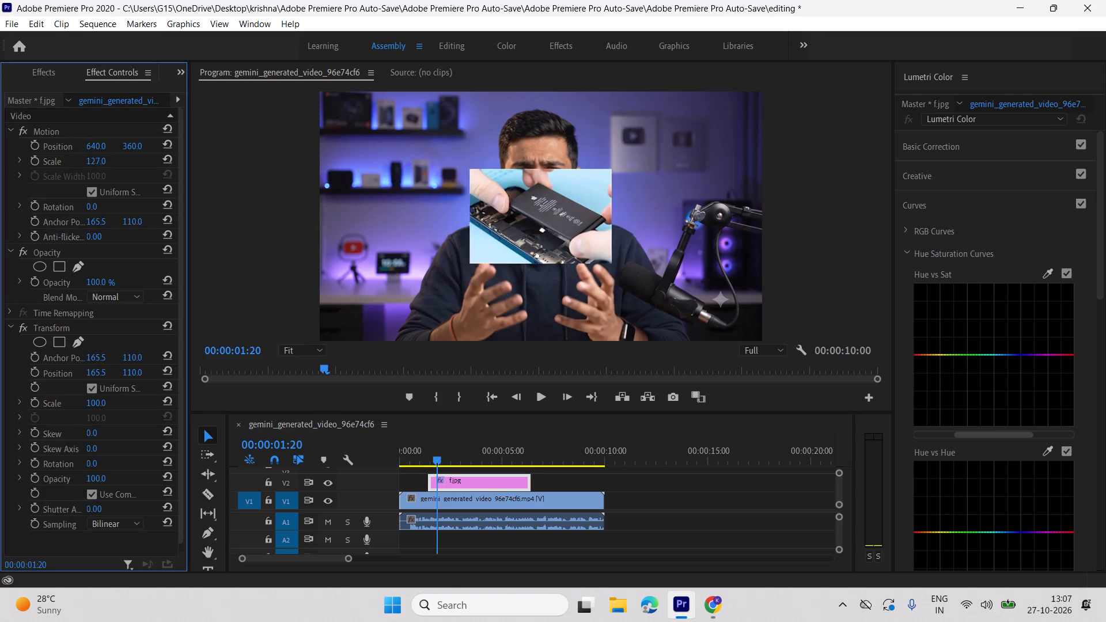
pyautogui.moveTo(115, 161); pyautogui.dragTo(192, 178)
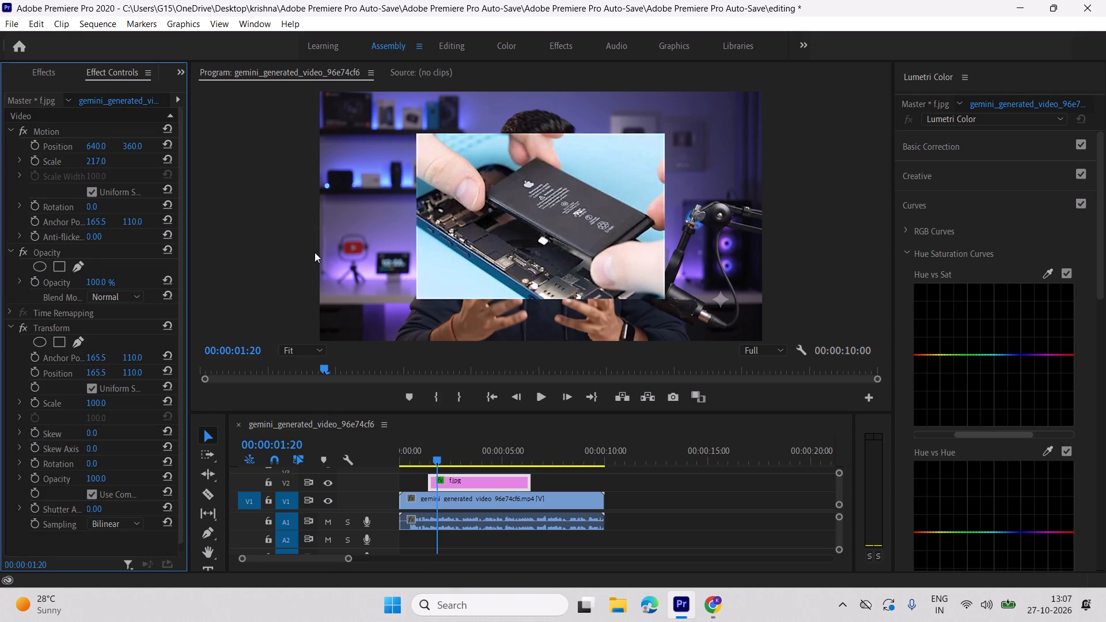
pyautogui.scroll(-6, 74, 325)
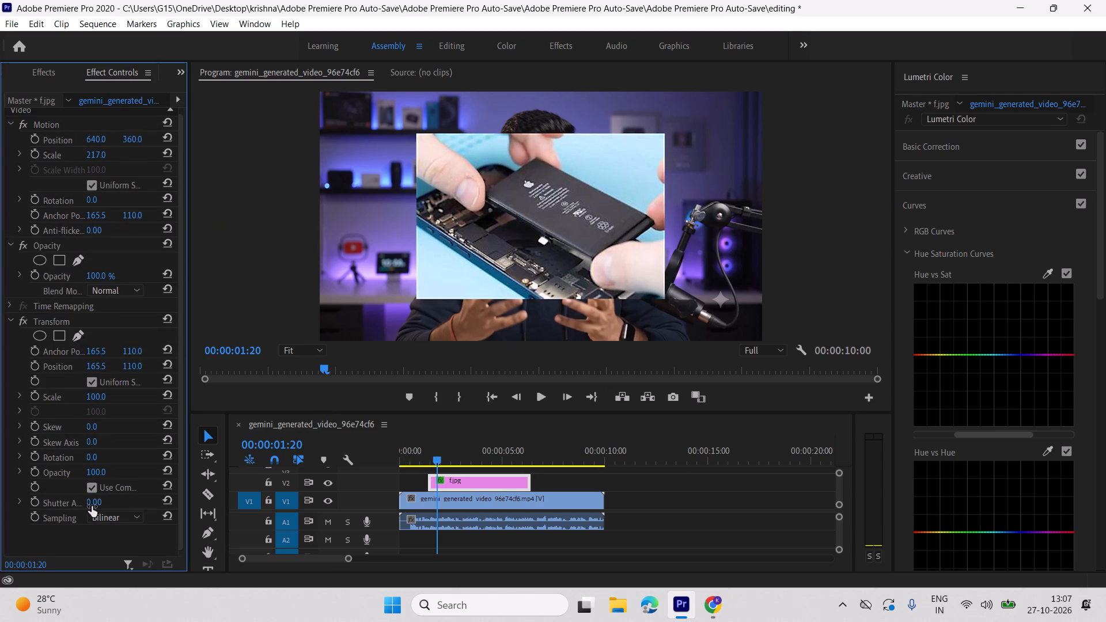
# Set the Transform effect's shutter angle to 360 on the f.jpg clip.
pyautogui.moveTo(93, 505); pyautogui.dragTo(668, 509)
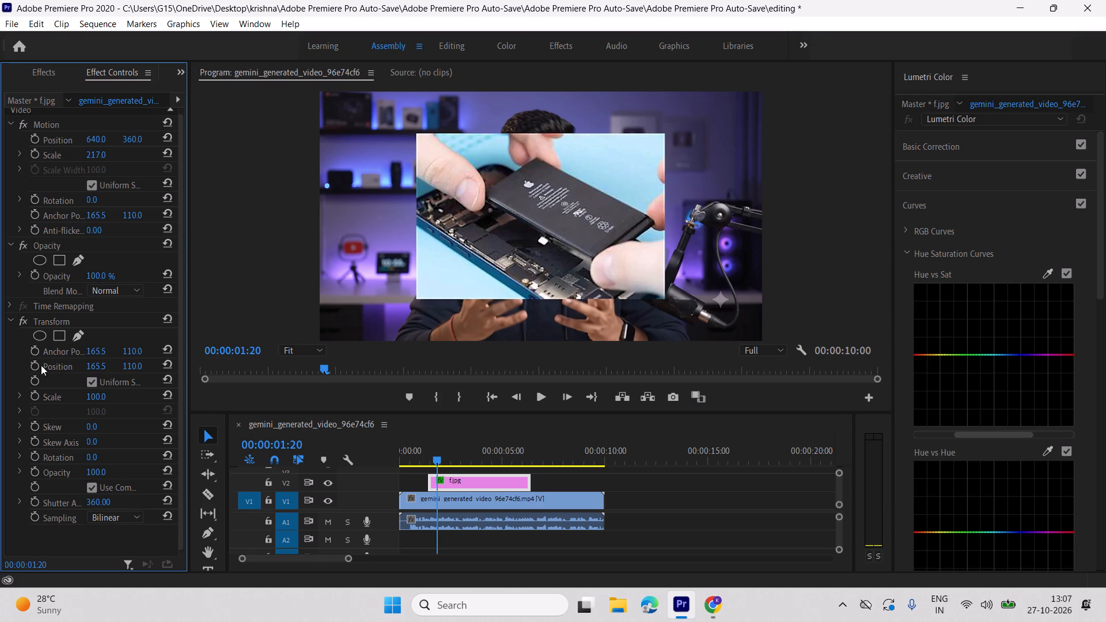
# Keyframe f.jpg's Transform position to slide in from 672.5, 110 at 00:00:01:12 to 165.5, 110 about a second later, and preview it.
pyautogui.click(39, 366)
pyautogui.moveTo(435, 456); pyautogui.dragTo(433, 456)
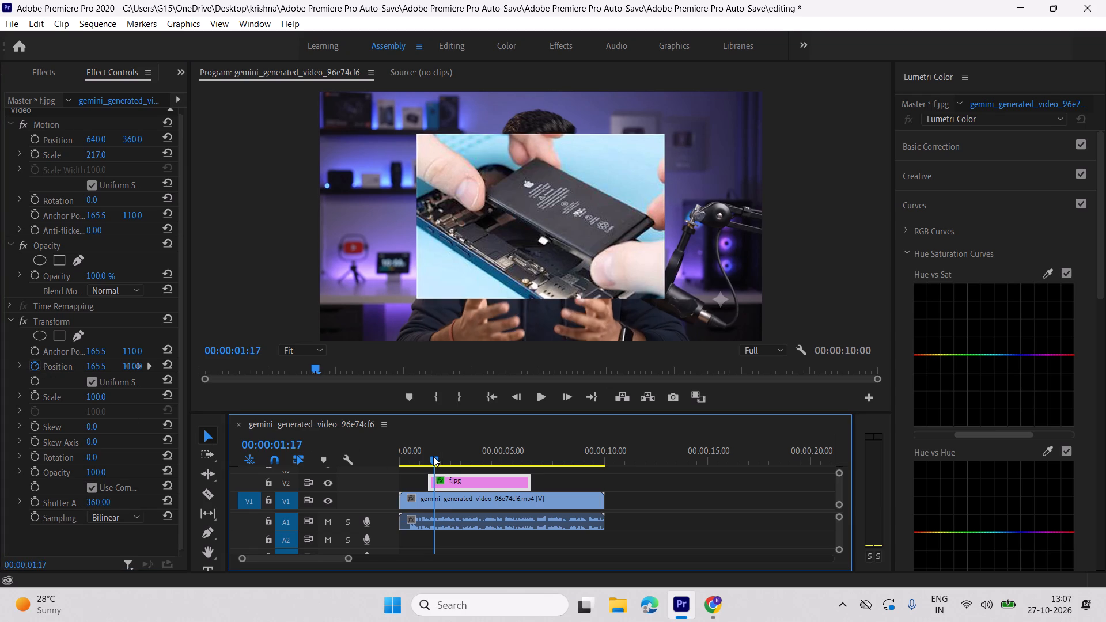
pyautogui.moveTo(433, 456); pyautogui.dragTo(429, 456)
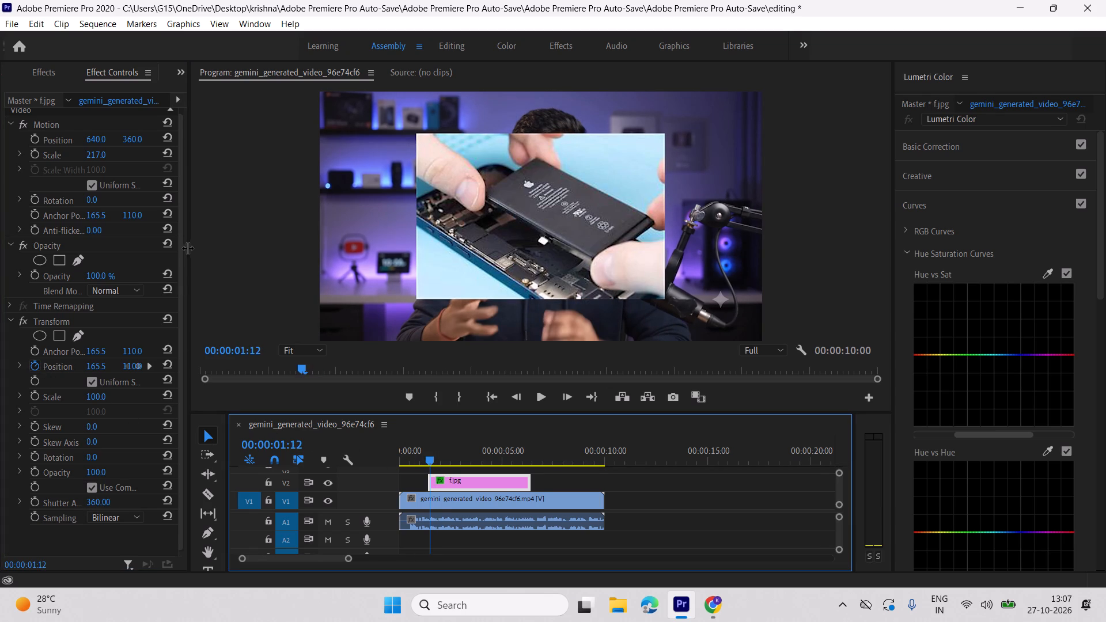
pyautogui.moveTo(188, 248); pyautogui.dragTo(320, 272)
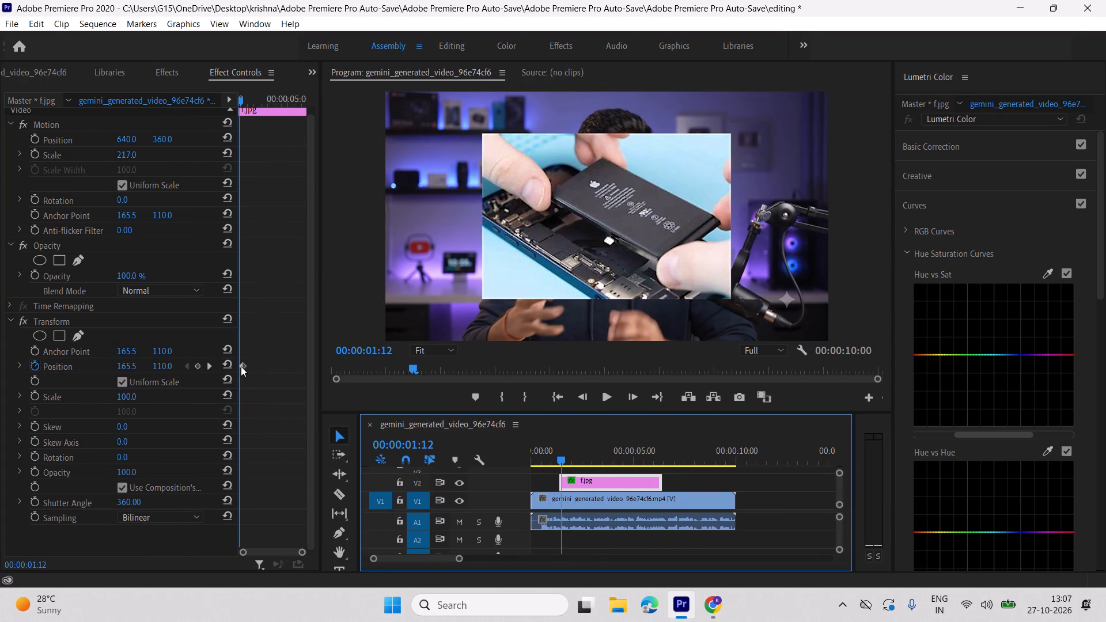
pyautogui.moveTo(244, 365); pyautogui.dragTo(251, 365)
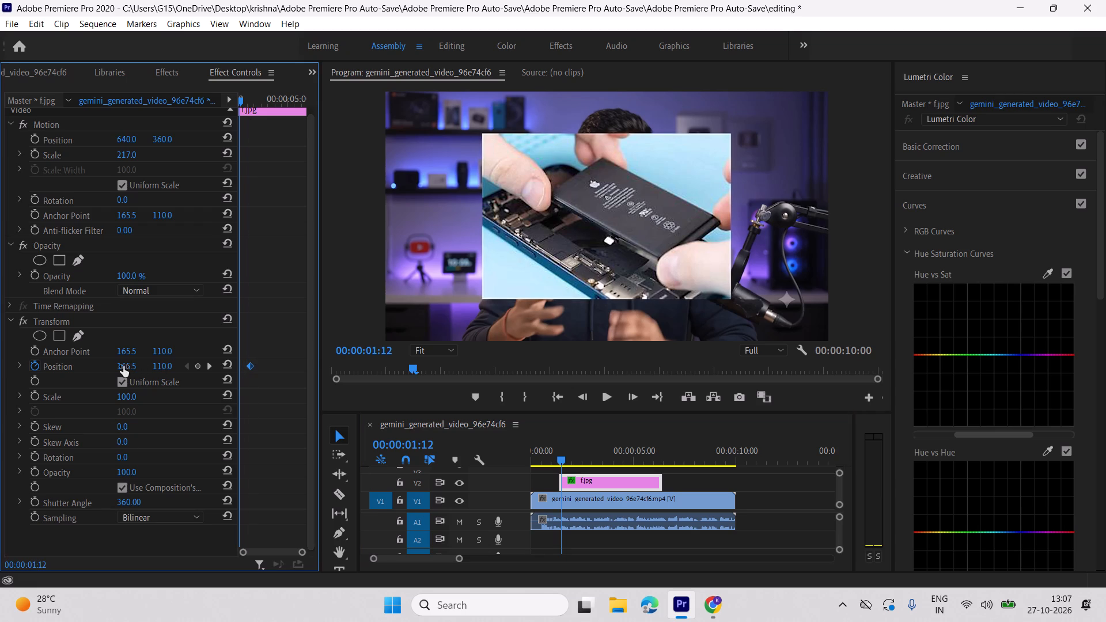
pyautogui.moveTo(122, 366); pyautogui.dragTo(489, 406)
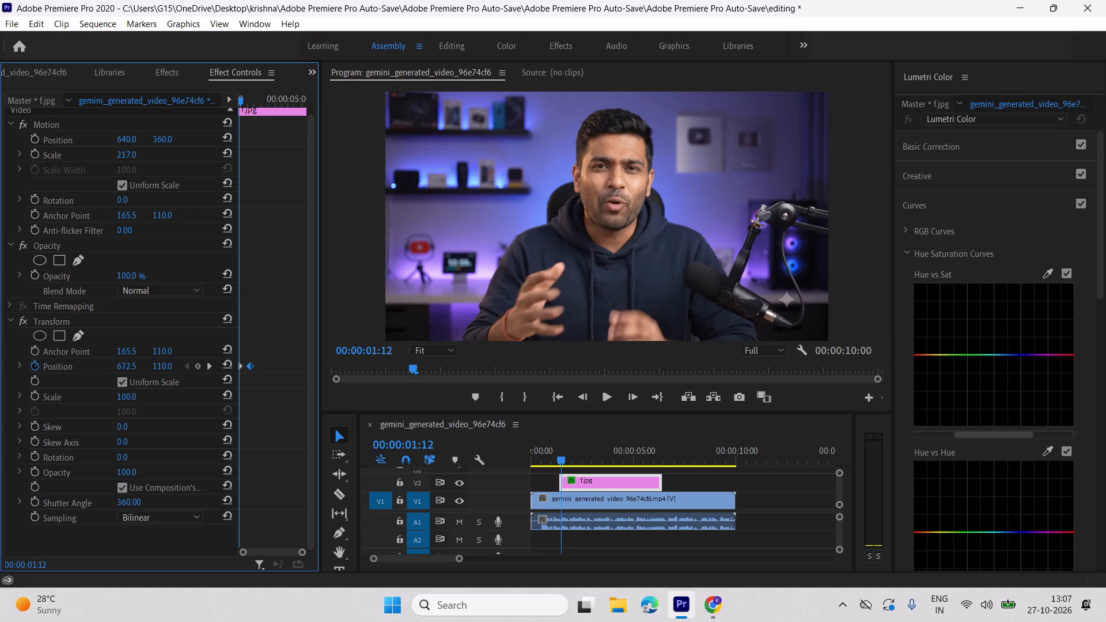
pyautogui.moveTo(489, 406); pyautogui.dragTo(491, 406)
pyautogui.press('space')
pyautogui.press('space')
pyautogui.press('space')
pyautogui.press('space')
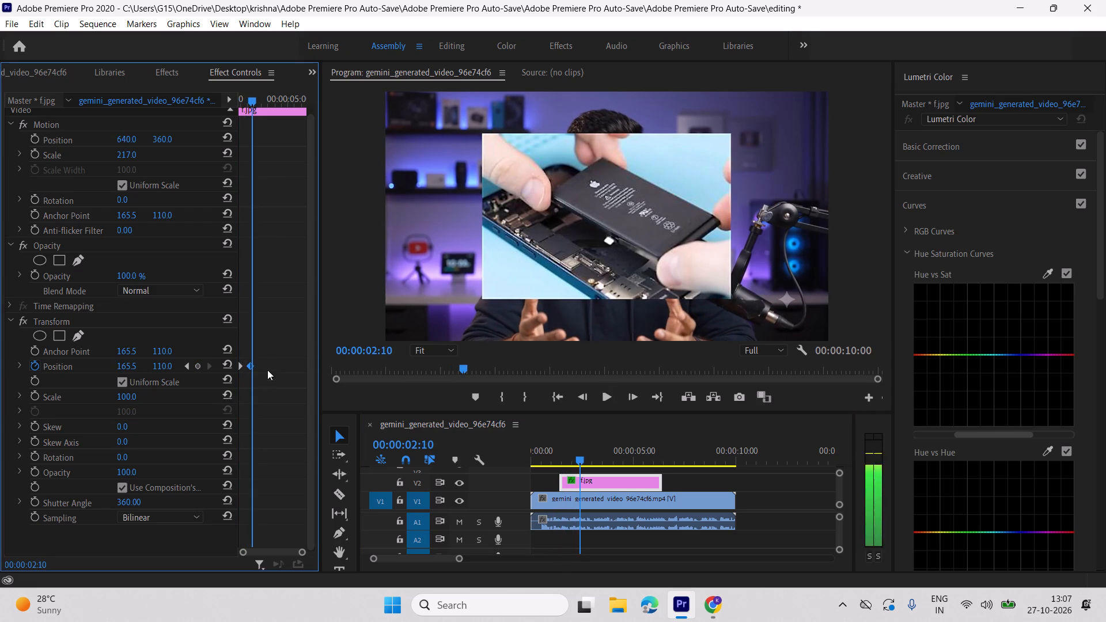
# Apply easing through temporal interpolation to both Transform position keyframes of f.jpg and play back the slide-in.
pyautogui.moveTo(270, 335); pyautogui.dragTo(224, 404)
pyautogui.rightClick(249, 367)
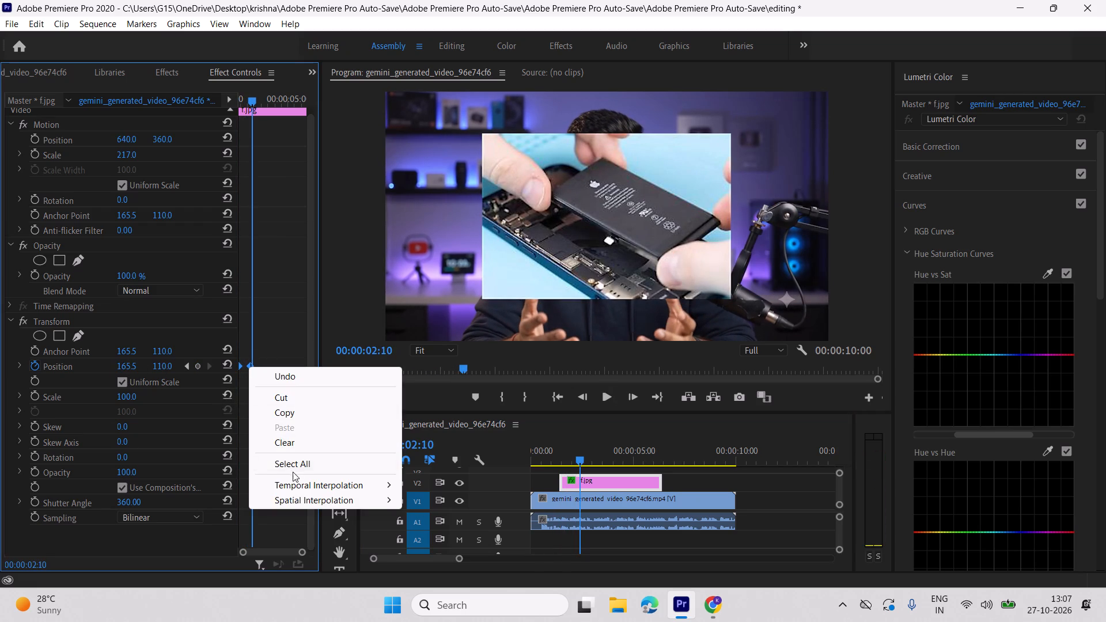
pyautogui.click(294, 477)
pyautogui.click(434, 565)
pyautogui.rightClick(251, 366)
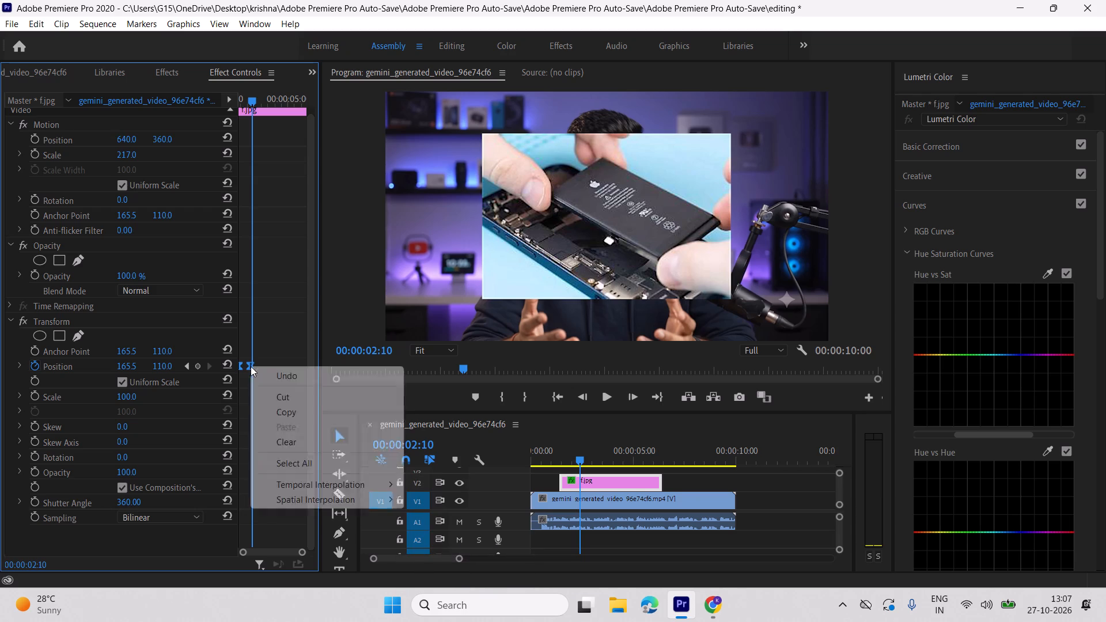
pyautogui.click(309, 484)
pyautogui.click(416, 572)
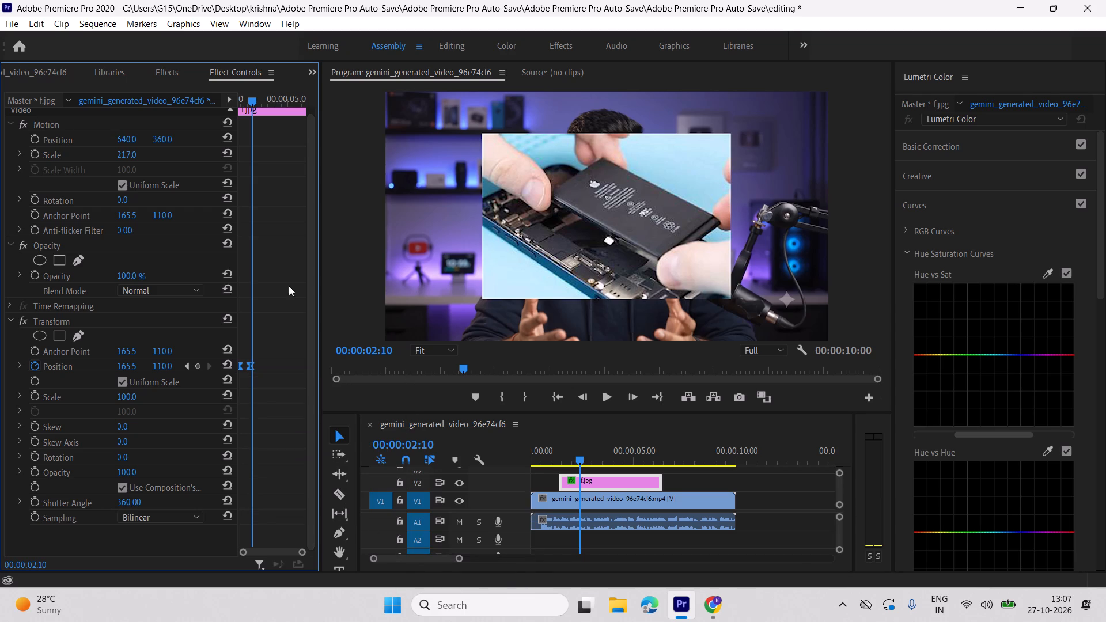
pyautogui.moveTo(249, 103); pyautogui.dragTo(163, 120)
pyautogui.press('space')
pyautogui.press('space')
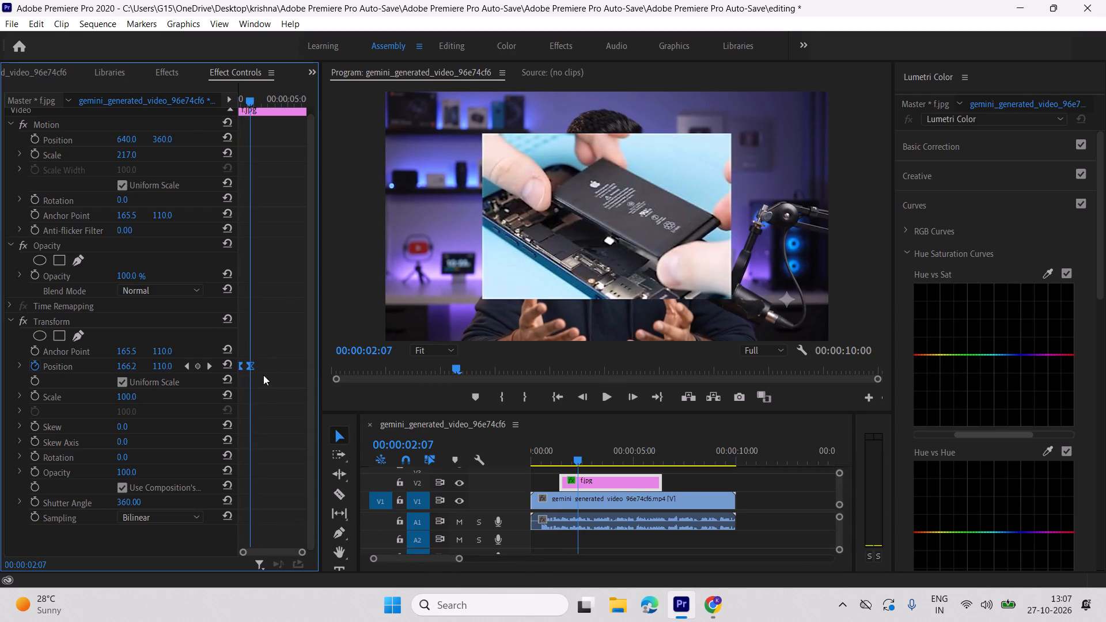
# Expand the Transform position velocity graph and ease the keyframes so the motion also starts at zero velocity.
pyautogui.click(20, 363)
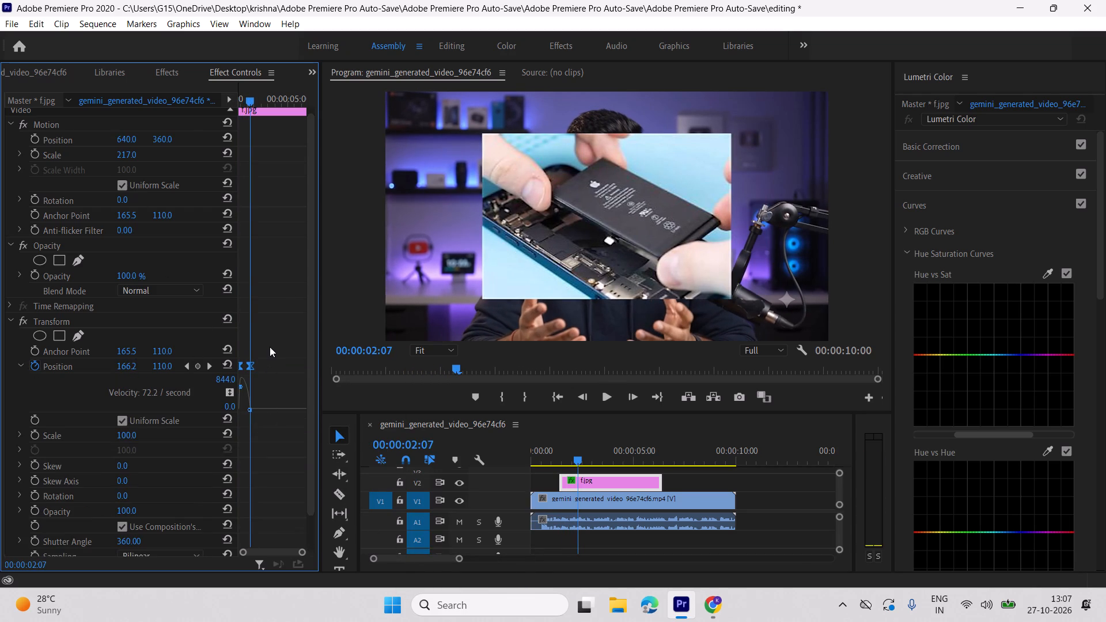
pyautogui.press('=')
pyautogui.press('=')
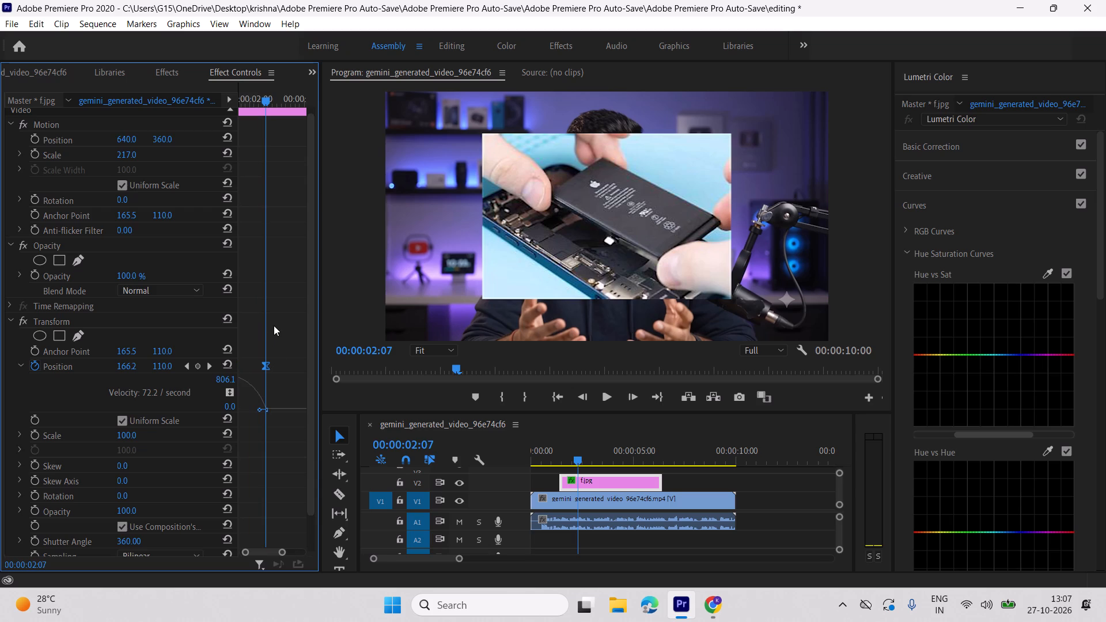
pyautogui.press('-')
pyautogui.moveTo(274, 328); pyautogui.dragTo(208, 434)
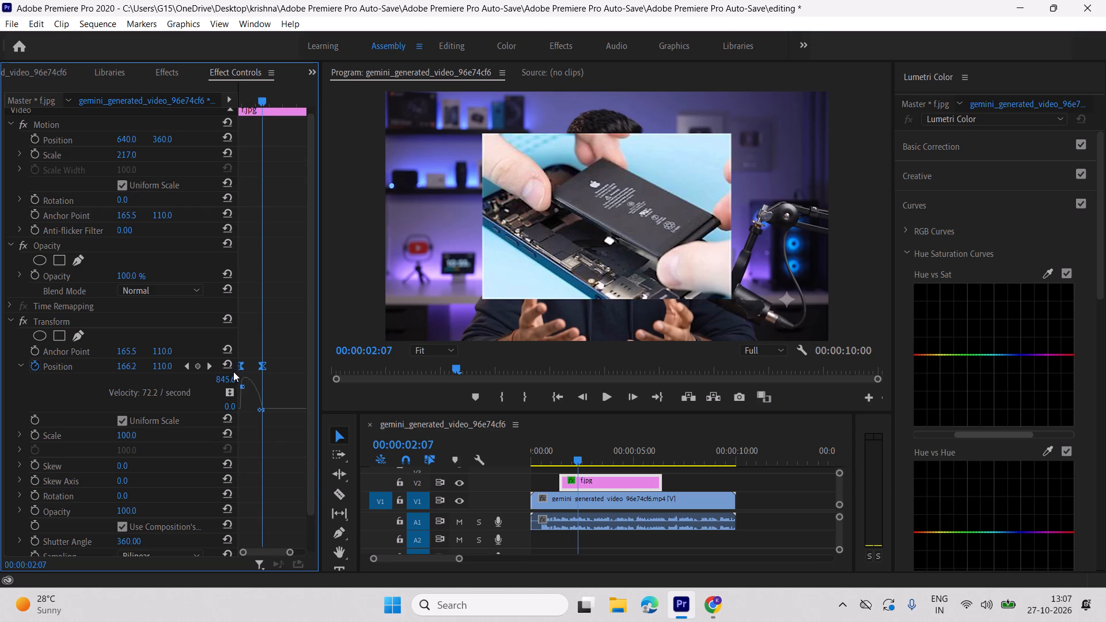
pyautogui.rightClick(240, 367)
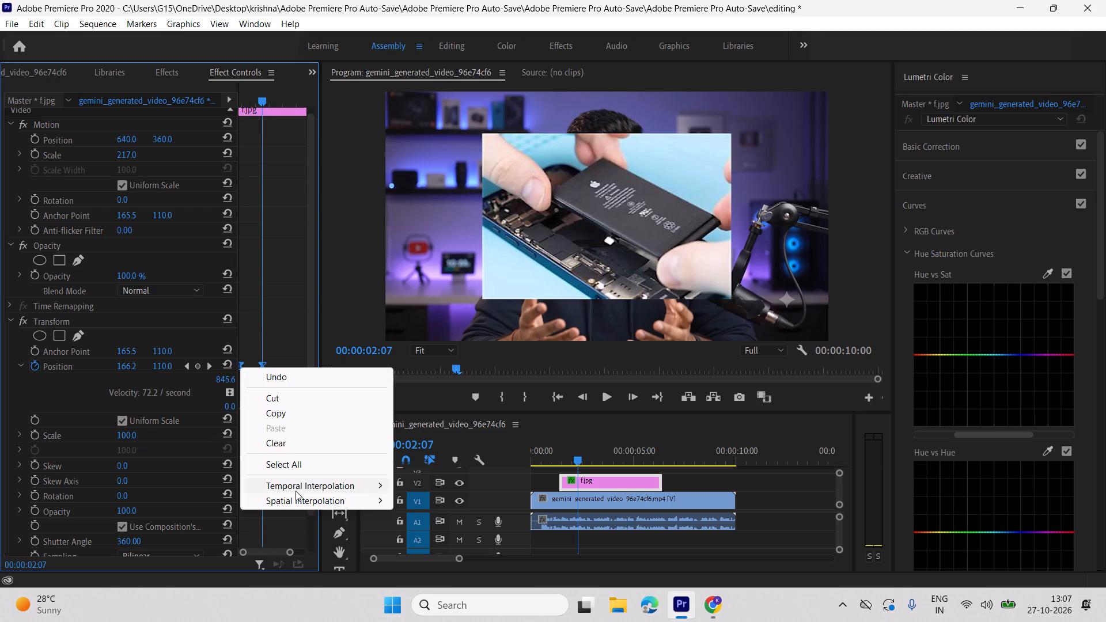
pyautogui.click(296, 491)
pyautogui.click(410, 580)
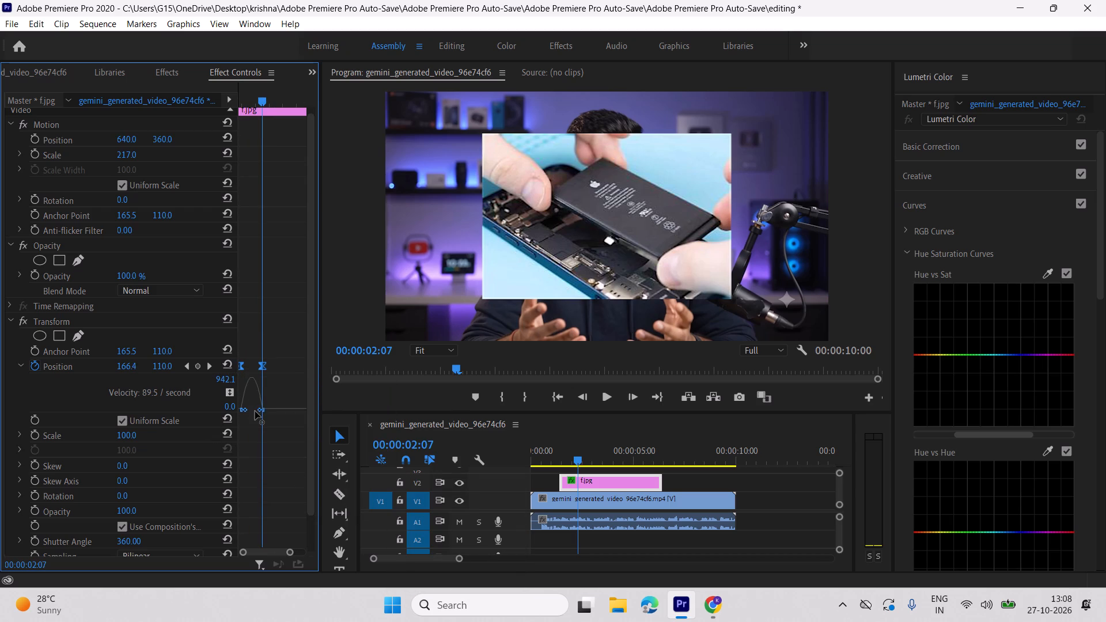
# Extend the last keyframe's velocity handle back toward the first so the speed peaks early, and preview the slide-in.
pyautogui.moveTo(255, 411); pyautogui.dragTo(240, 411)
pyautogui.moveTo(249, 93); pyautogui.dragTo(152, 97)
pyautogui.press('space')
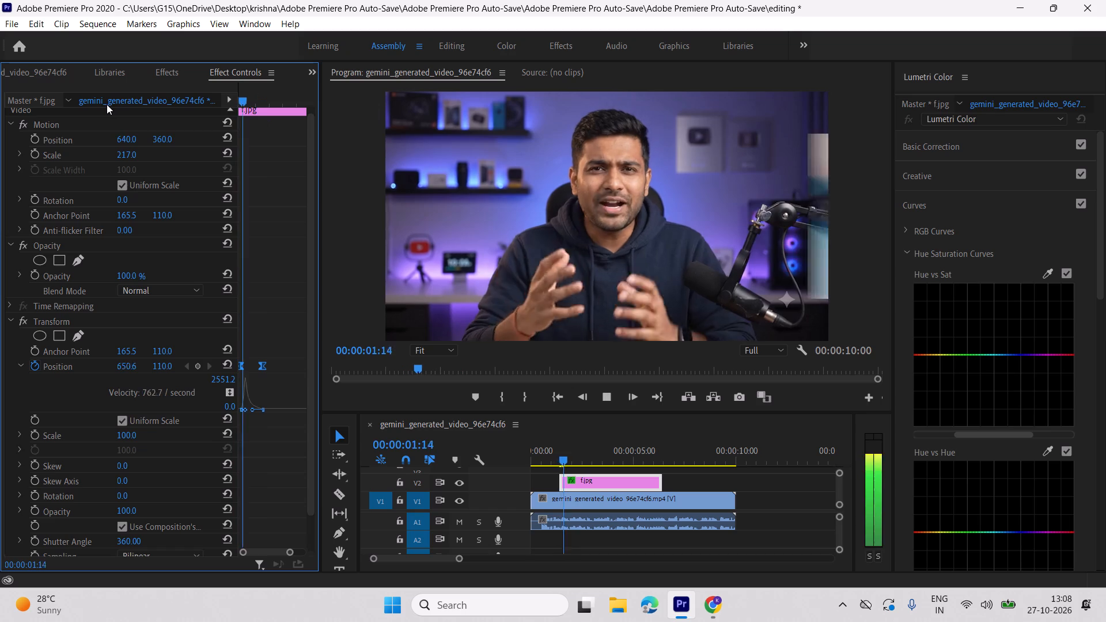
pyautogui.press('space')
pyautogui.press('space')
pyautogui.press('space')
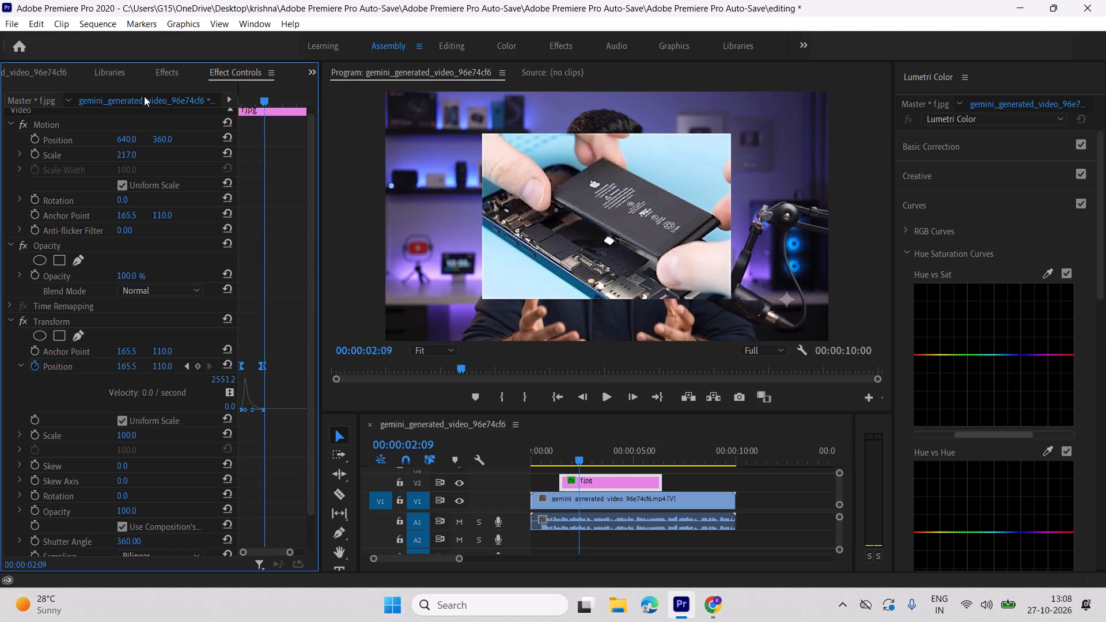
# Create a red (FF0000) color matte at 1280 x 720, 24.00 fps, square pixels, with the default name Color Matte.
pyautogui.scroll(5, 141, 79)
pyautogui.click(235, 222)
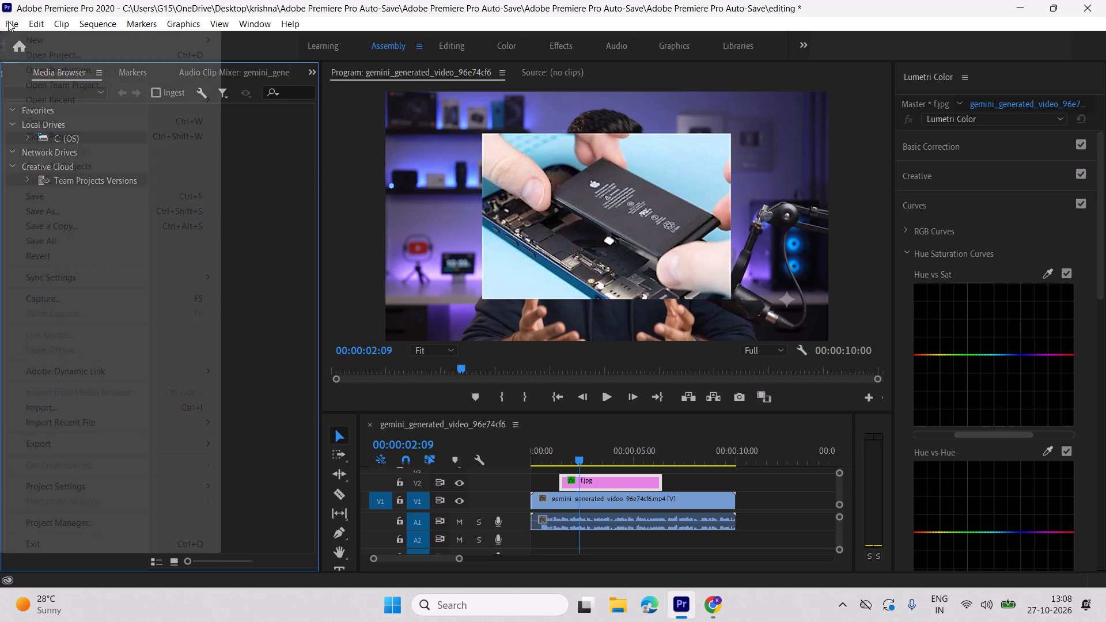
pyautogui.click(8, 21)
pyautogui.moveTo(29, 37); pyautogui.dragTo(9, 39)
pyautogui.press('space')
pyautogui.scroll(2, 32, 99)
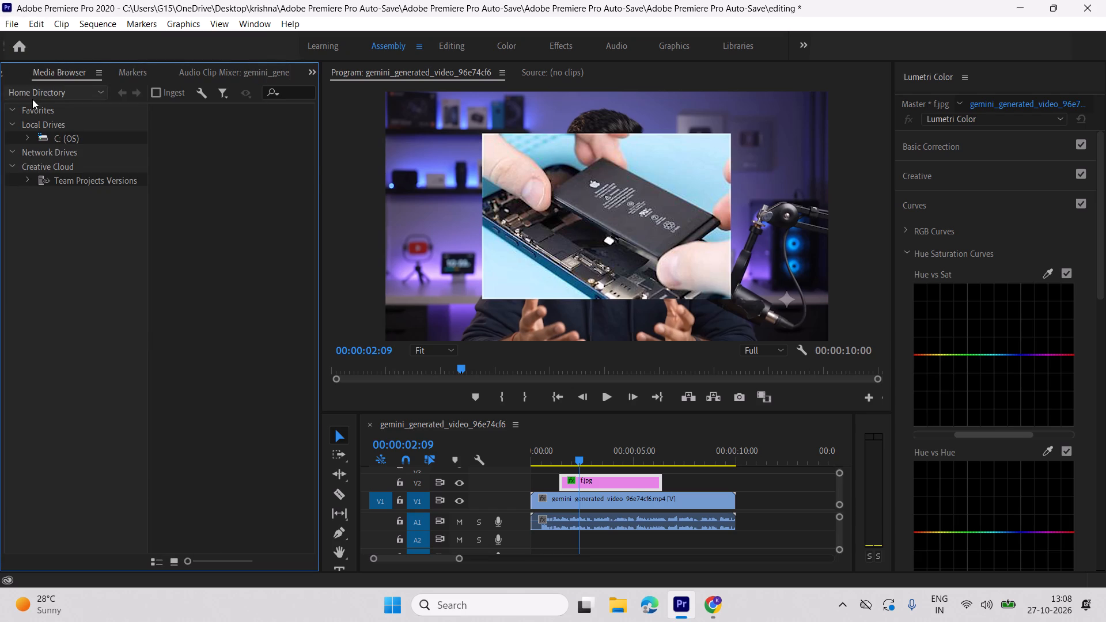
pyautogui.scroll(1, 39, 78)
pyautogui.click(7, 20)
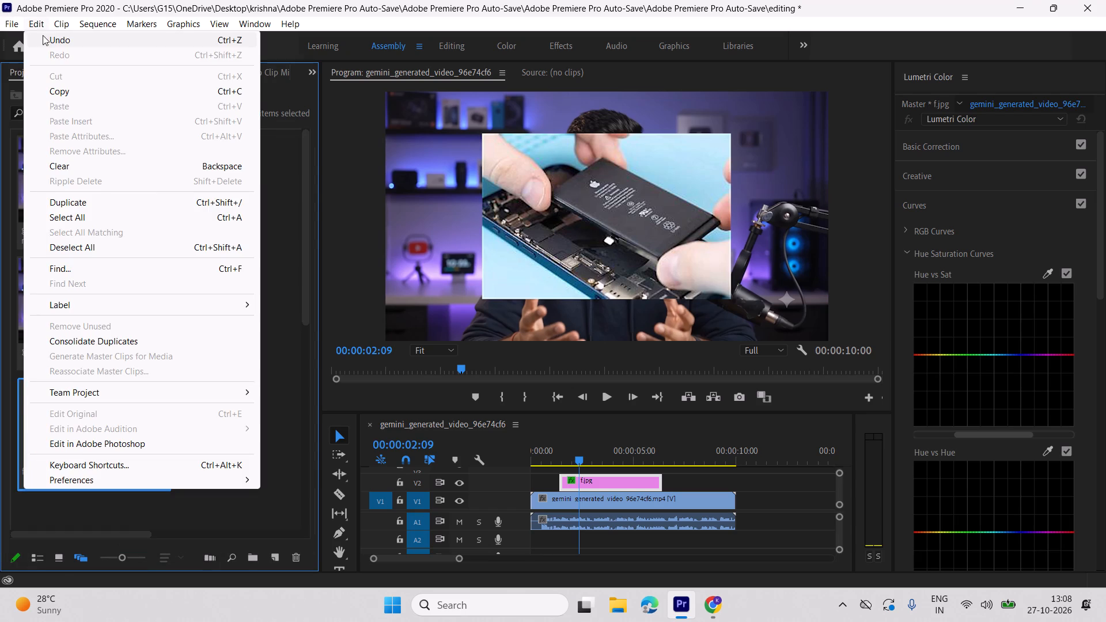
pyautogui.click(21, 38)
pyautogui.click(347, 298)
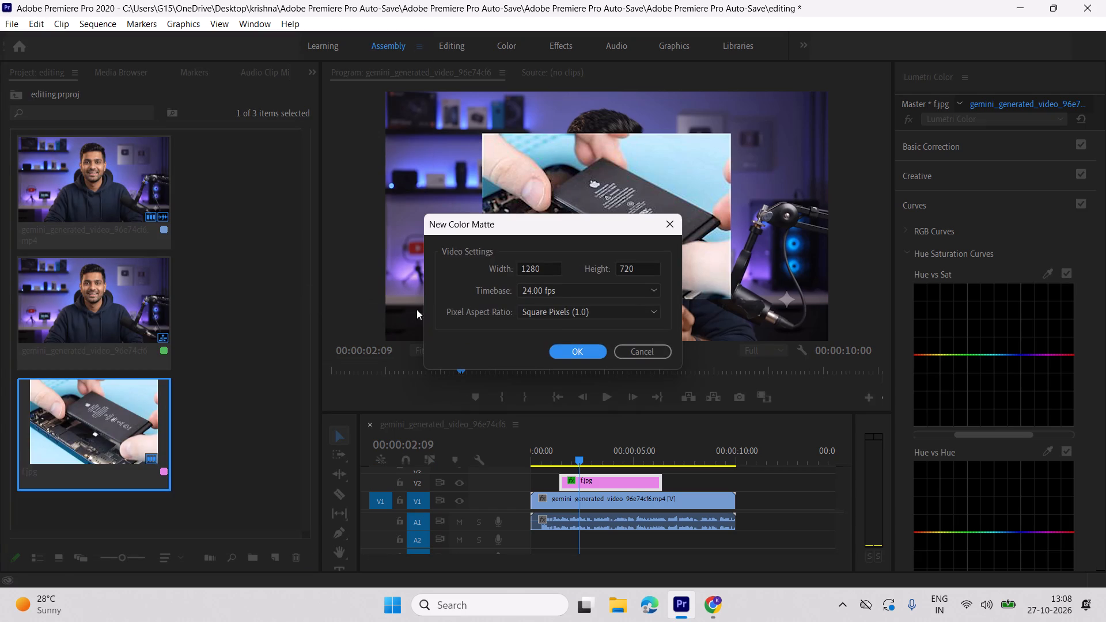
pyautogui.click(574, 343)
pyautogui.click(575, 350)
pyautogui.moveTo(539, 344); pyautogui.dragTo(570, 429)
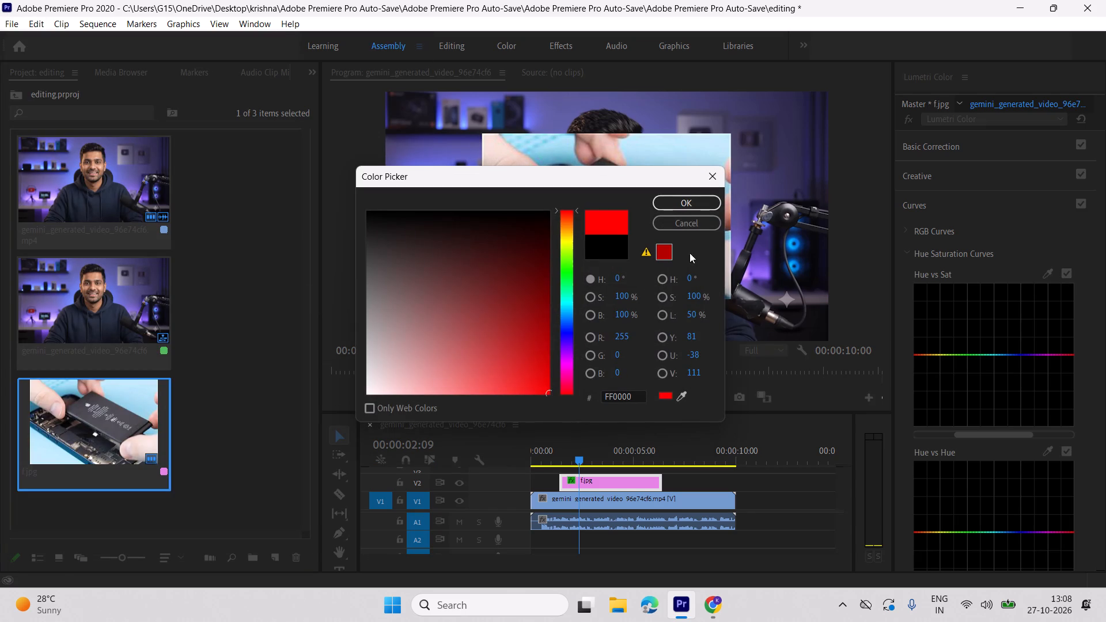
pyautogui.click(692, 208)
pyautogui.click(507, 325)
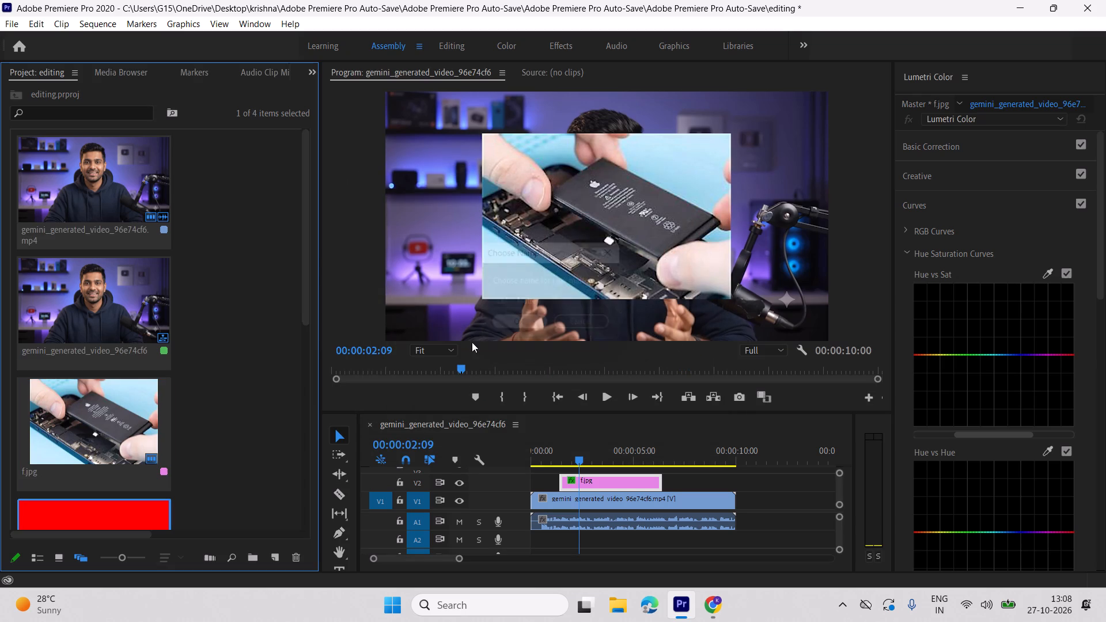
# Place the Color Matte on the track above f.jpg, aligned with the image's start, and preview the sequence.
pyautogui.scroll(-2, 176, 385)
pyautogui.moveTo(113, 294); pyautogui.dragTo(479, 445)
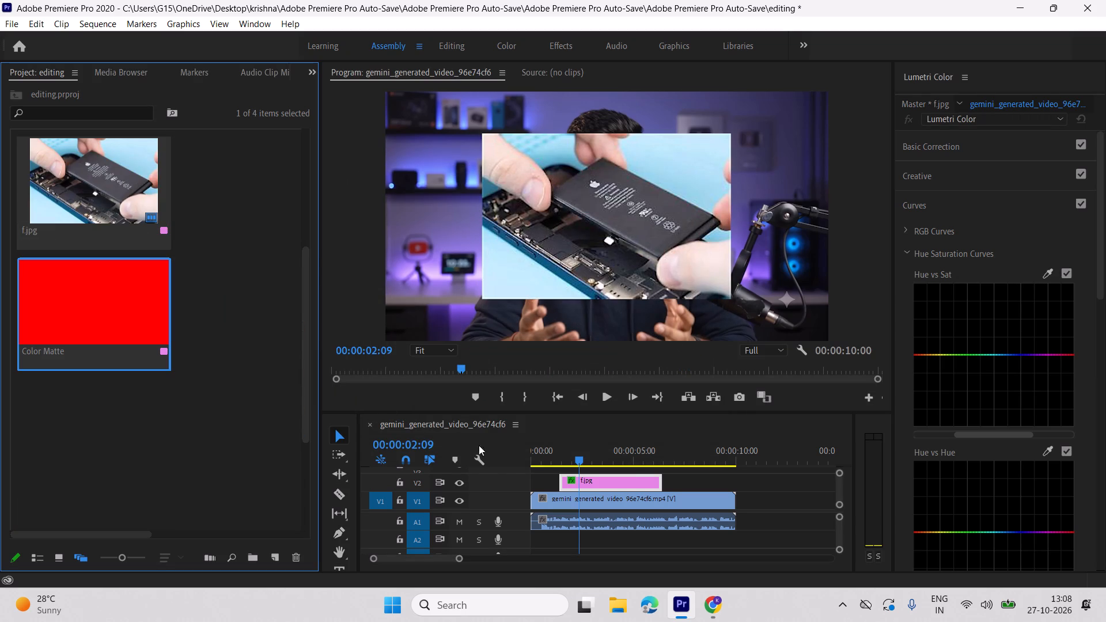
pyautogui.moveTo(479, 445); pyautogui.dragTo(567, 467)
pyautogui.press('space')
pyautogui.press('space')
pyautogui.moveTo(590, 456); pyautogui.dragTo(509, 469)
pyautogui.press('space')
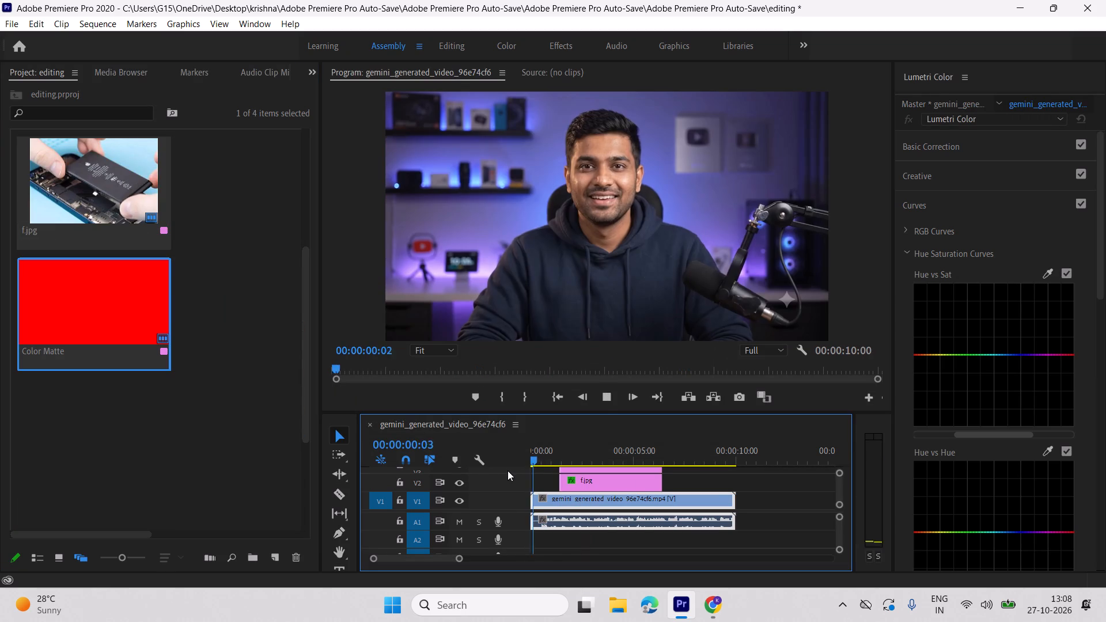
pyautogui.press('space')
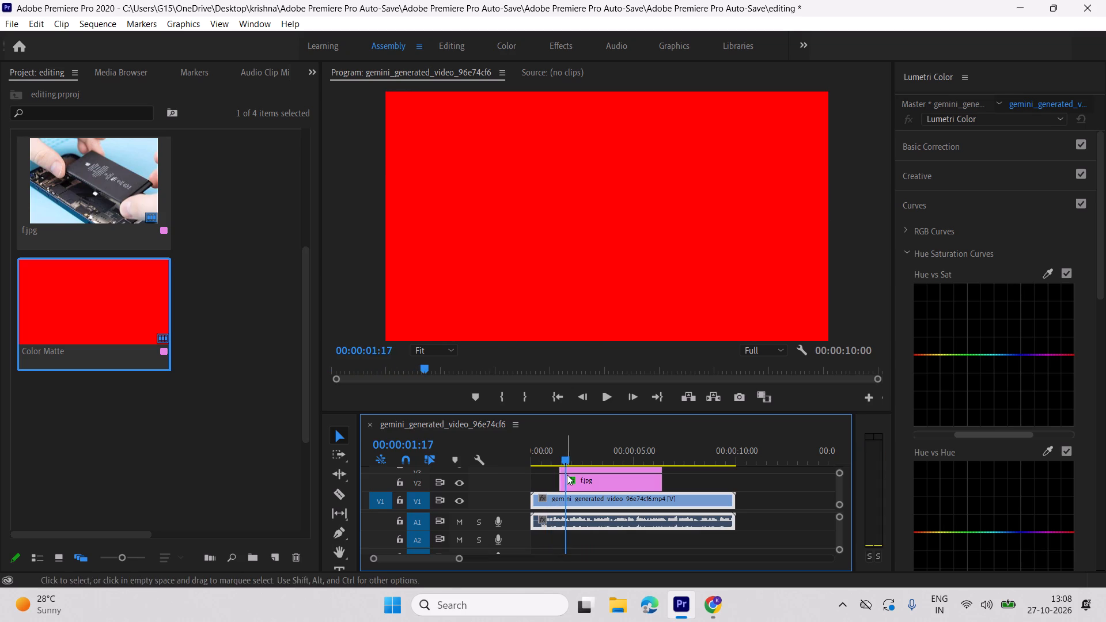
# Move the Color Matte clip later so it starts at 00:00:02:10, once the image has slid in, and check playback.
pyautogui.moveTo(574, 469); pyautogui.dragTo(589, 469)
pyautogui.press('space')
pyautogui.press('space')
pyautogui.press('space')
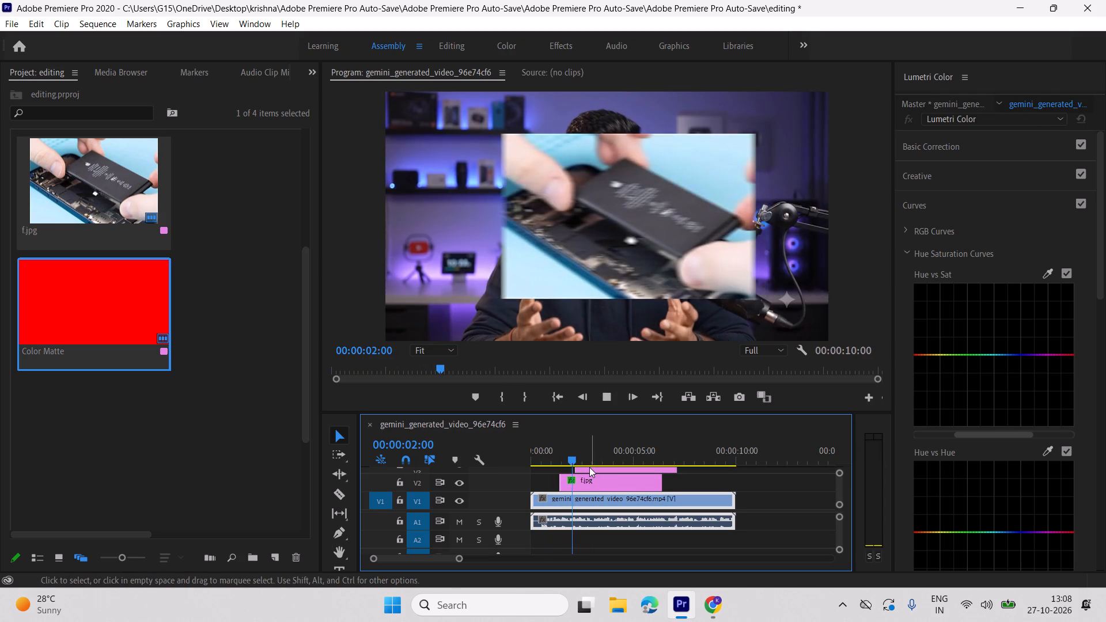
pyautogui.press('space')
pyautogui.press('space')
pyautogui.press('space')
pyautogui.moveTo(589, 467); pyautogui.dragTo(595, 470)
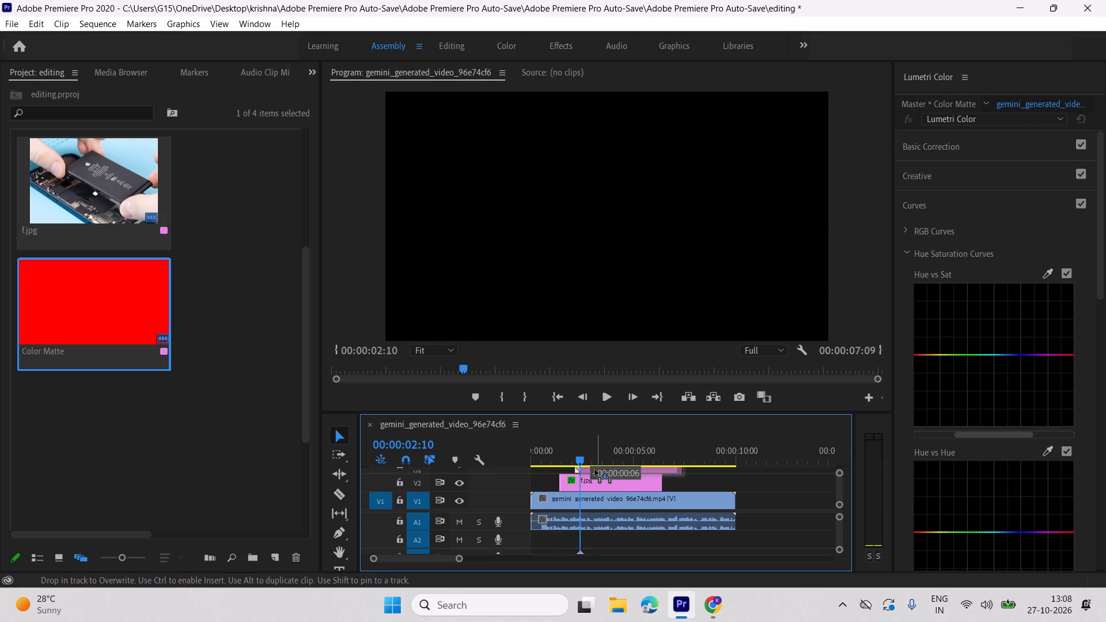
pyautogui.moveTo(595, 470); pyautogui.dragTo(595, 471)
pyautogui.press('space')
pyautogui.press('space')
# Try the Overlay and Hard Light blend modes on the Color Matte clip and settle on Soft Light.
pyautogui.click(594, 470)
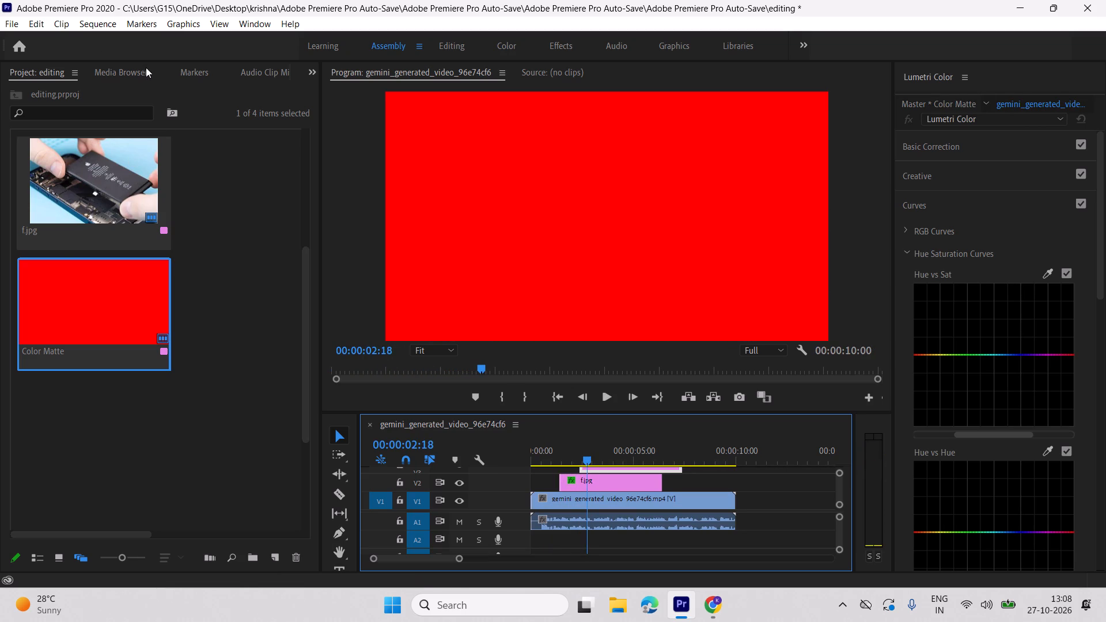
pyautogui.scroll(-6, 148, 70)
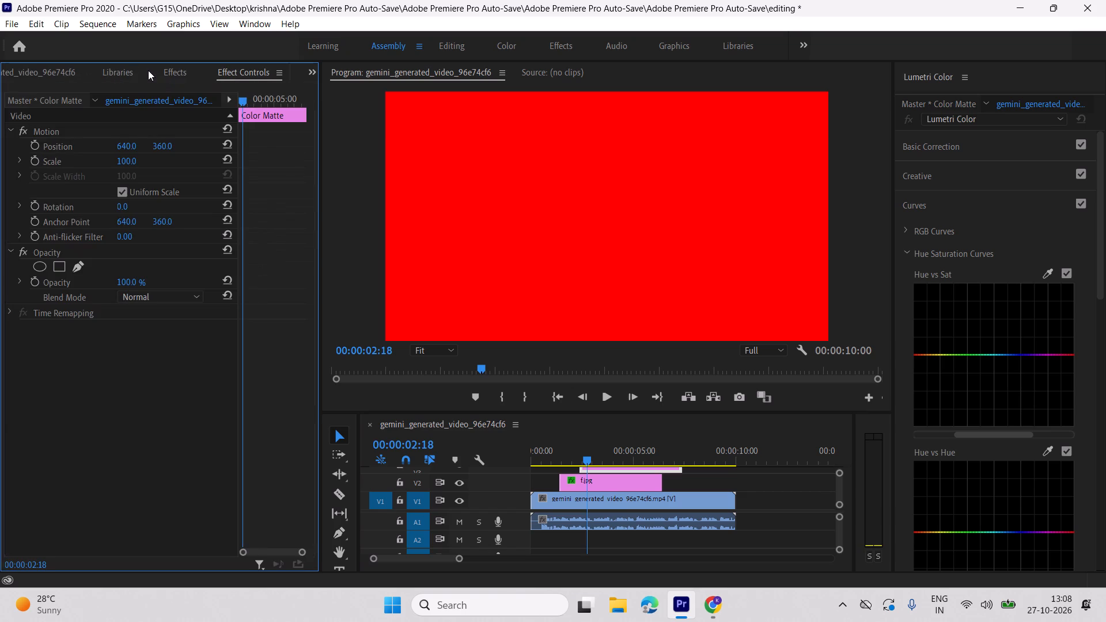
pyautogui.click(151, 297)
pyautogui.click(178, 215)
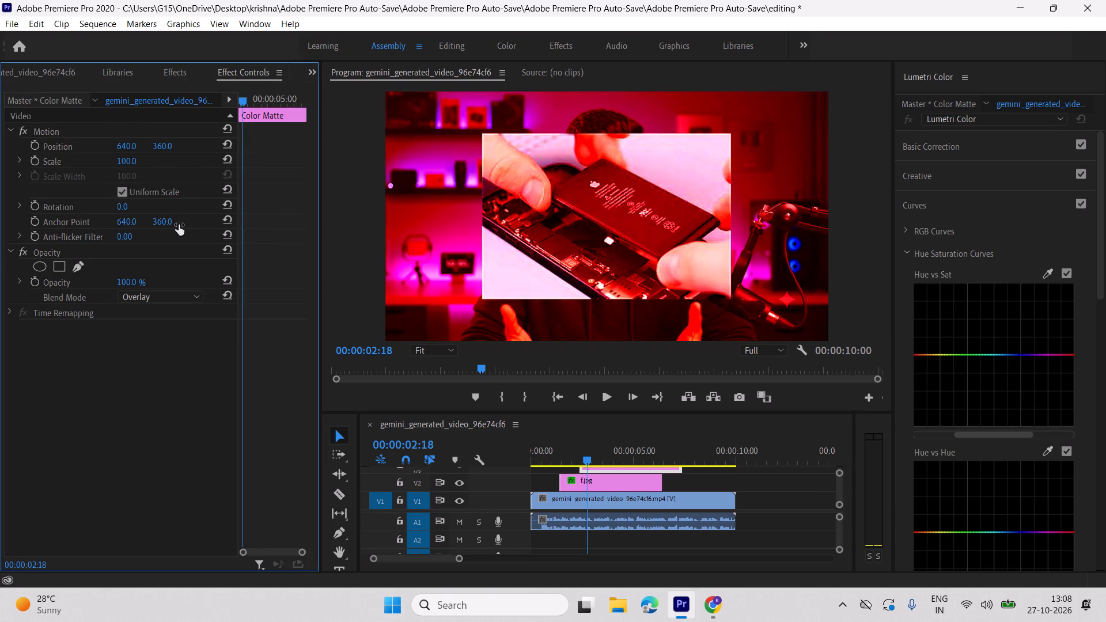
pyautogui.click(182, 290)
pyautogui.click(183, 295)
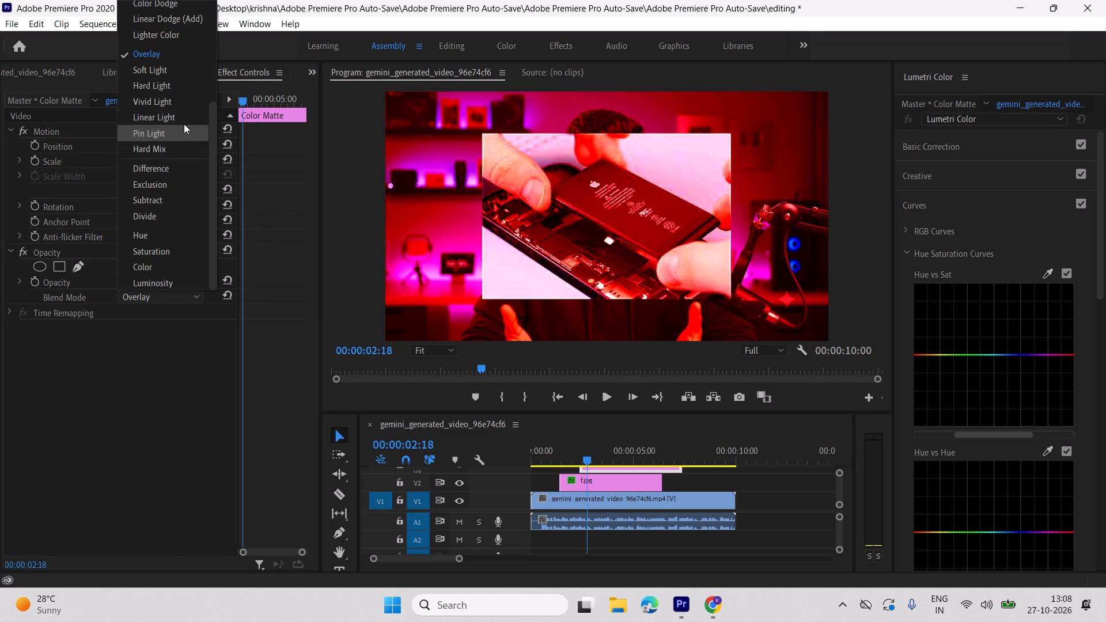
pyautogui.click(179, 89)
pyautogui.click(177, 297)
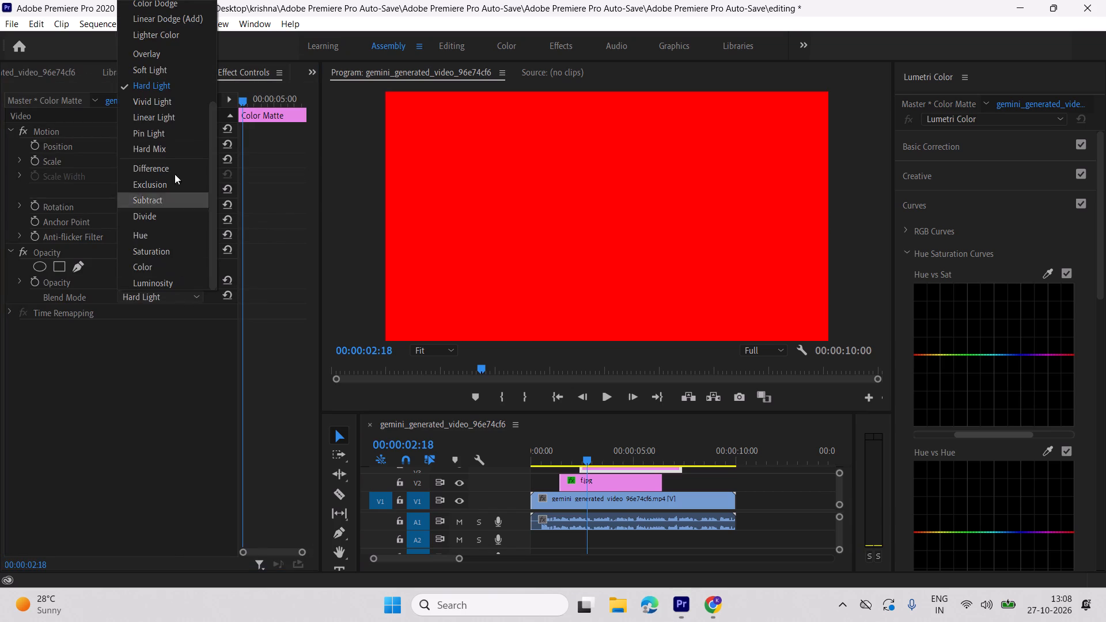
pyautogui.click(171, 74)
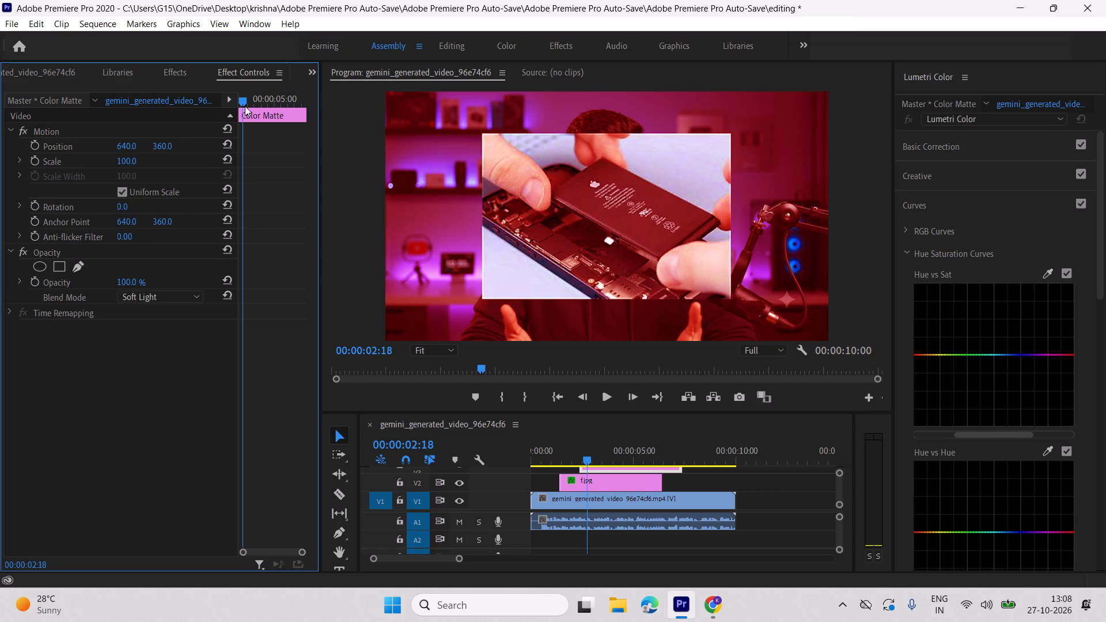
# Keyframe the Color Matte's opacity from 100% at 00:00:02:10 down to 0% at 00:00:03:06 and play back the fade.
pyautogui.moveTo(245, 103); pyautogui.dragTo(159, 143)
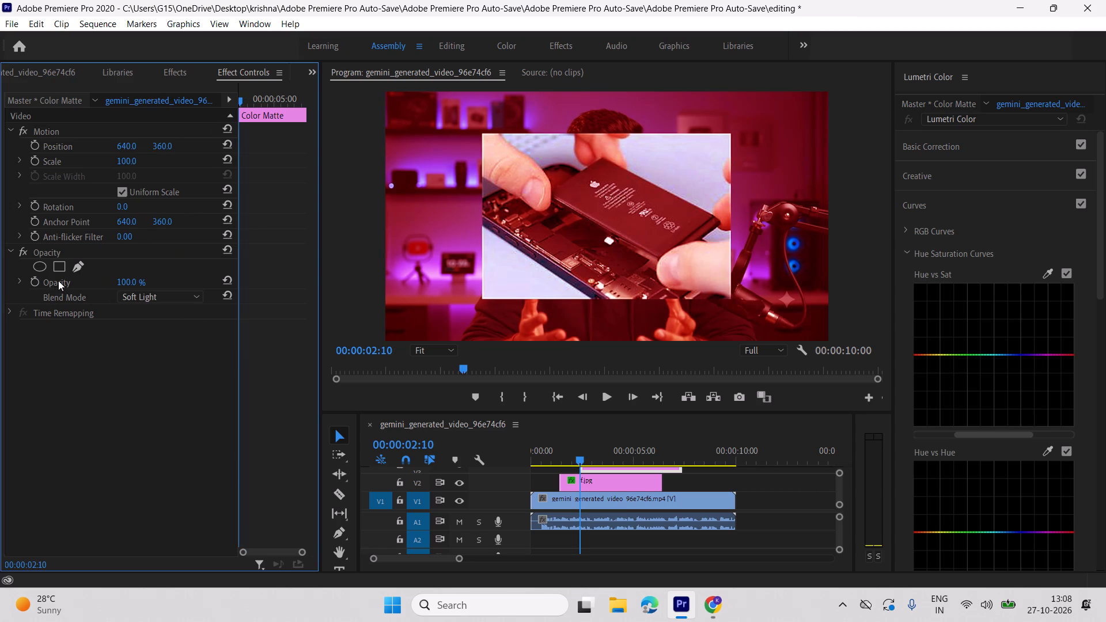
pyautogui.click(35, 284)
pyautogui.press('space')
pyautogui.press('space')
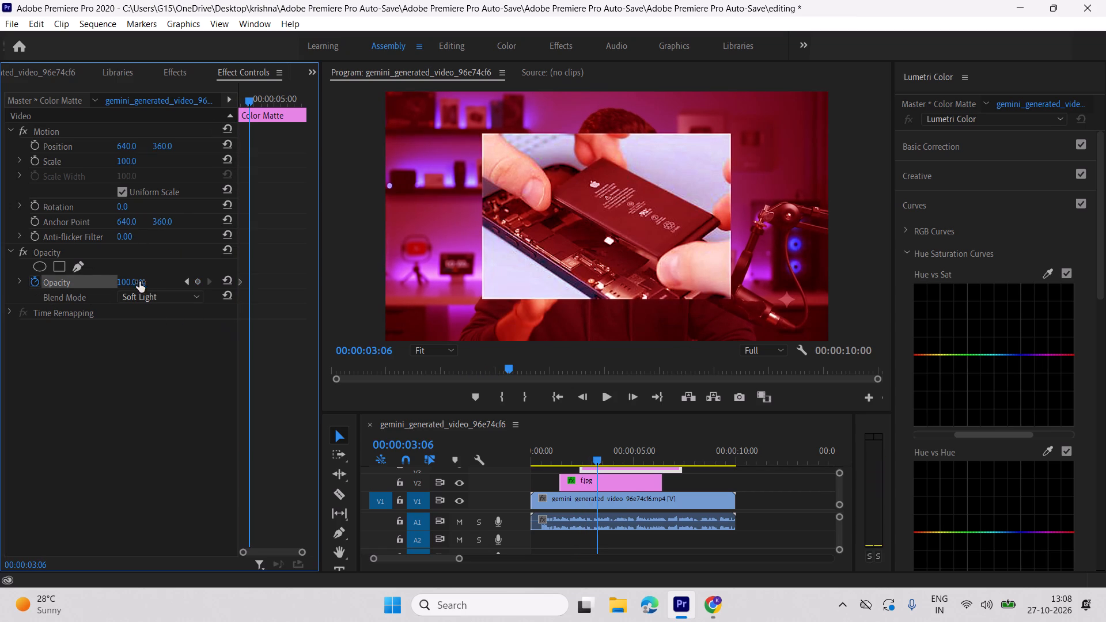
pyautogui.moveTo(134, 278); pyautogui.dragTo(84, 304)
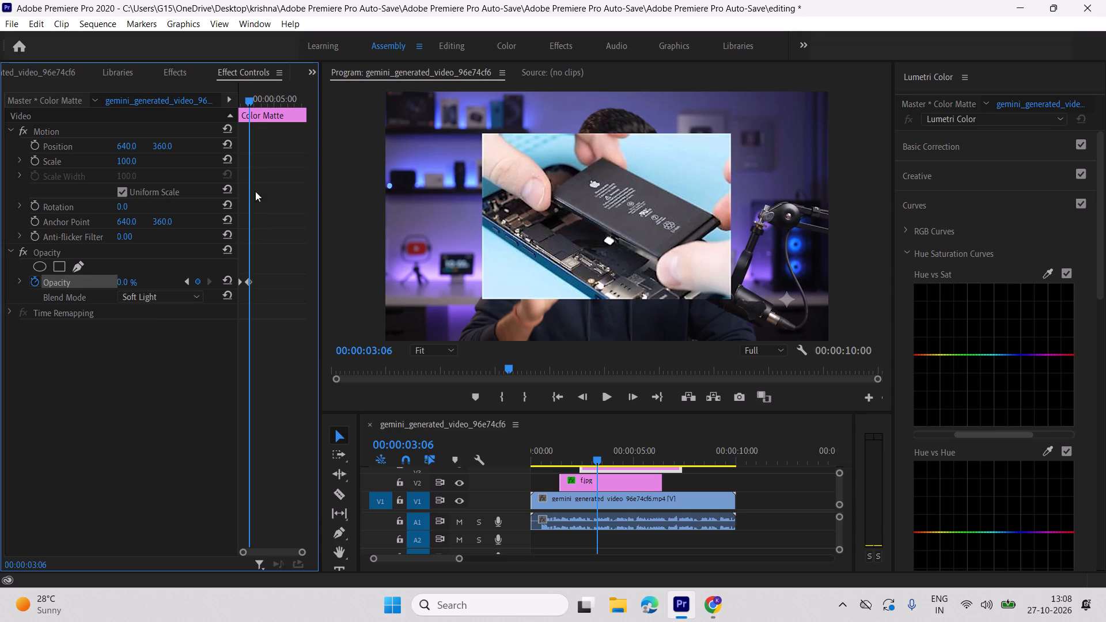
pyautogui.moveTo(249, 102); pyautogui.dragTo(135, 154)
pyautogui.moveTo(573, 457); pyautogui.dragTo(540, 458)
pyautogui.press('space')
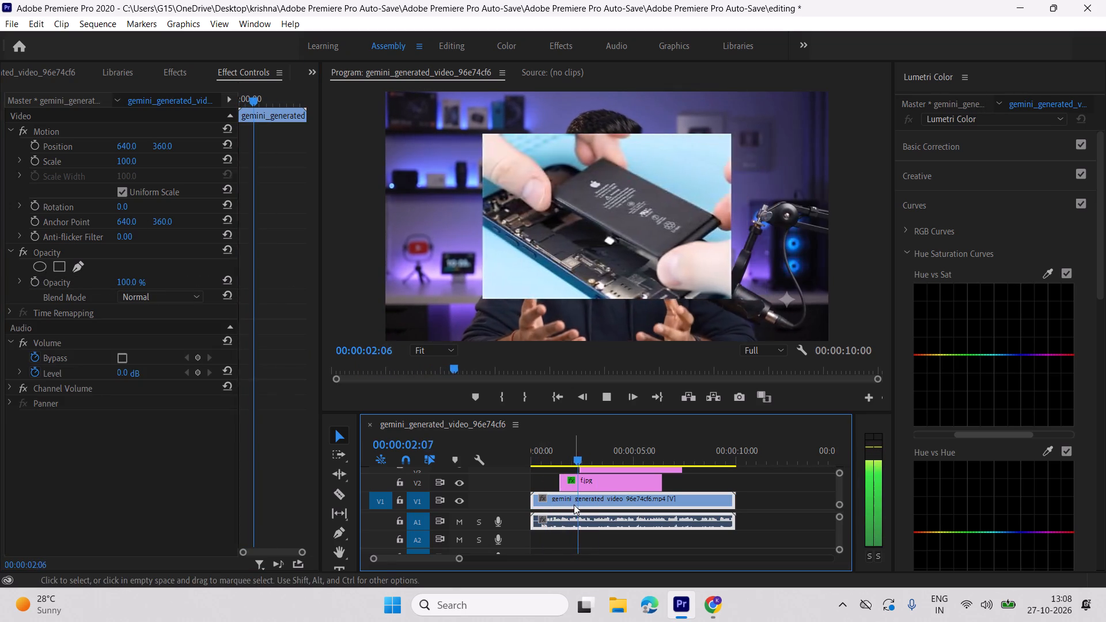
pyautogui.press('space')
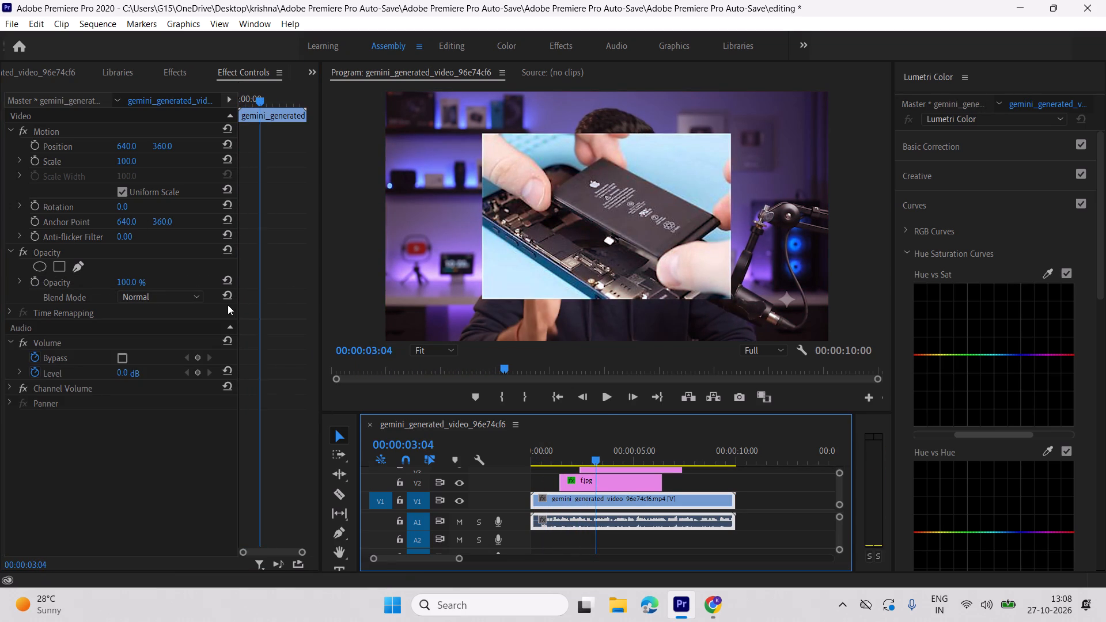
pyautogui.moveTo(257, 97); pyautogui.dragTo(161, 168)
pyautogui.press('space')
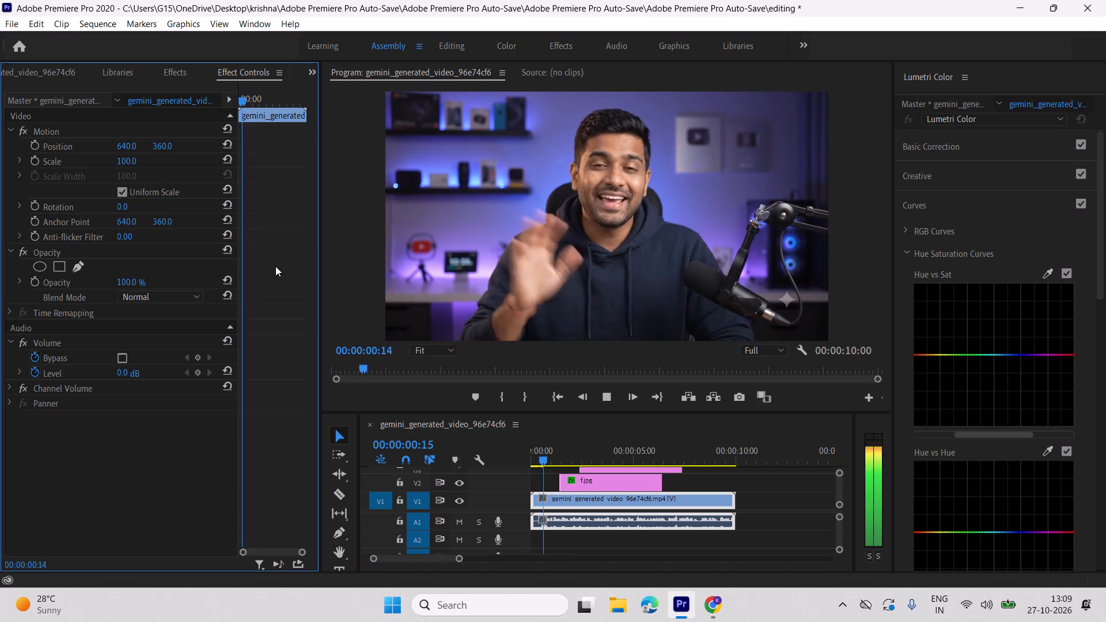
pyautogui.press('space')
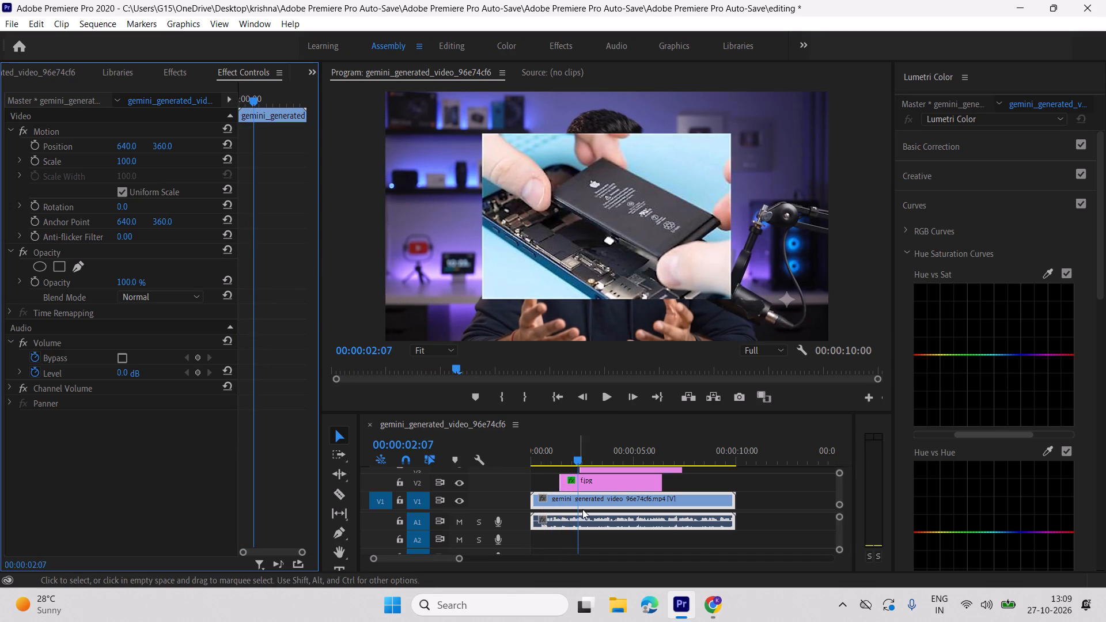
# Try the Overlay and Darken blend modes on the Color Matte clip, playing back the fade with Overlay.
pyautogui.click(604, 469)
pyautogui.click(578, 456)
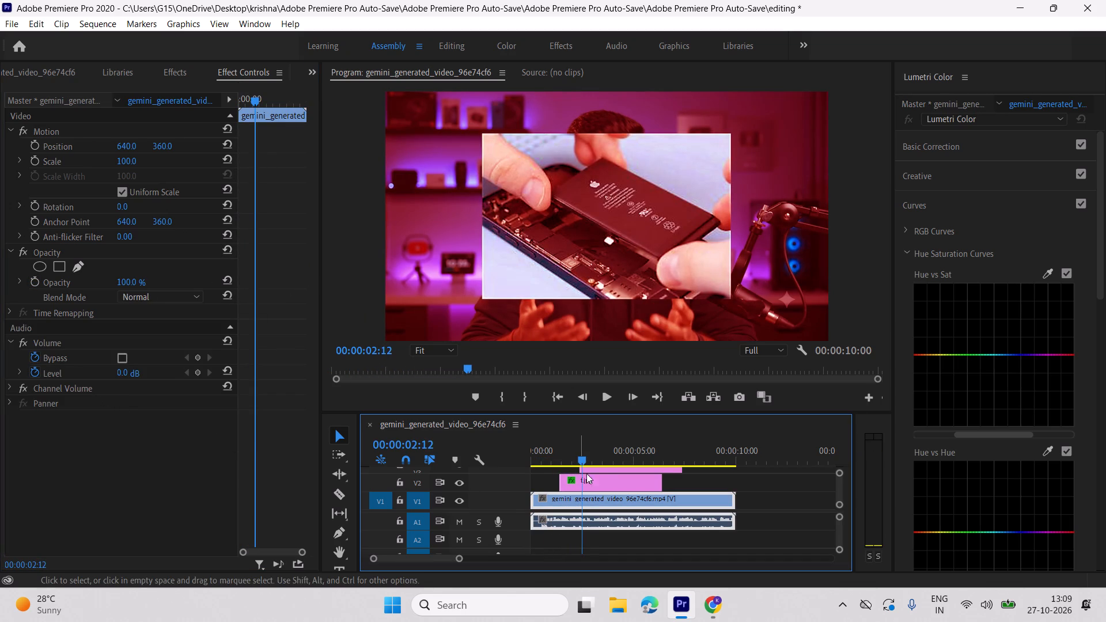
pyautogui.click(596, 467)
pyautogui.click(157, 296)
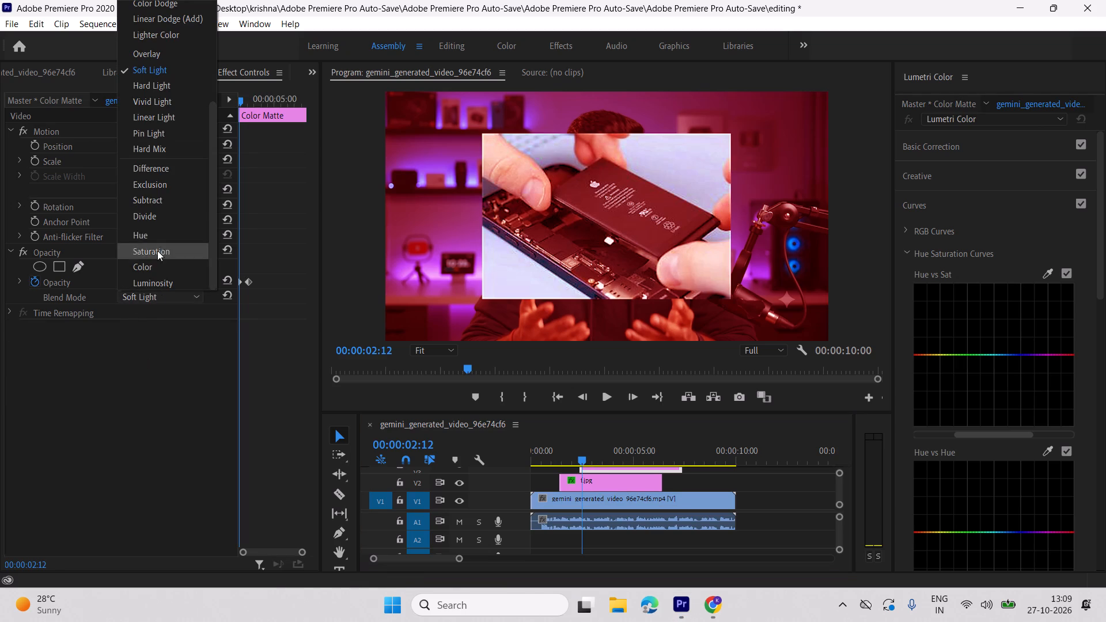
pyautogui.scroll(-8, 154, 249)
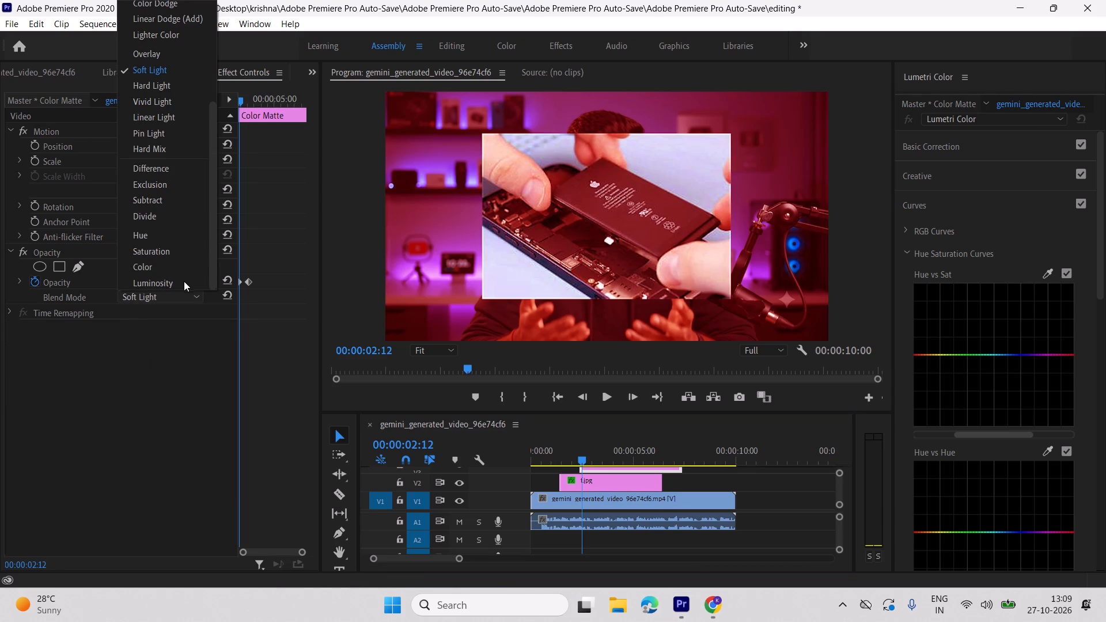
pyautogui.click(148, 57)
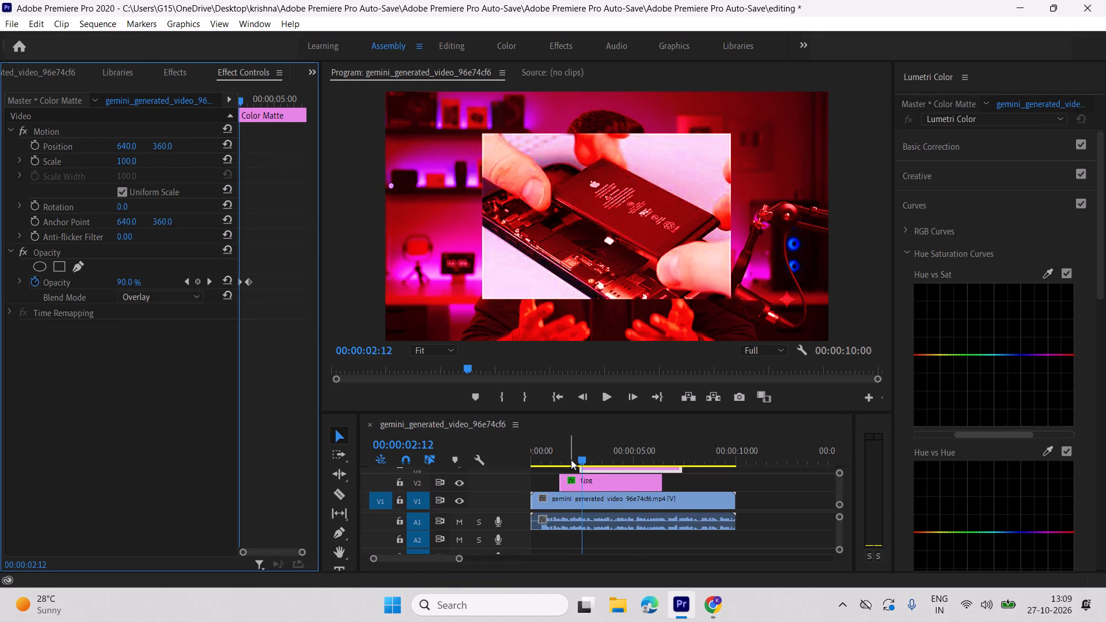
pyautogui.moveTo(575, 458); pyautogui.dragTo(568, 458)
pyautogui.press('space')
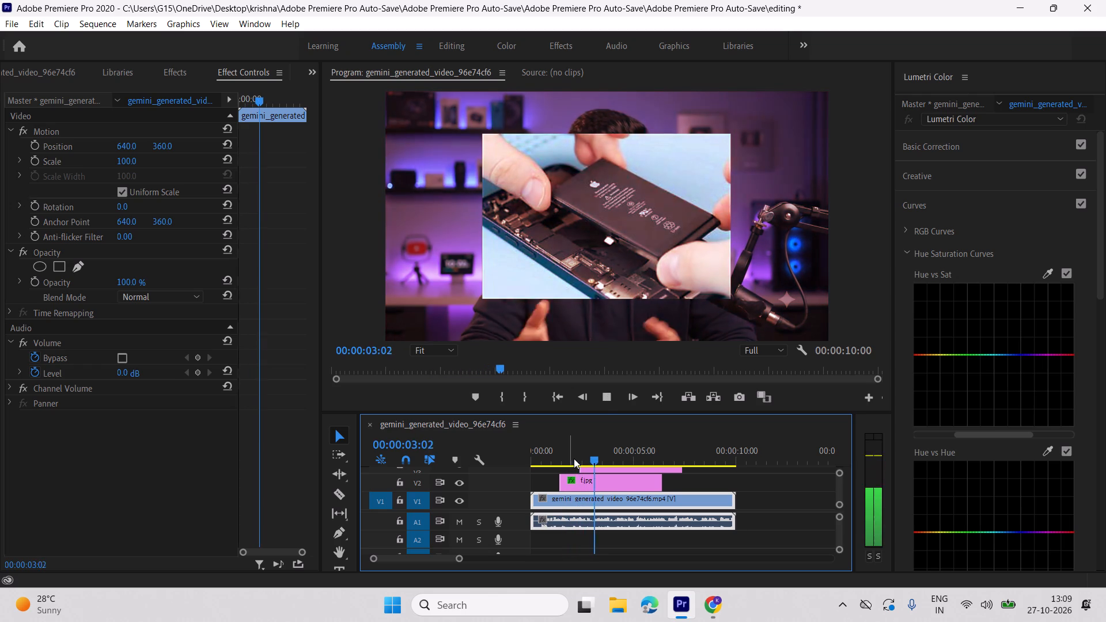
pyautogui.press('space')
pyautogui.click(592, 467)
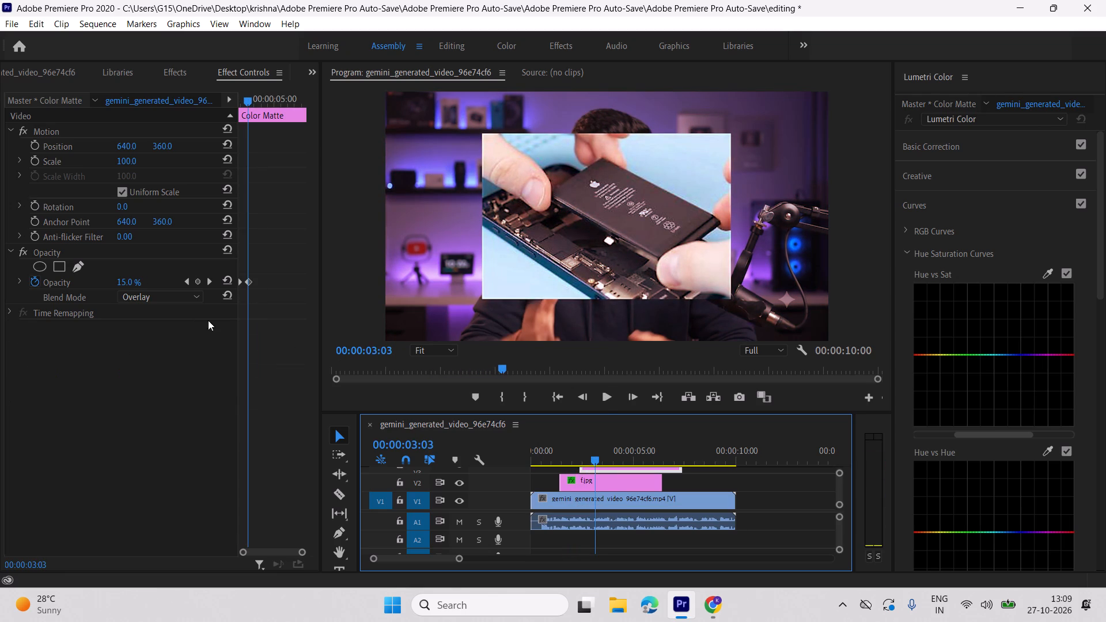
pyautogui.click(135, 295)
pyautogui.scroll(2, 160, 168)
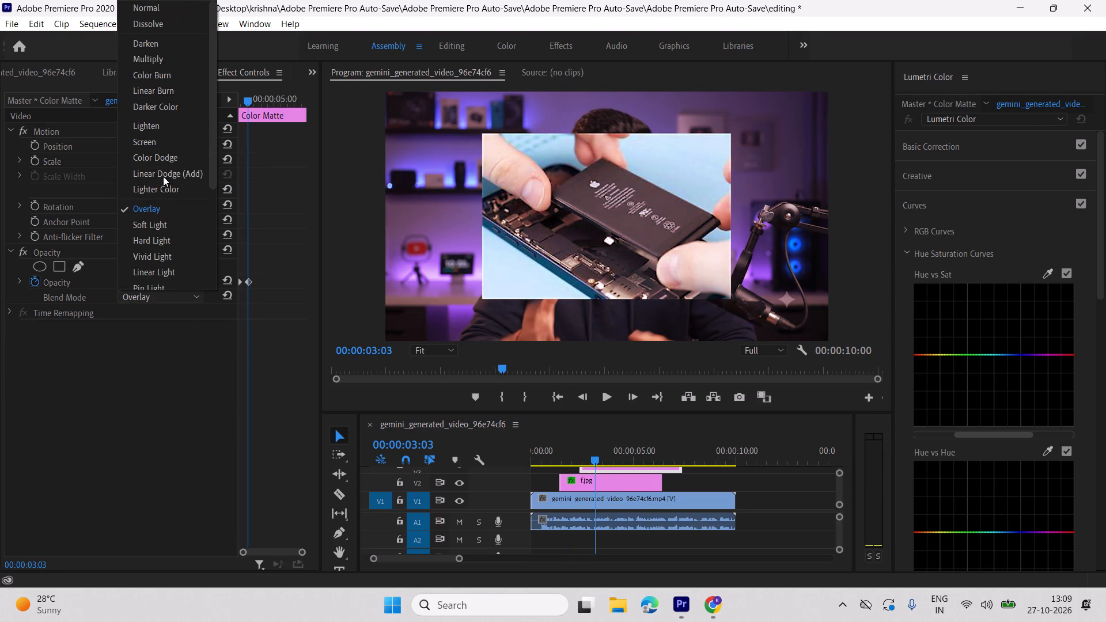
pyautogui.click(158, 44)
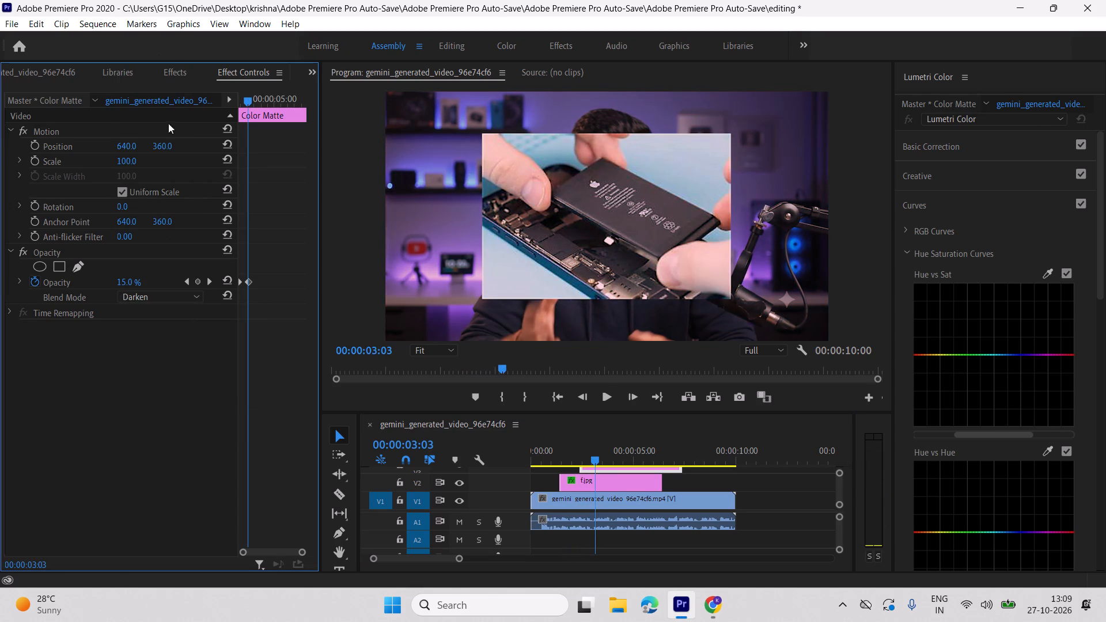
# Set the Color Matte clip's blend mode to Multiply and play back the red flash over the battery image.
pyautogui.click(156, 295)
pyautogui.scroll(4, 163, 138)
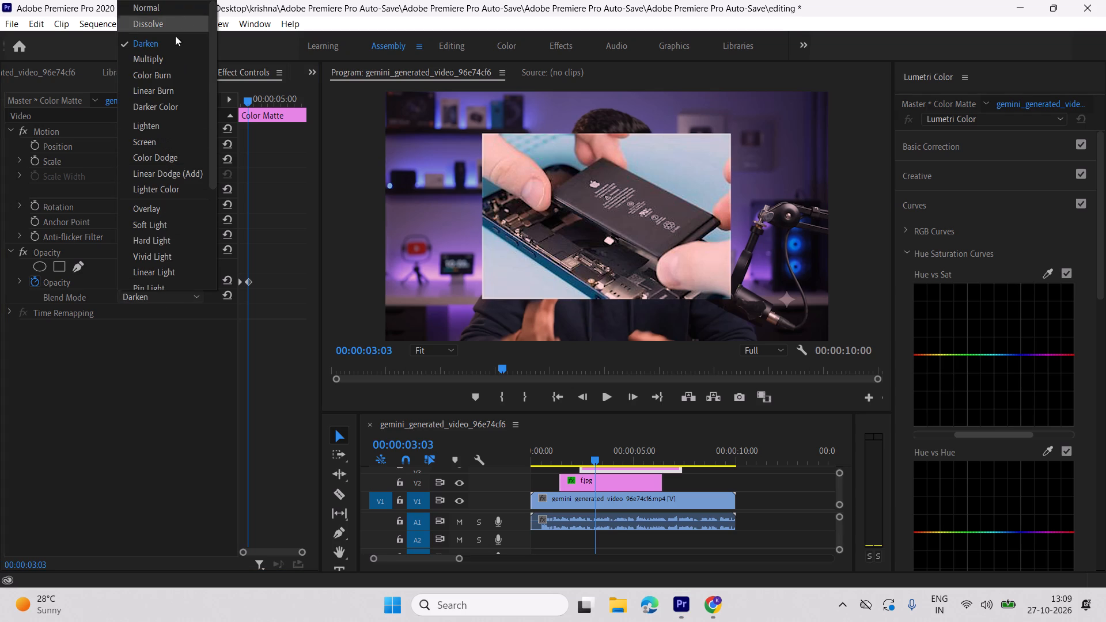
pyautogui.click(175, 63)
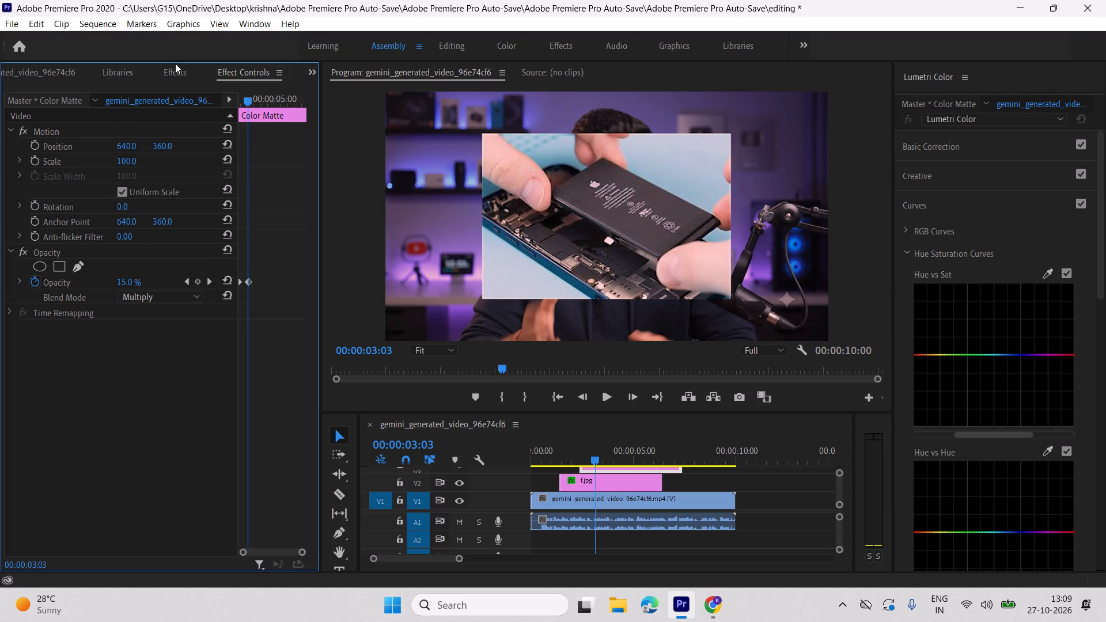
pyautogui.moveTo(593, 460); pyautogui.dragTo(585, 459)
pyautogui.press('space')
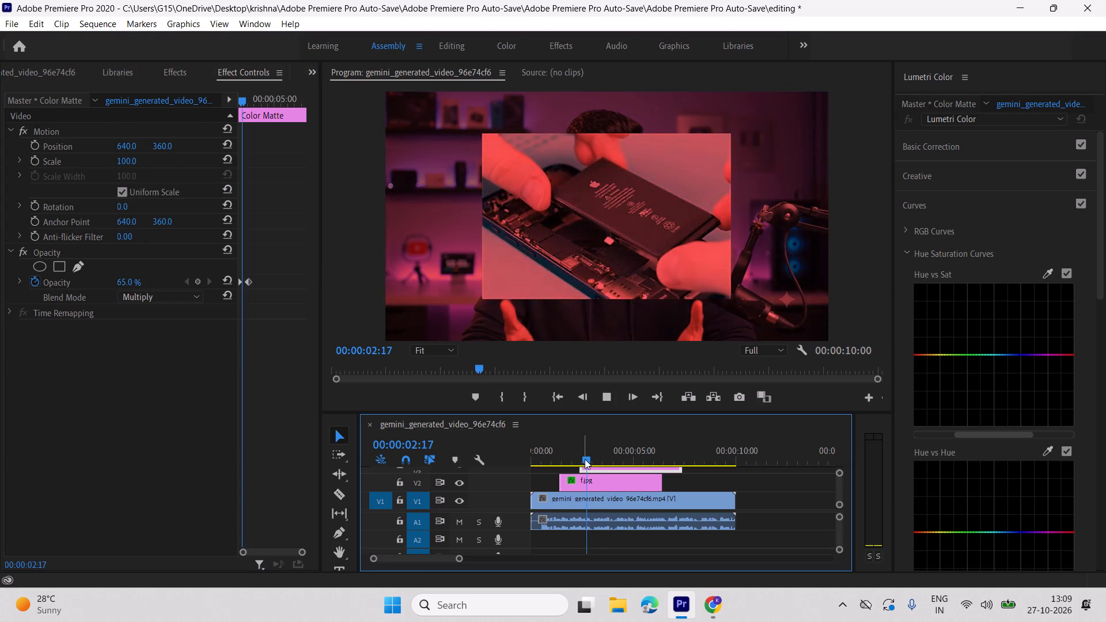
pyautogui.press('space')
pyautogui.moveTo(592, 459); pyautogui.dragTo(550, 456)
pyautogui.press('space')
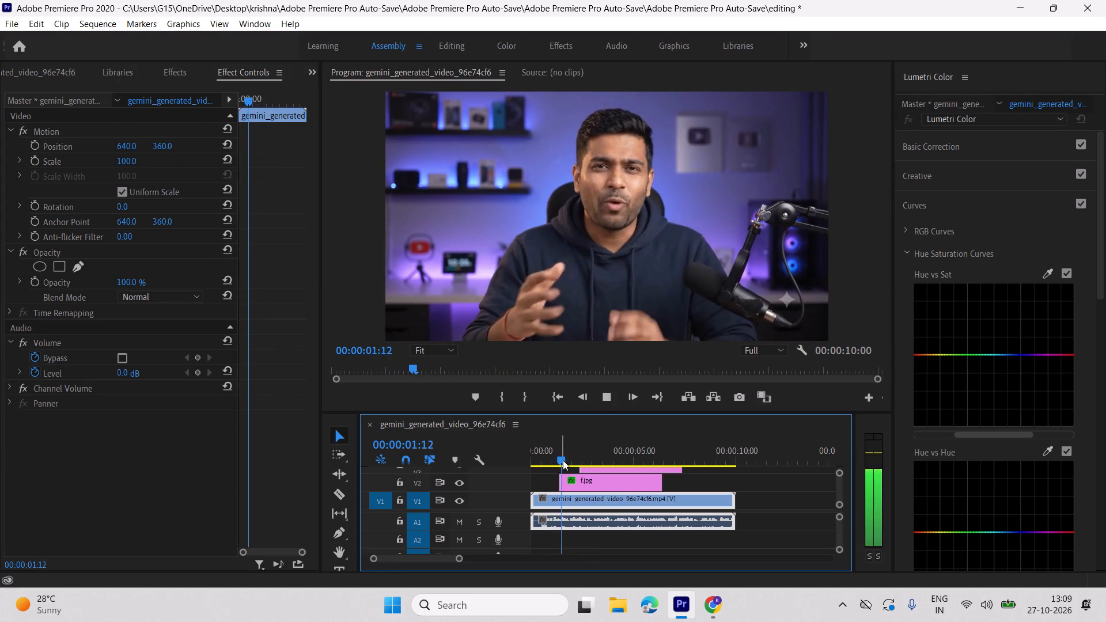
pyautogui.press('space')
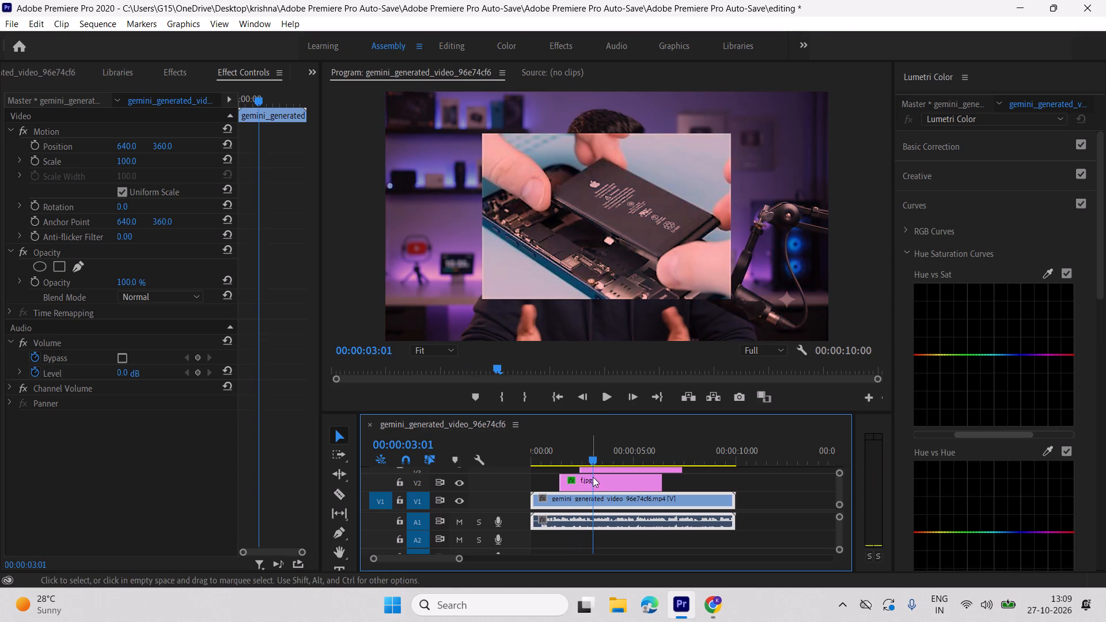
pyautogui.press('space')
pyautogui.press('space')
# Trim the Color Matte clip's end back to about 00:00:04:00, shortly after its opacity fade.
pyautogui.moveTo(683, 471); pyautogui.dragTo(628, 466)
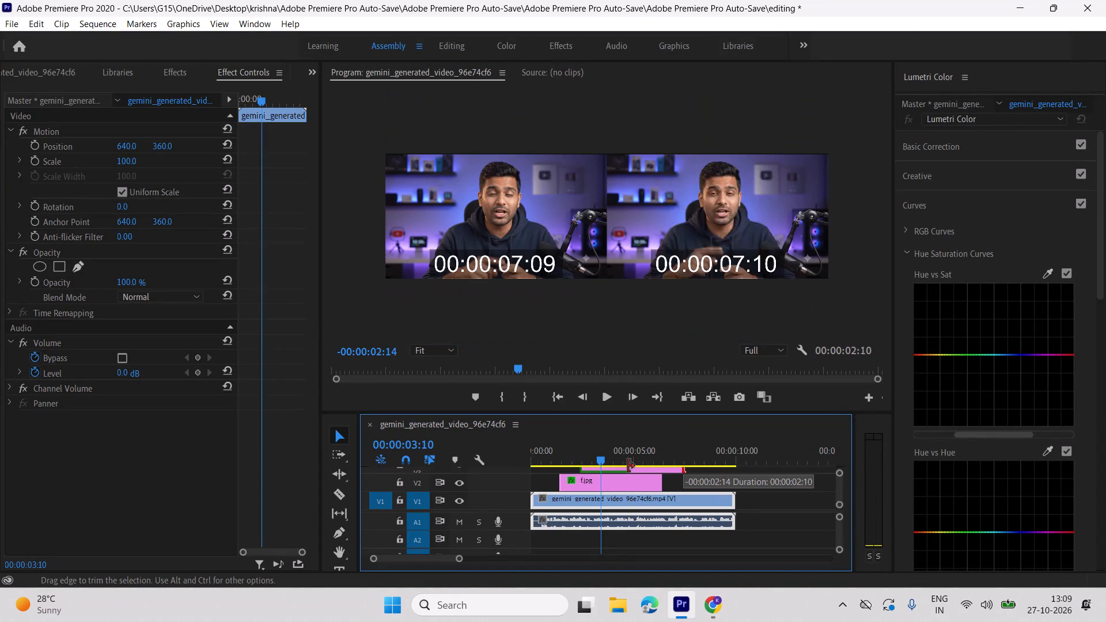
pyautogui.moveTo(628, 466); pyautogui.dragTo(613, 465)
pyautogui.press('space')
pyautogui.press('space')
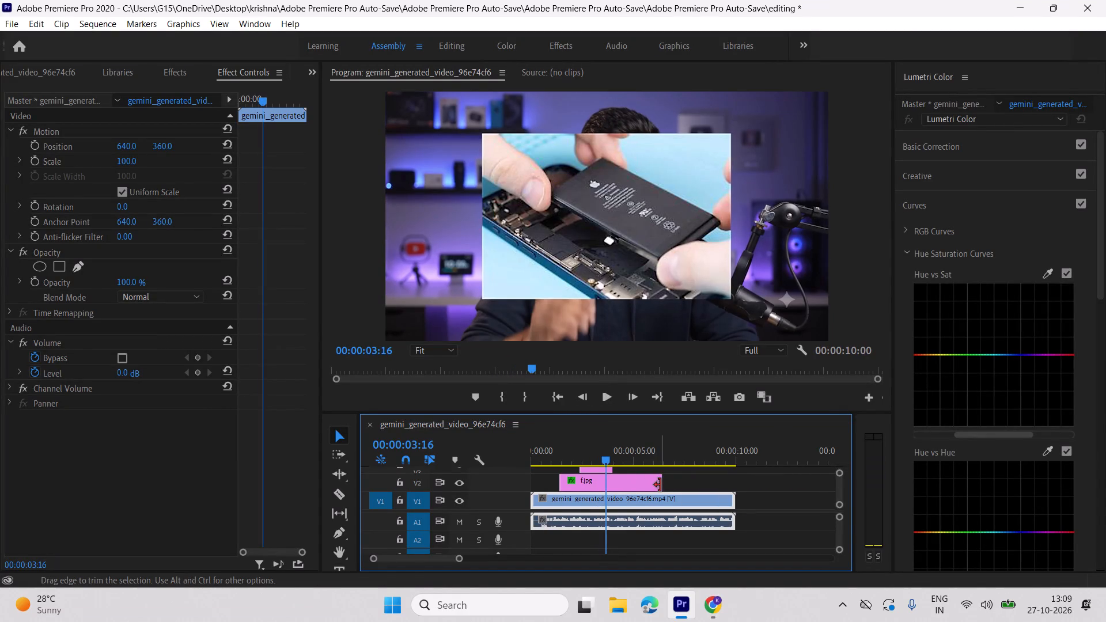
# Copy f.jpg's two Transform Position keyframes later in the clip and reverse the copies' order to make a slide-out.
pyautogui.click(643, 486)
pyautogui.scroll(-3, 255, 385)
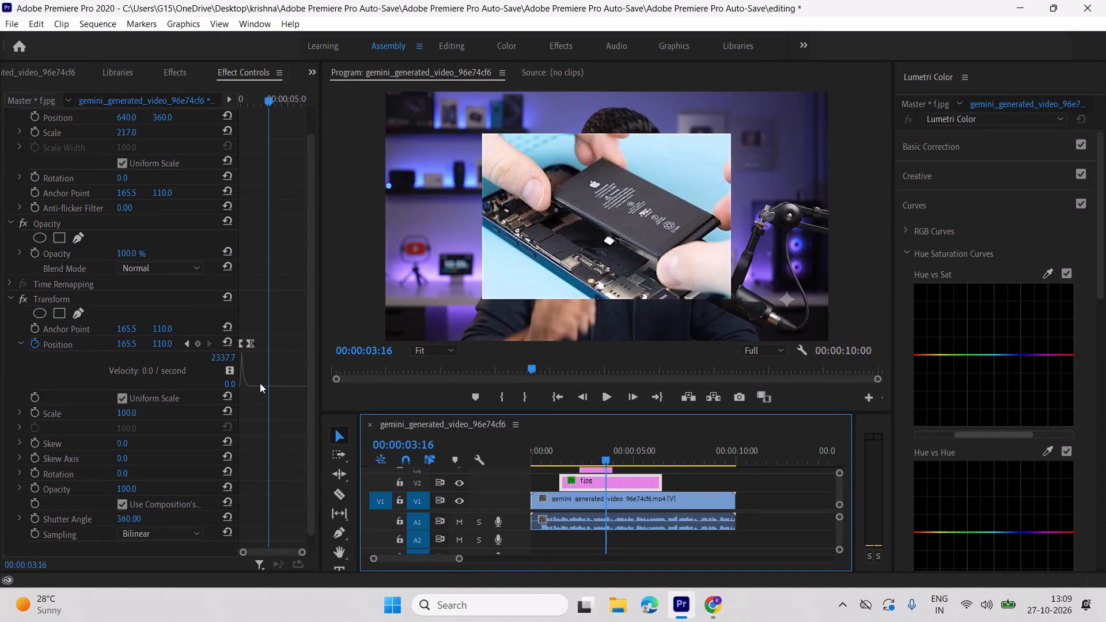
pyautogui.scroll(-2, 260, 383)
pyautogui.moveTo(269, 308); pyautogui.dragTo(211, 355)
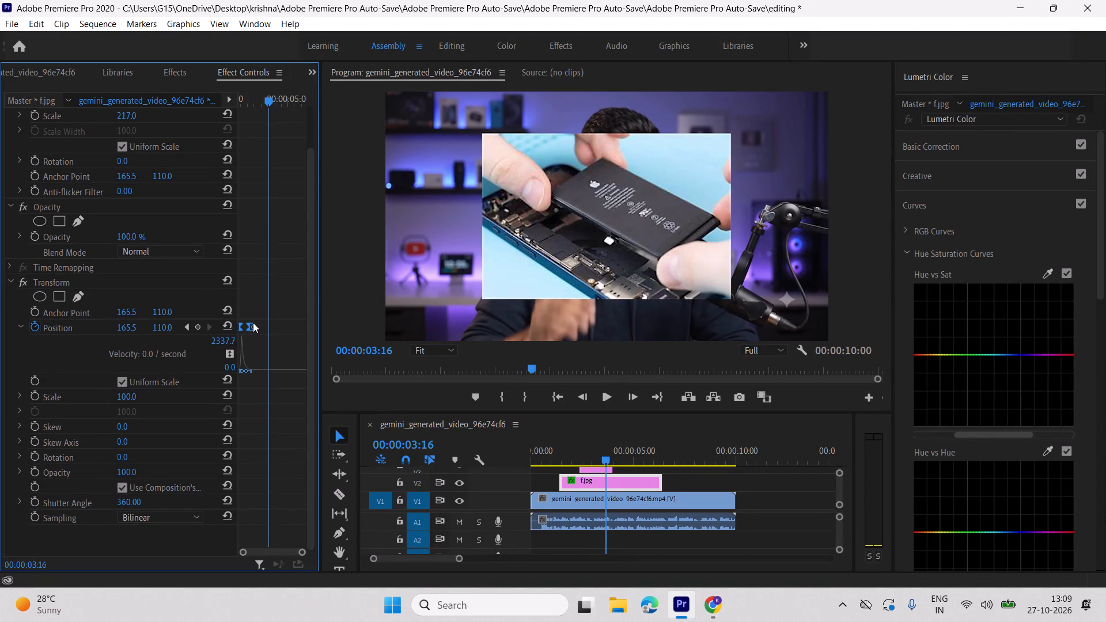
pyautogui.keyDown('alt'); pyautogui.moveTo(252, 323); pyautogui.dragTo(283, 323); pyautogui.keyUp('alt')
pyautogui.click(286, 344)
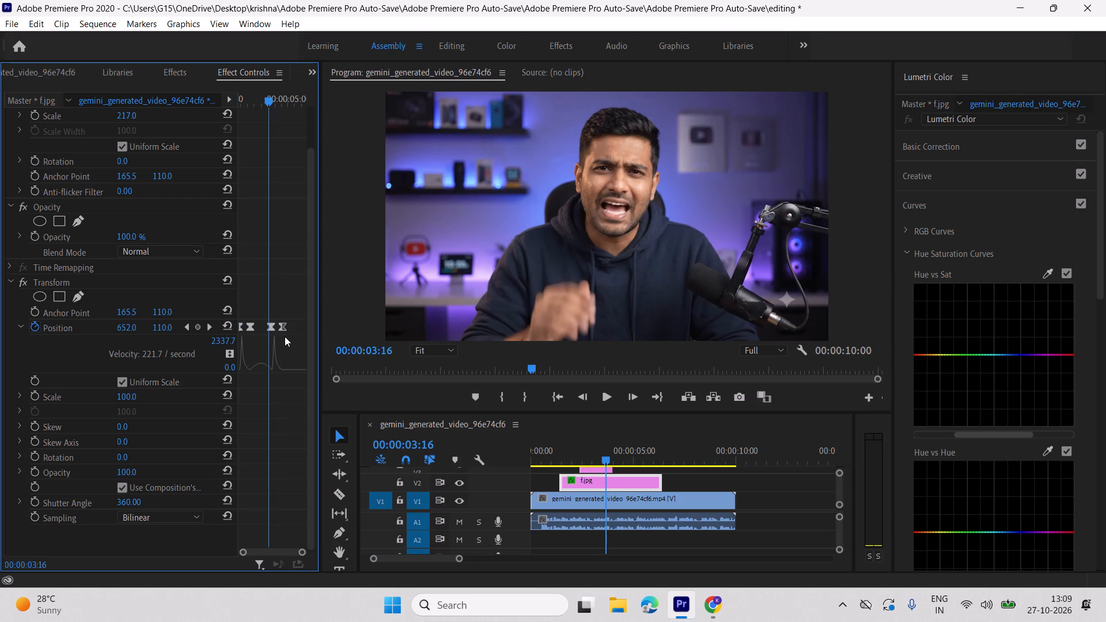
pyautogui.moveTo(272, 327); pyautogui.dragTo(293, 332)
pyautogui.press('space')
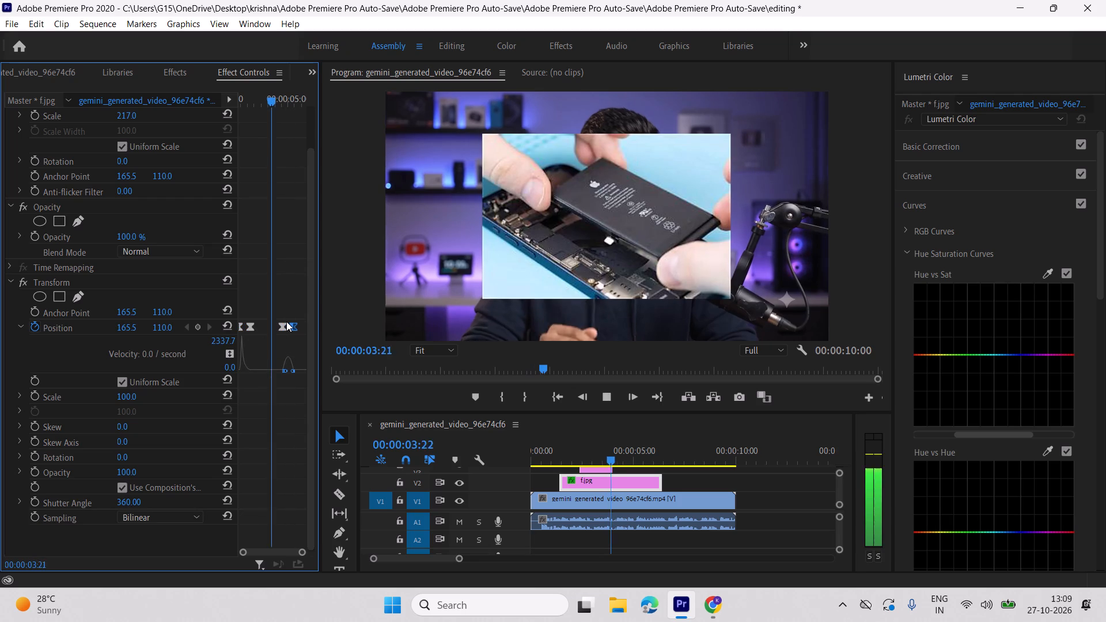
pyautogui.press('space')
# Move f.jpg's slide-out Position keyframe pair earlier so the exit starts shortly after 00:00:03:00, checking the timing in playback.
pyautogui.moveTo(303, 310); pyautogui.dragTo(279, 342)
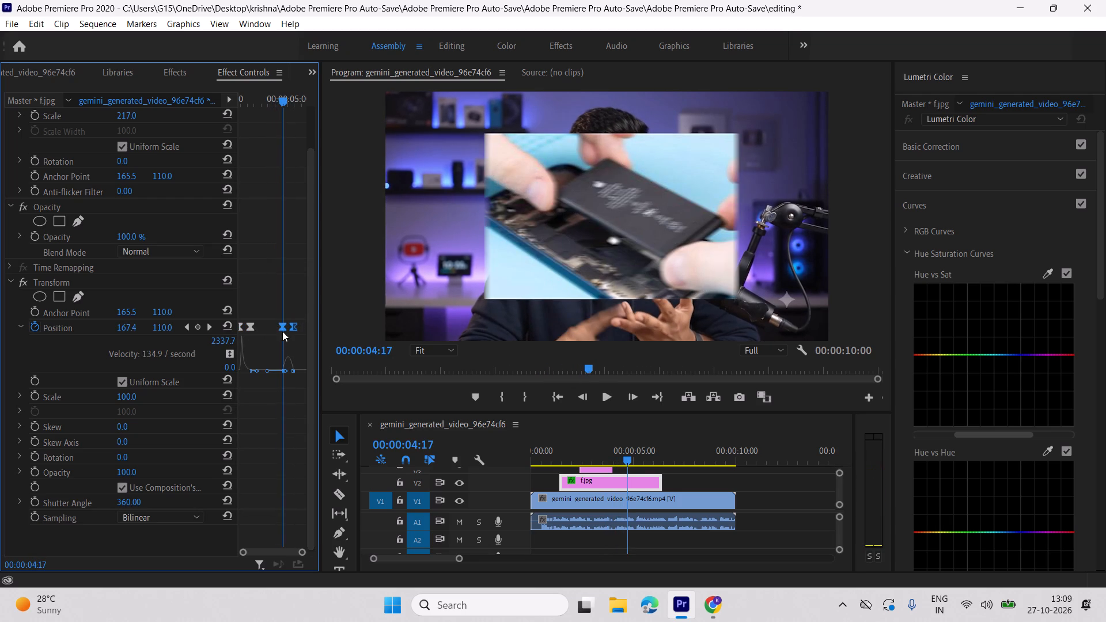
pyautogui.moveTo(282, 328); pyautogui.dragTo(268, 329)
pyautogui.moveTo(286, 98); pyautogui.dragTo(218, 114)
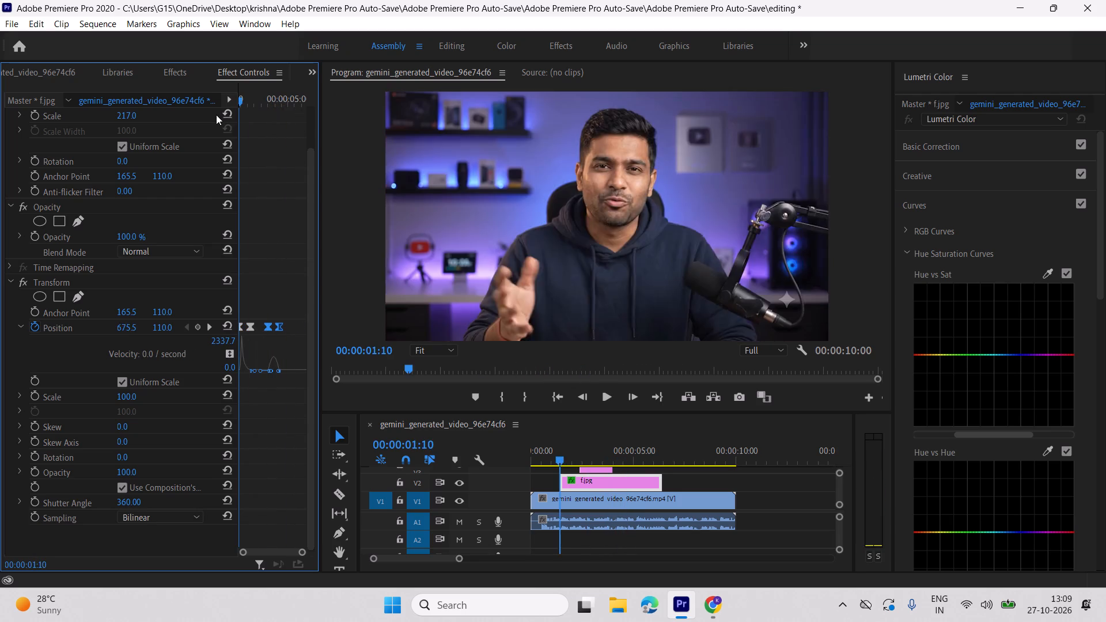
pyautogui.press('space')
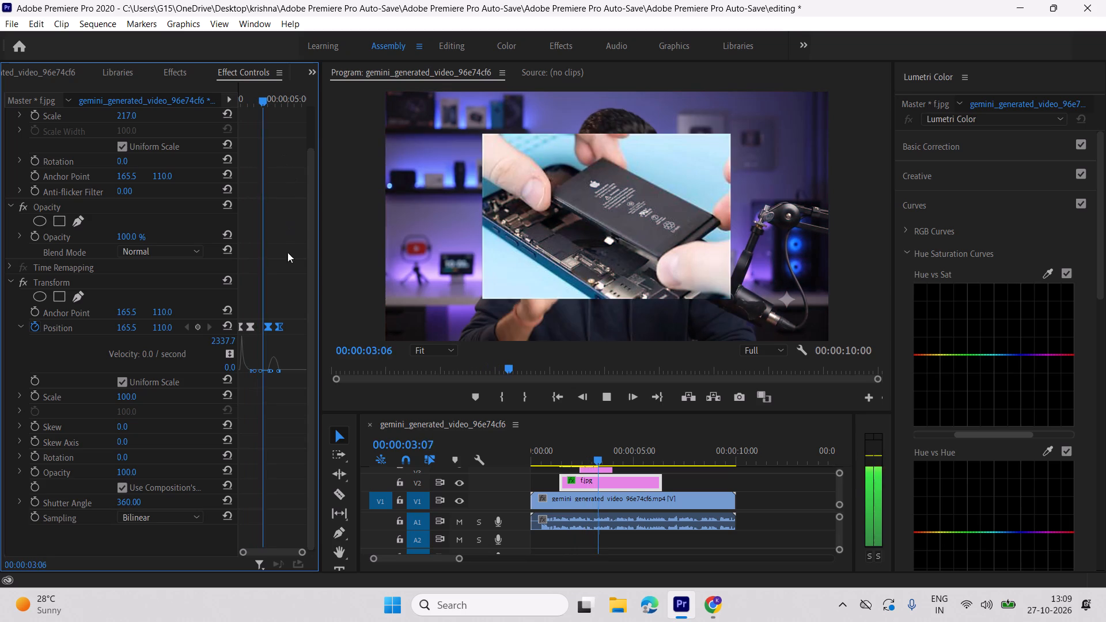
pyautogui.press('space')
pyautogui.moveTo(280, 324); pyautogui.dragTo(274, 324)
pyautogui.press('space')
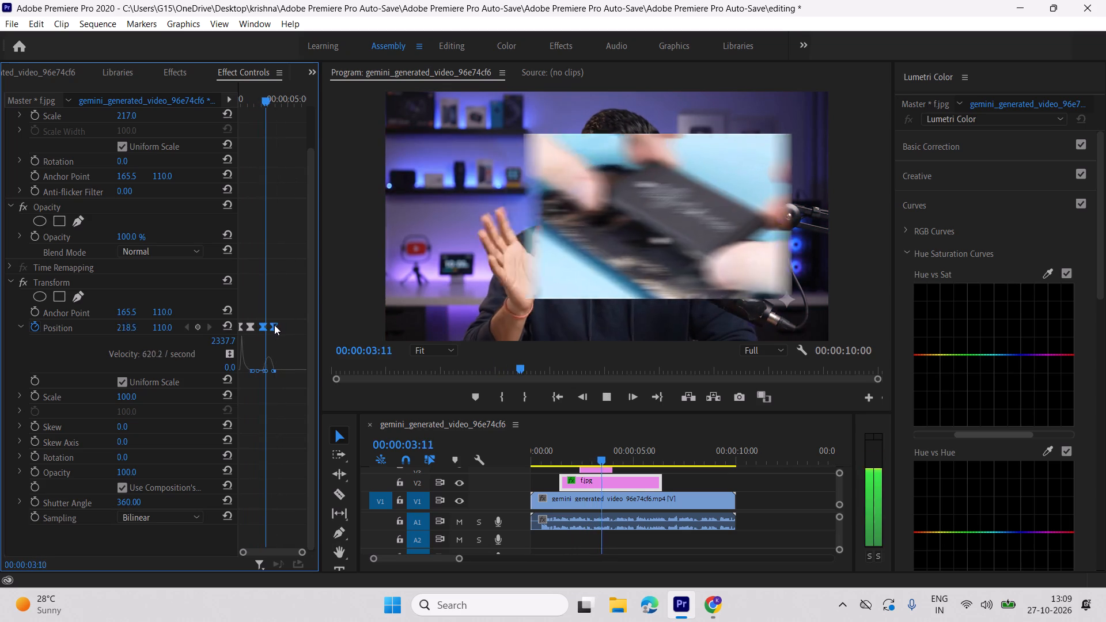
pyautogui.press('space')
pyautogui.press('space')
pyautogui.press('space')
pyautogui.press('space')
pyautogui.press('space')
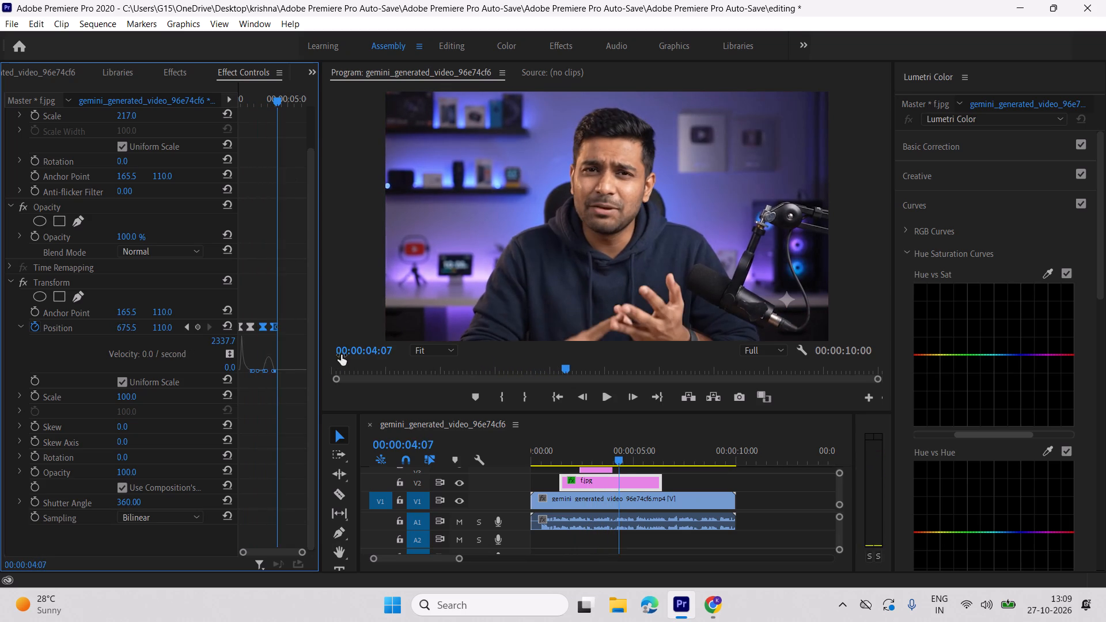
# Play back the rest of the sequence, then replay it from near the start to review the image and red overlay animation.
pyautogui.press('space')
pyautogui.press('space')
pyautogui.press('space')
pyautogui.press('space')
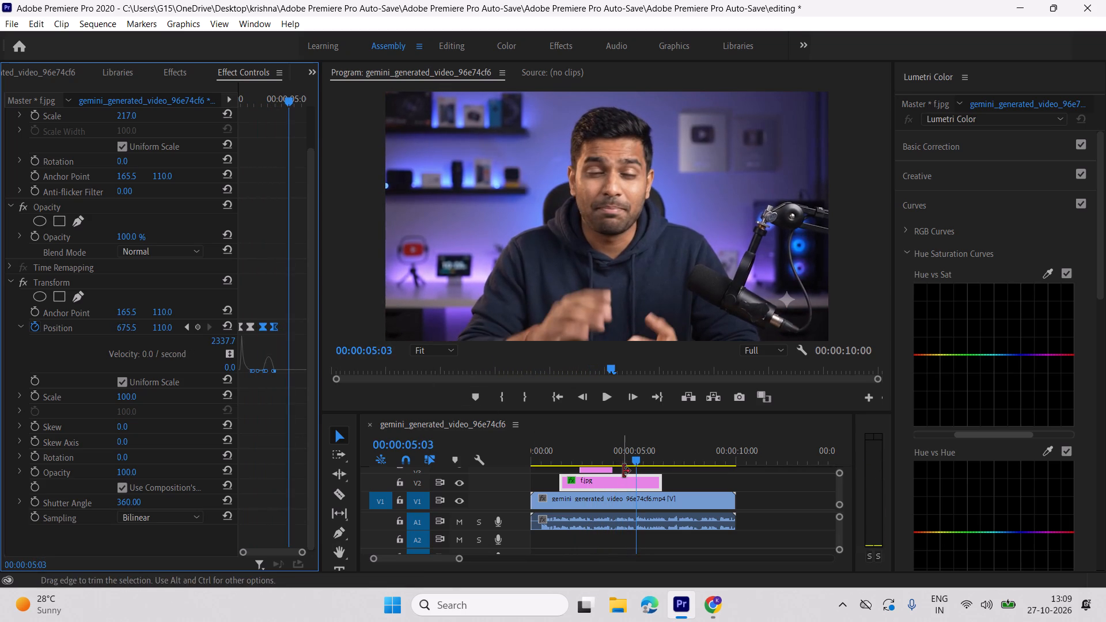
pyautogui.press('space')
pyautogui.press('space')
pyautogui.press('space')
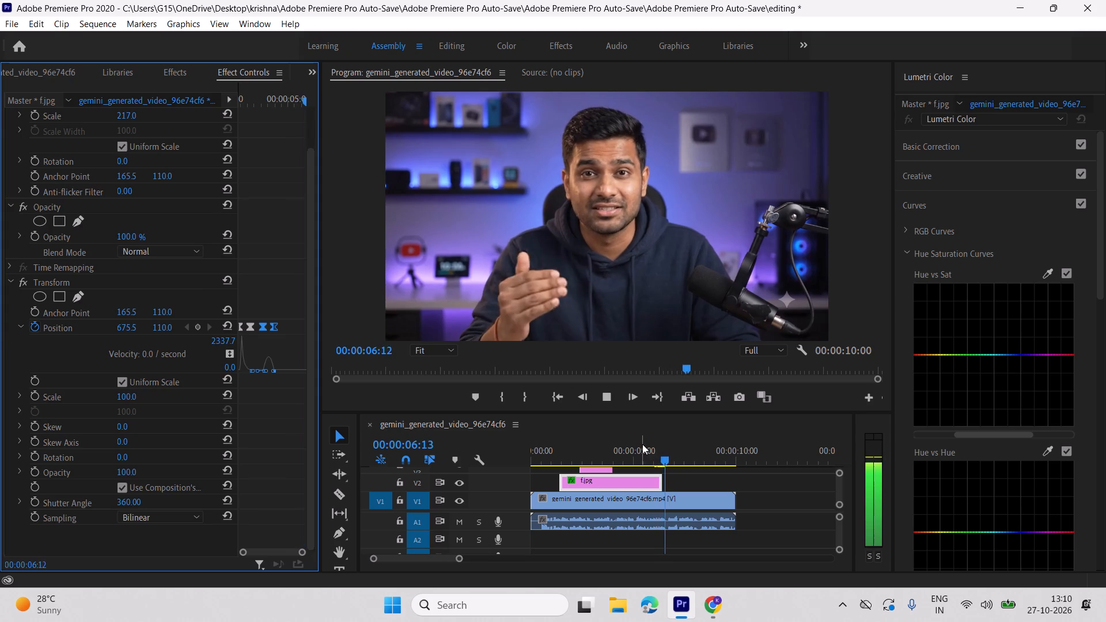
pyautogui.press('space')
pyautogui.press('space')
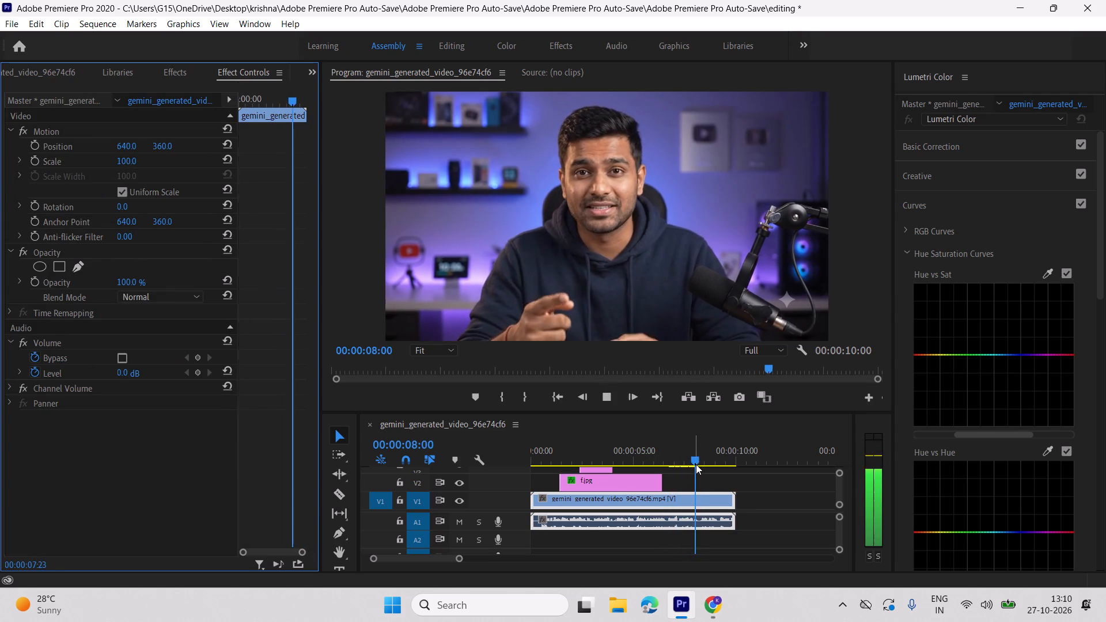
pyautogui.press('space')
pyautogui.moveTo(682, 460); pyautogui.dragTo(469, 503)
pyautogui.press('space')
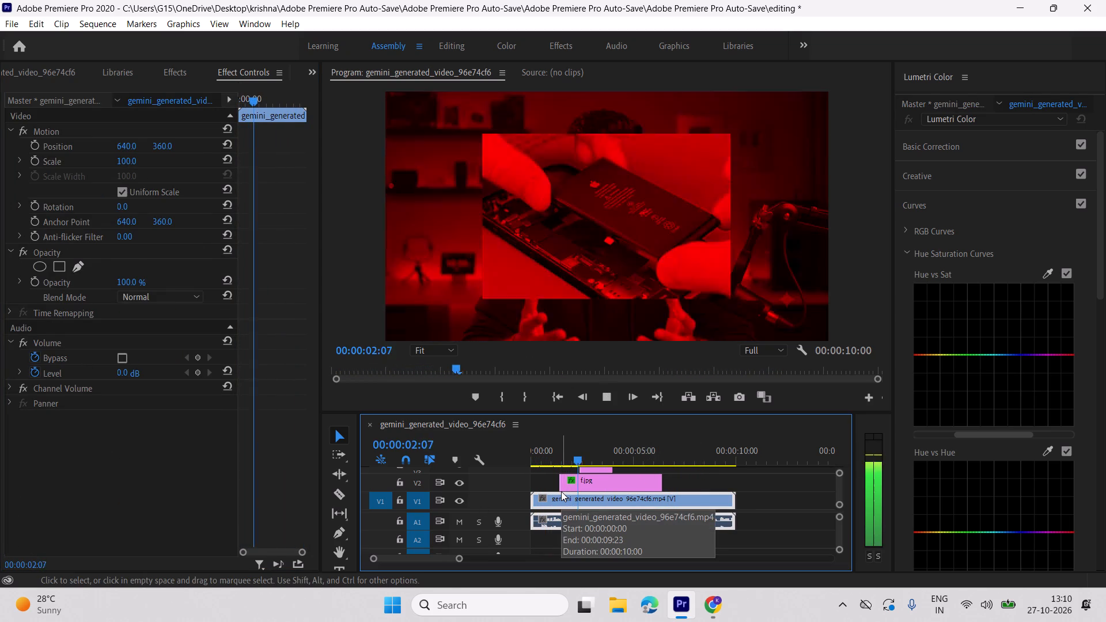
# Play back the sequence in short stretches from about 00:00:02:07 to 00:00:05:00 to review the image exit and find the next insert point.
pyautogui.press('space')
pyautogui.press('space')
pyautogui.press('space')
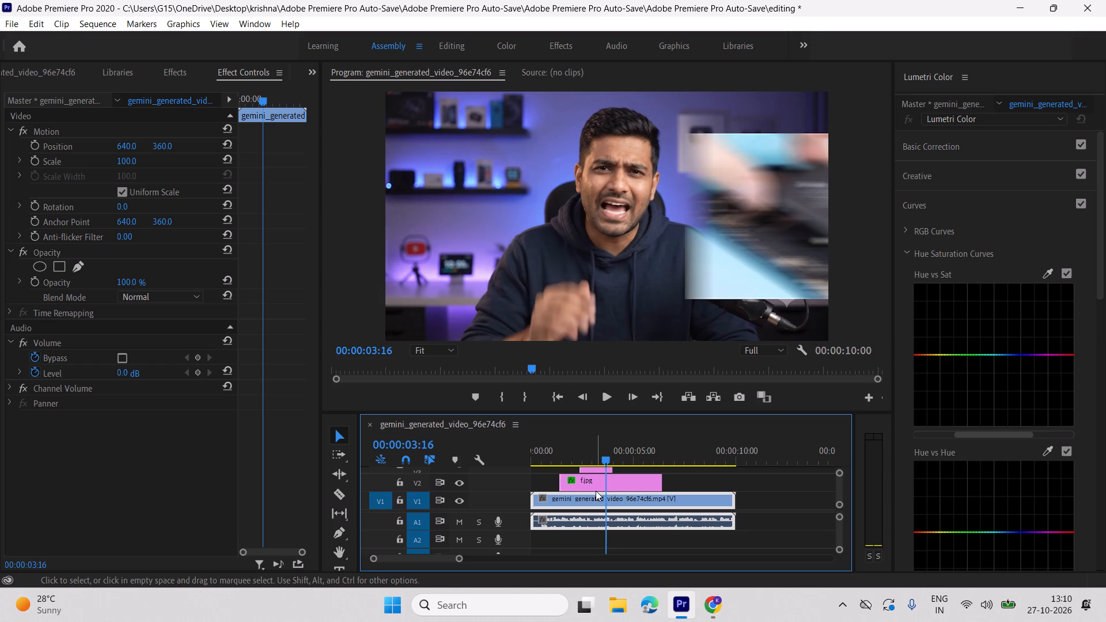
pyautogui.press('space')
pyautogui.press('space')
pyautogui.press('space')
pyautogui.press('space')
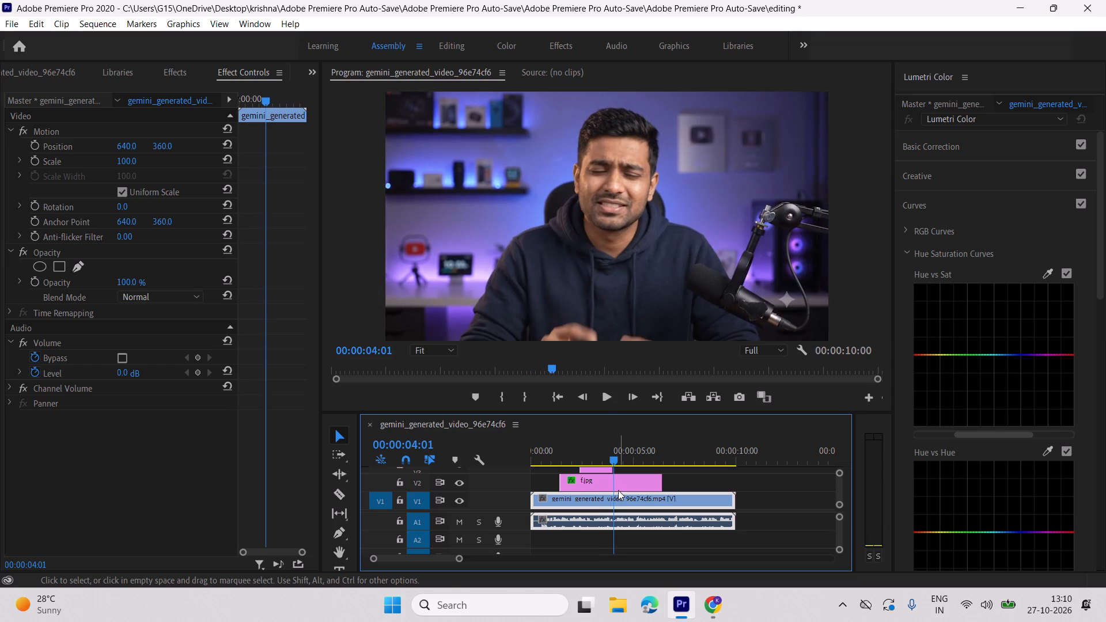
pyautogui.press('space')
pyautogui.press('space')
pyautogui.press('space')
pyautogui.press('space')
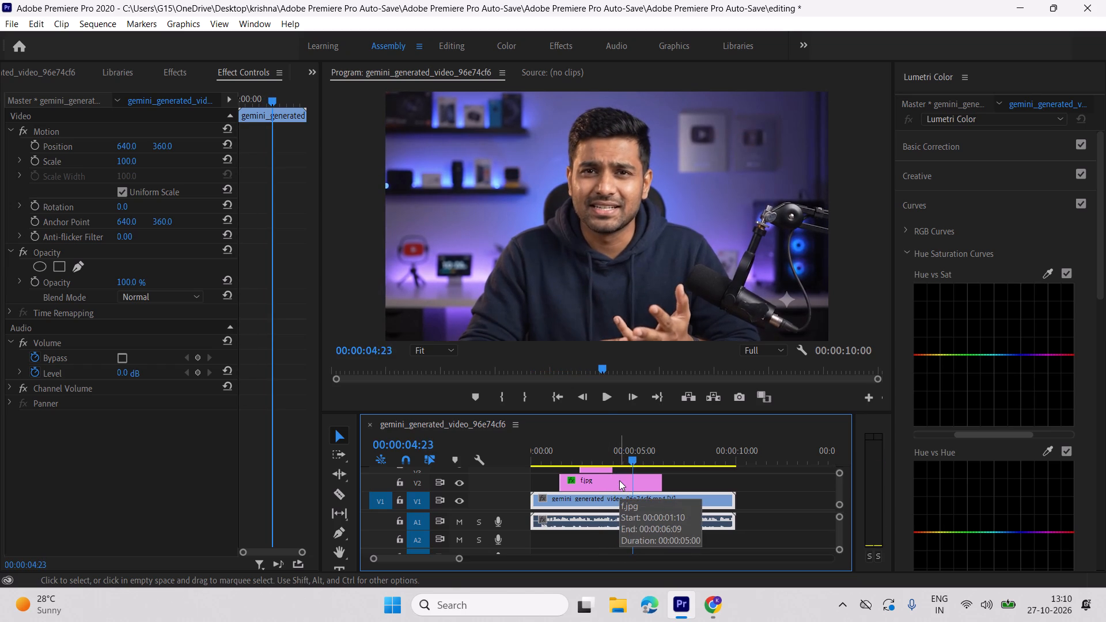
pyautogui.press('space')
pyautogui.press('space')
pyautogui.moveTo(615, 460); pyautogui.dragTo(594, 458)
pyautogui.press('space')
pyautogui.press('space')
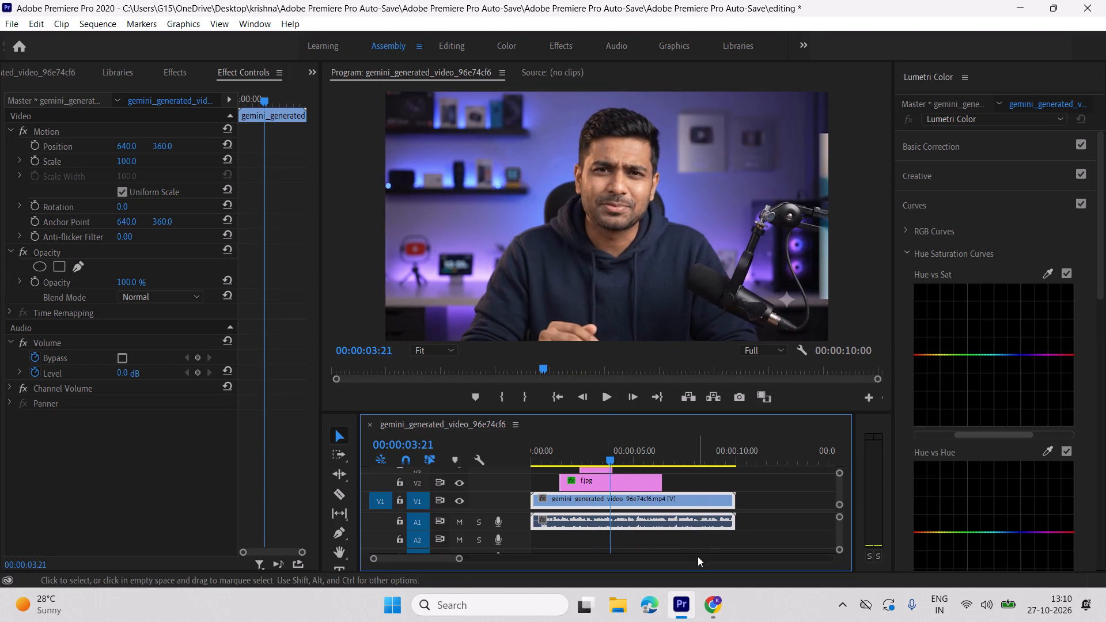
pyautogui.press('space')
pyautogui.press('space')
pyautogui.press('space')
pyautogui.press('space')
# Switch to Chrome and search Yahoo Images for "screen brightness".
pyautogui.click(714, 587)
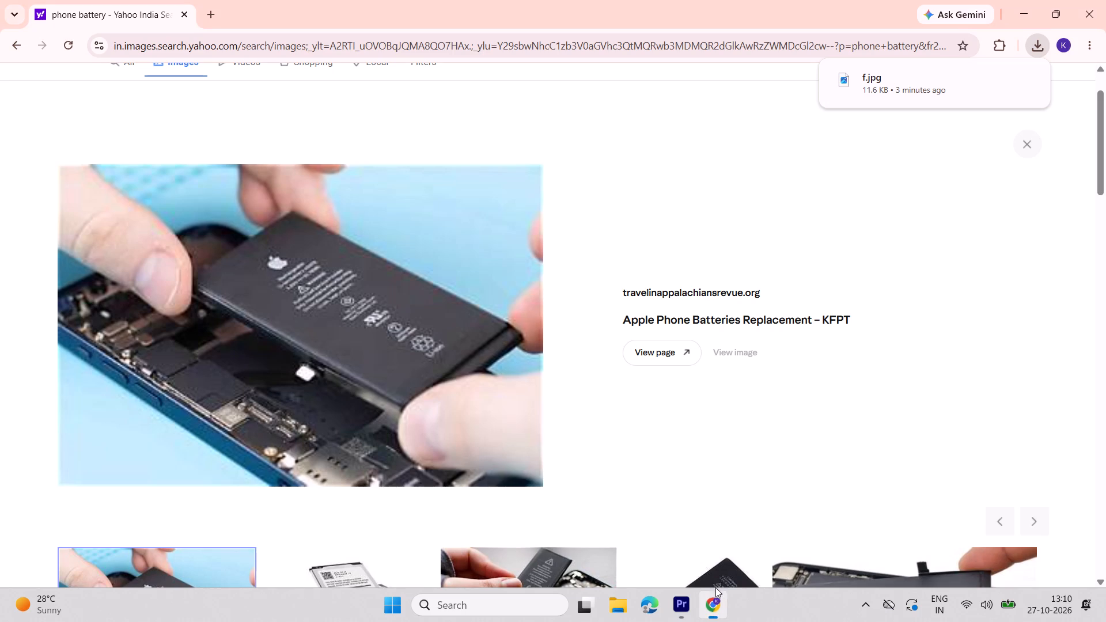
pyautogui.scroll(3, 449, 173)
pyautogui.click(445, 102)
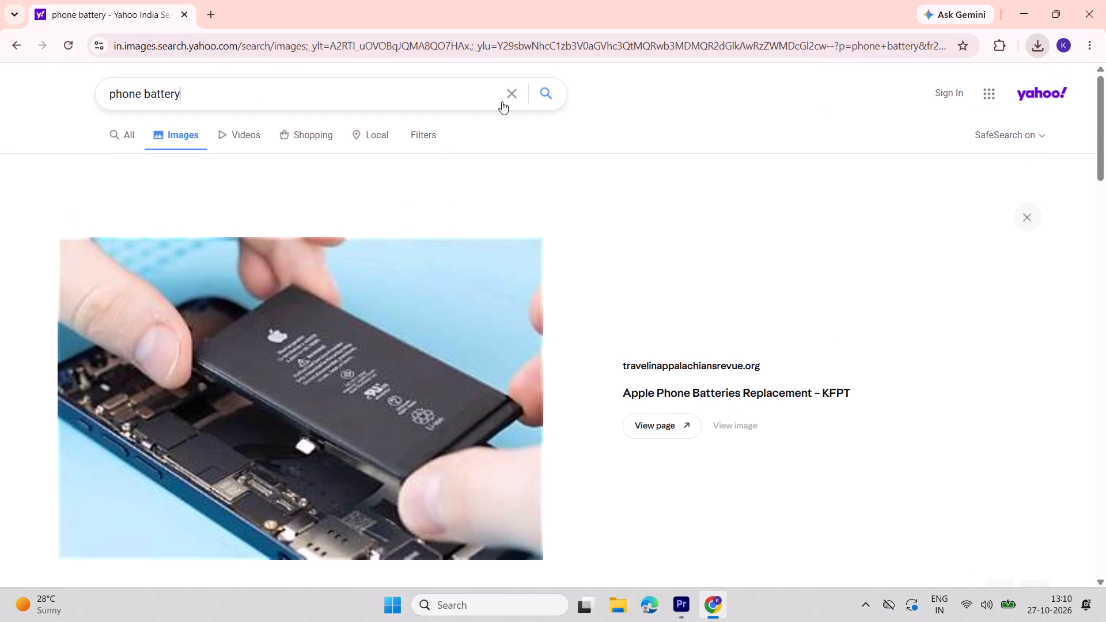
pyautogui.click(509, 99)
pyautogui.write('scree')
pyautogui.write('n brigh')
pyautogui.write('tness')
pyautogui.press('Return')
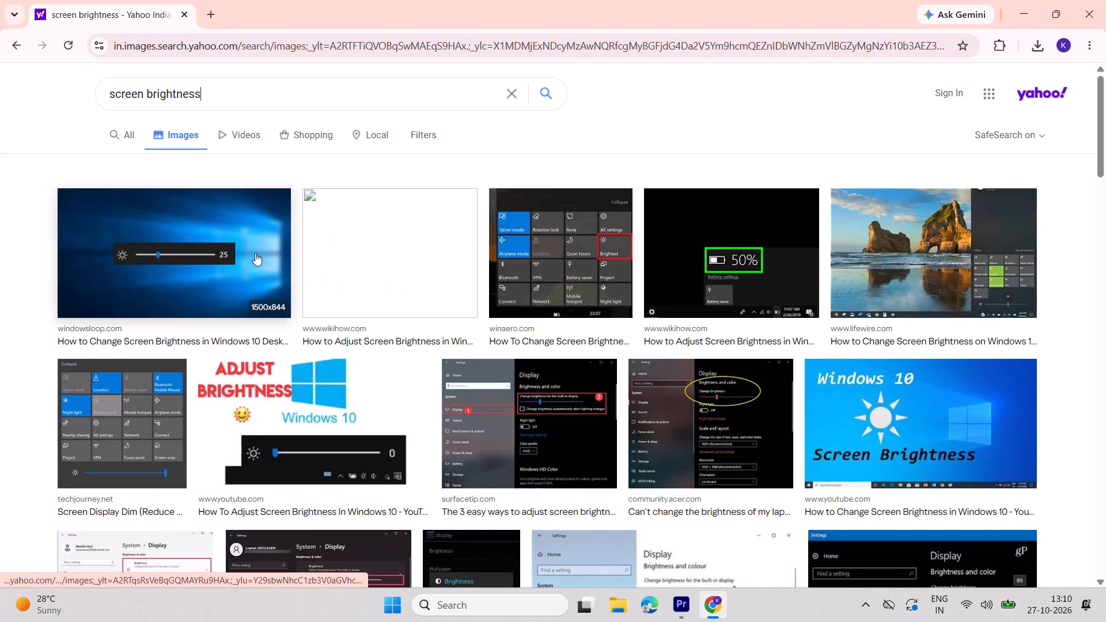
# Open the windowsloop.com brightness slider image and save it to Downloads as adjust-desktop-monitor-brightness in JPEG format.
pyautogui.rightClick(207, 257)
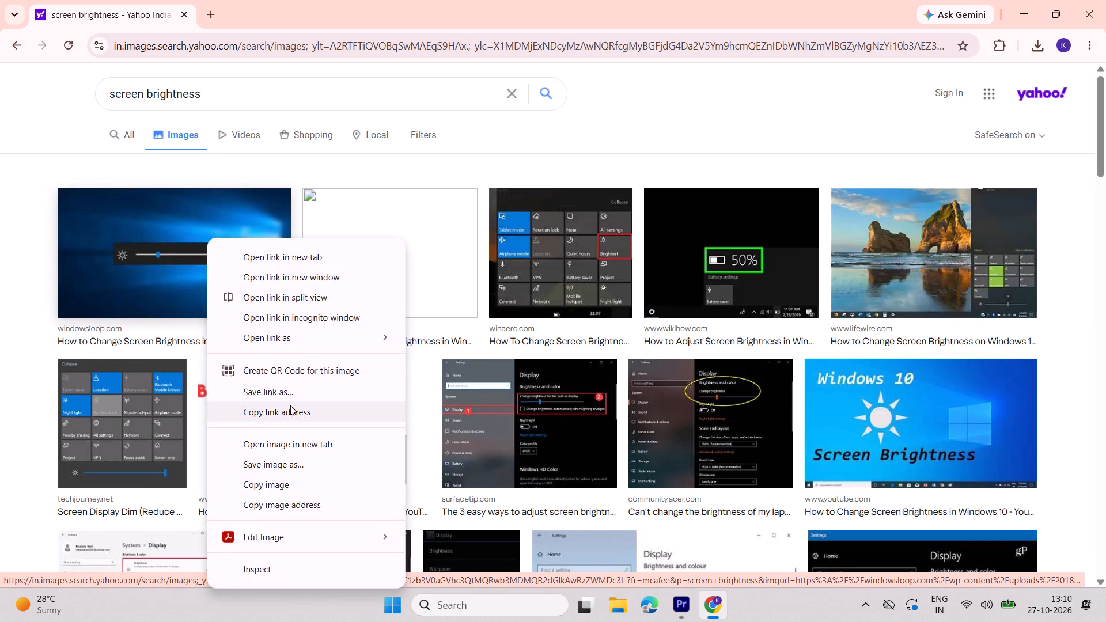
pyautogui.click(179, 273)
pyautogui.rightClick(176, 273)
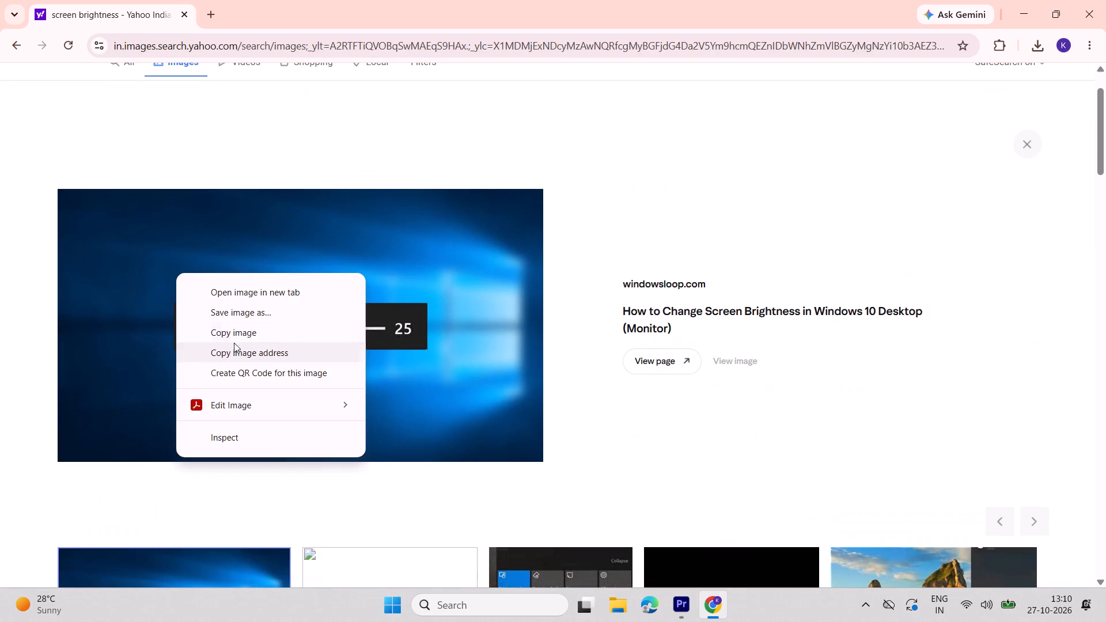
pyautogui.click(234, 324)
pyautogui.rightClick(313, 296)
pyautogui.click(330, 335)
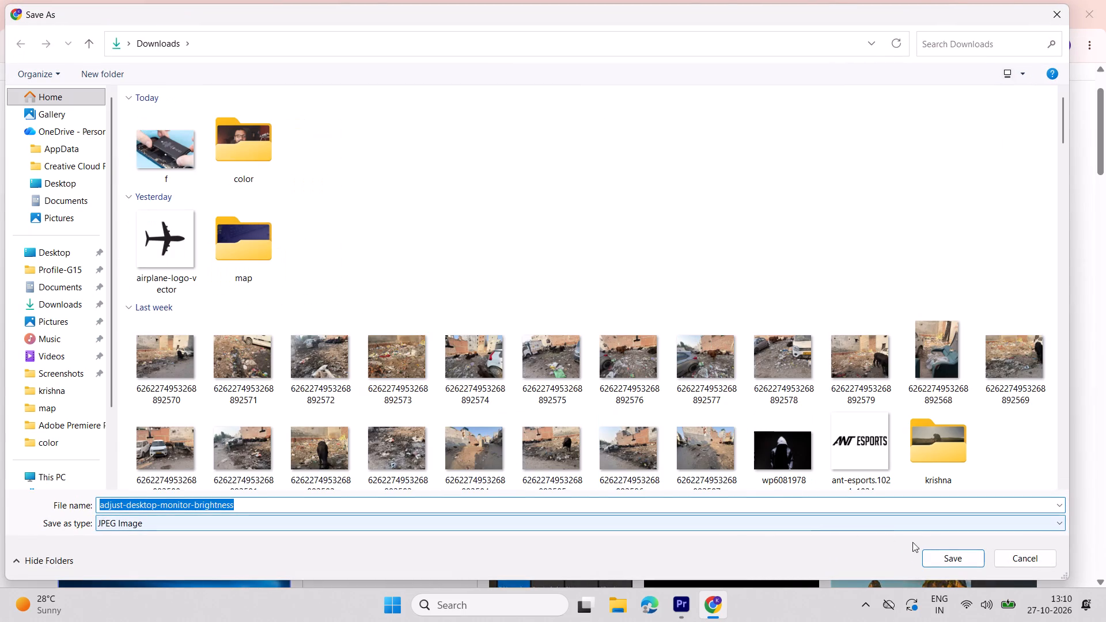
pyautogui.click(946, 552)
# Switch back to Premiere Pro and import the downloaded adjust-desktop-monitor-brightness.jpg into the project.
pyautogui.click(683, 601)
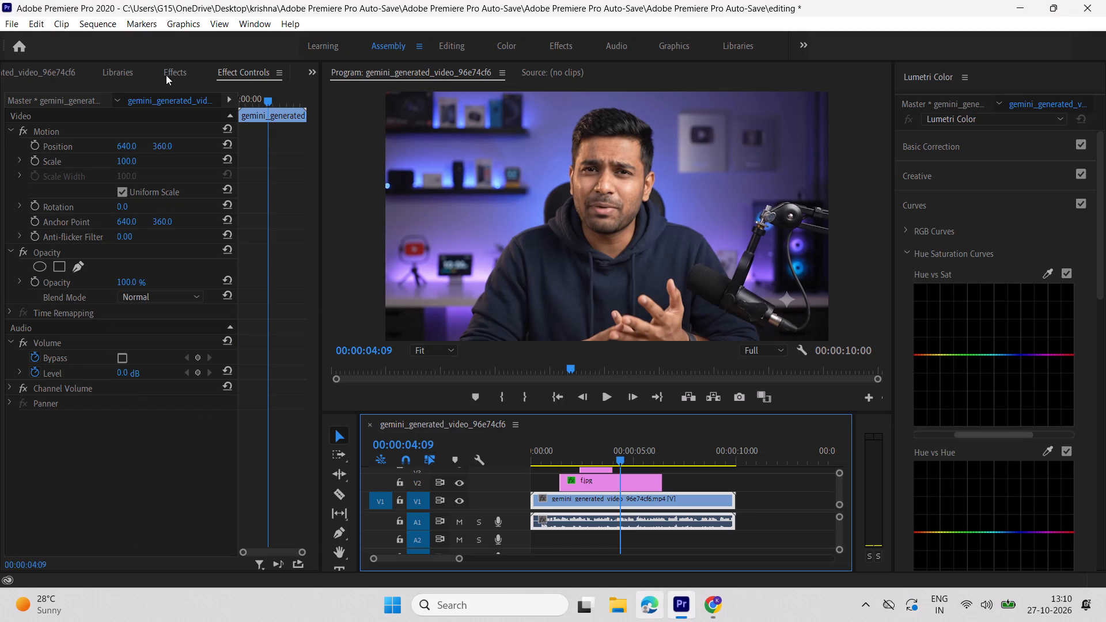
pyautogui.scroll(6, 162, 73)
pyautogui.doubleClick(203, 265)
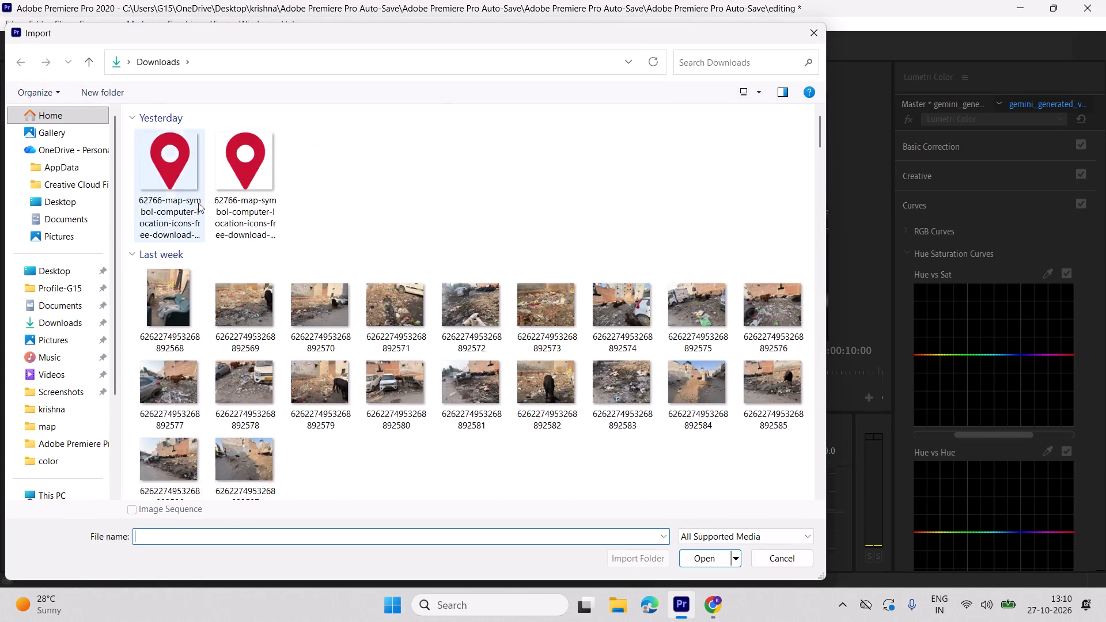
pyautogui.click(195, 191)
pyautogui.click(689, 554)
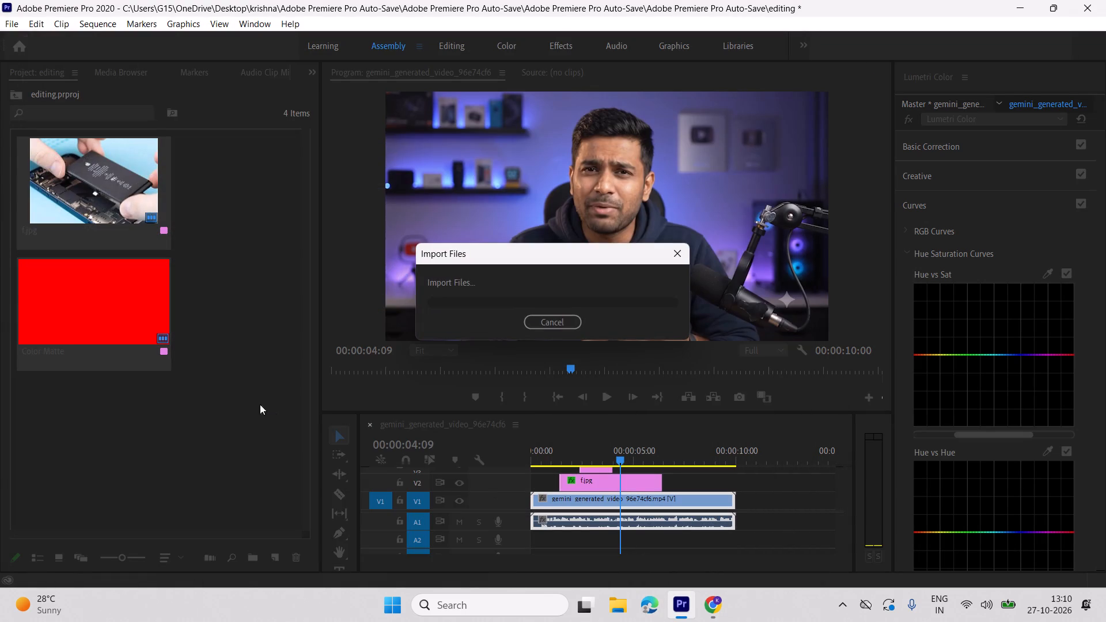
# Place the brightness image on track V4 above the Color Matte, starting shortly after 00:00:03:00, enlarging the timeline to fit the tracks.
pyautogui.scroll(-3, 228, 397)
pyautogui.moveTo(104, 237); pyautogui.dragTo(598, 475)
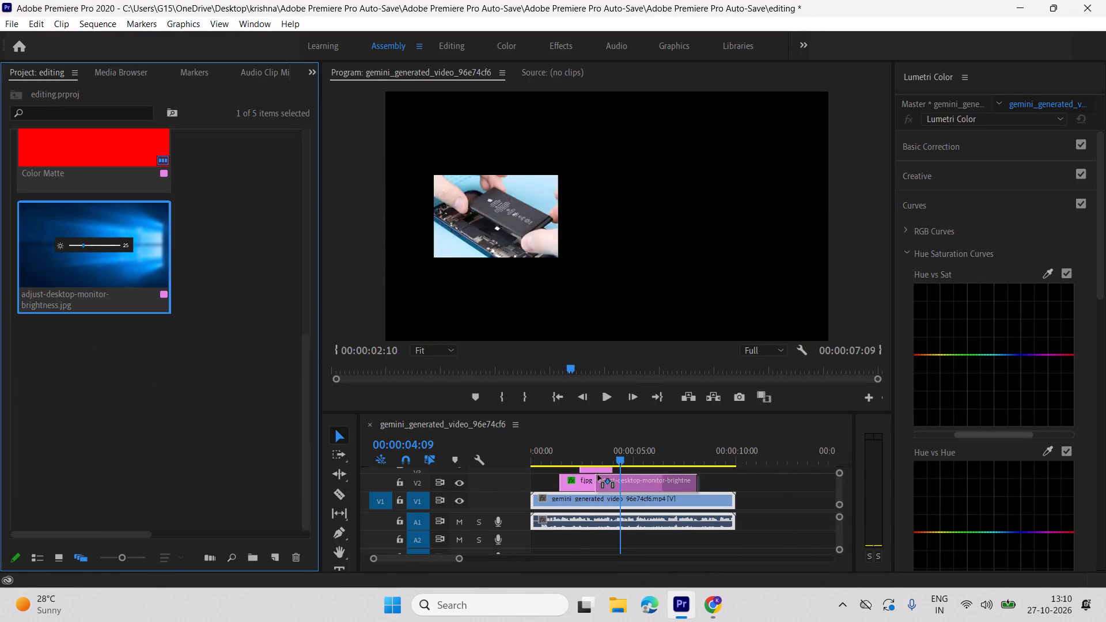
pyautogui.moveTo(598, 475); pyautogui.dragTo(626, 466)
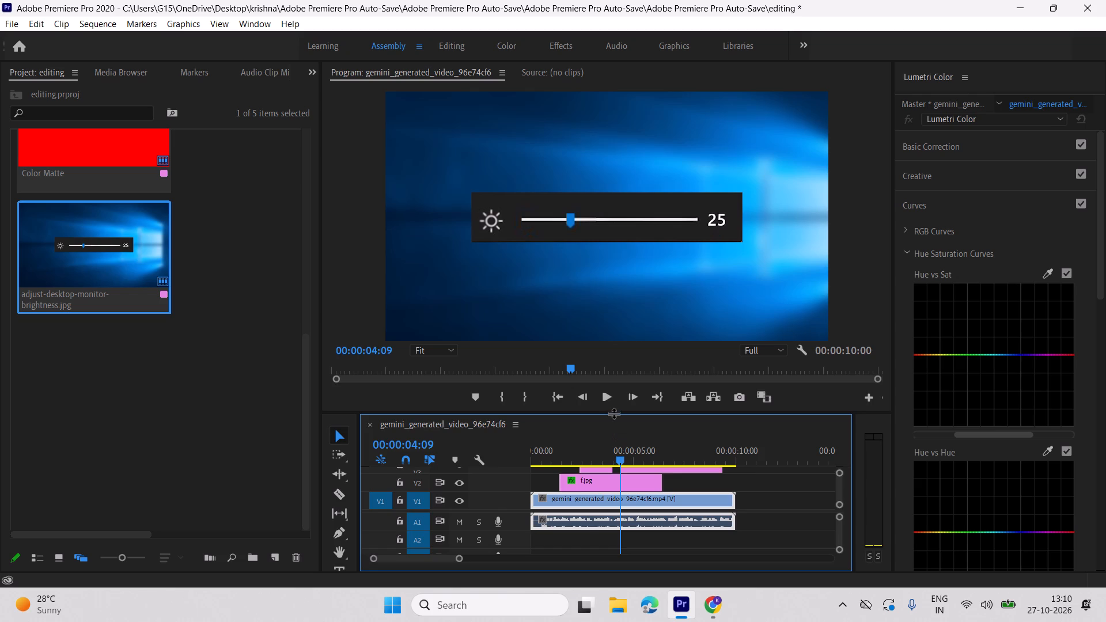
pyautogui.moveTo(613, 413); pyautogui.dragTo(605, 325)
pyautogui.moveTo(630, 415); pyautogui.dragTo(615, 396)
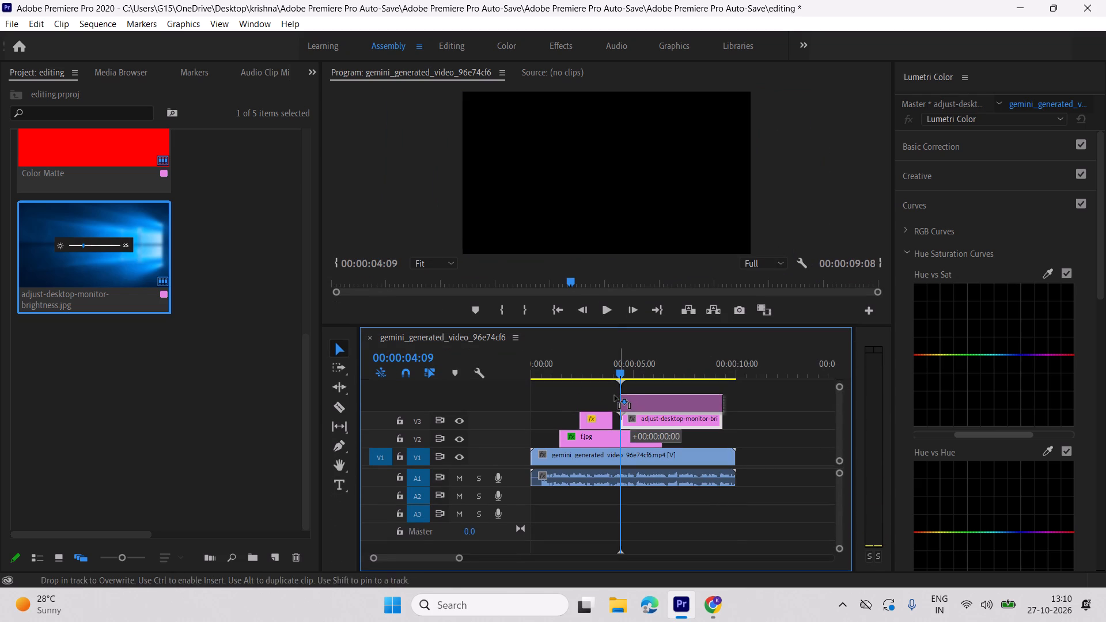
pyautogui.moveTo(615, 396); pyautogui.dragTo(608, 396)
pyautogui.moveTo(645, 401); pyautogui.dragTo(628, 400)
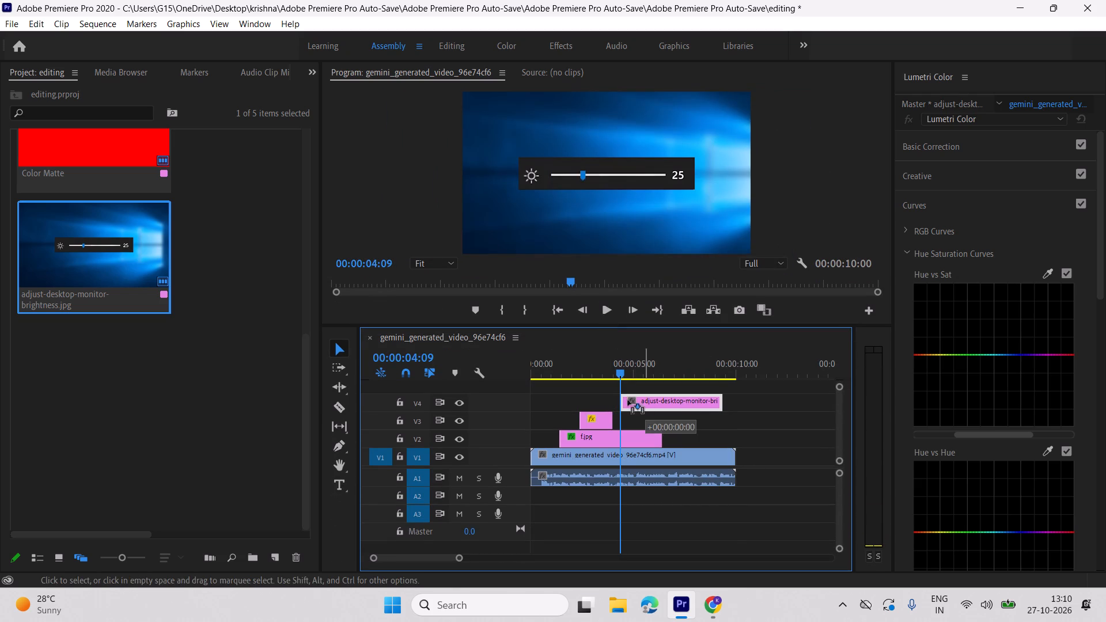
pyautogui.moveTo(628, 400); pyautogui.dragTo(625, 398)
# Check the timing in playback and trim the brightness clip's start to about 00:00:03:18.
pyautogui.moveTo(621, 370); pyautogui.dragTo(581, 369)
pyautogui.press('space')
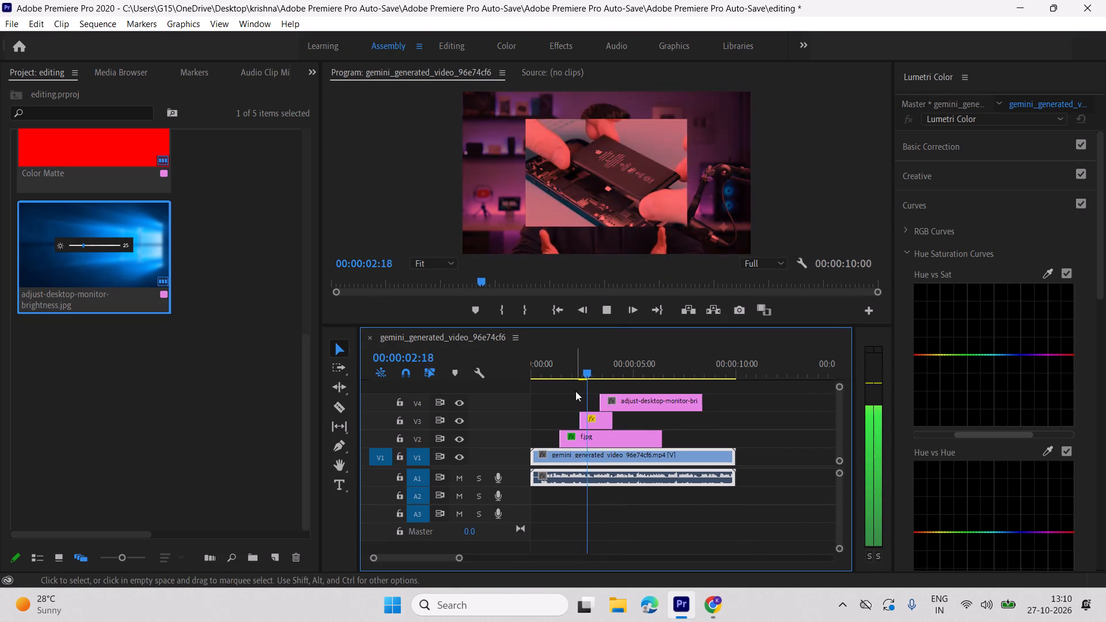
pyautogui.press('space')
pyautogui.press('space')
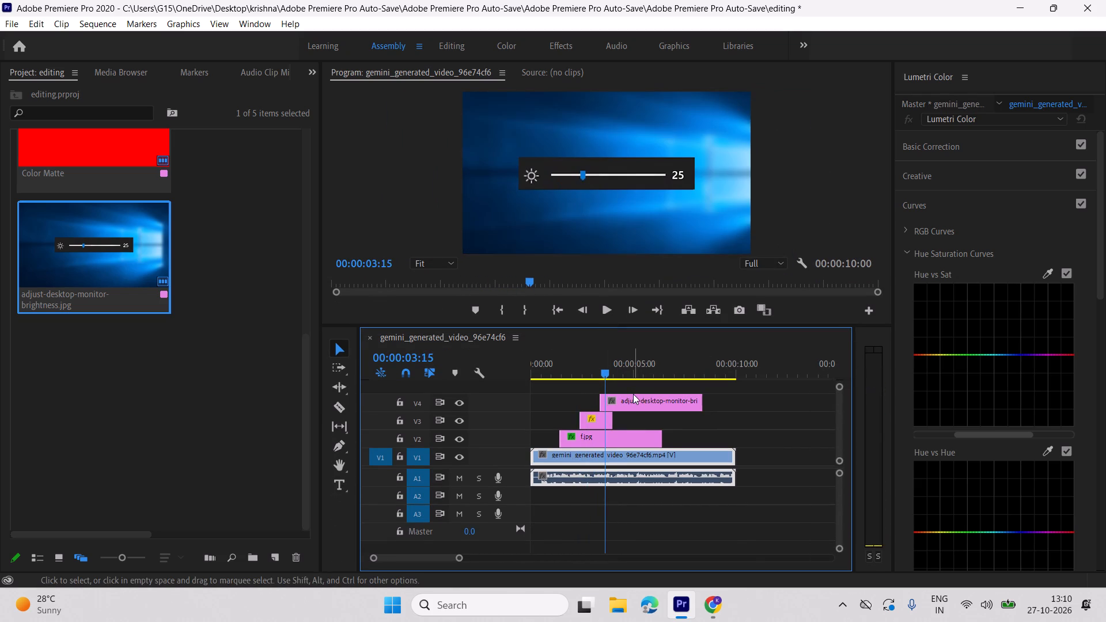
pyautogui.press('space')
pyautogui.press('space')
pyautogui.press('space')
pyautogui.moveTo(635, 399); pyautogui.dragTo(641, 400)
pyautogui.moveTo(600, 398); pyautogui.dragTo(605, 403)
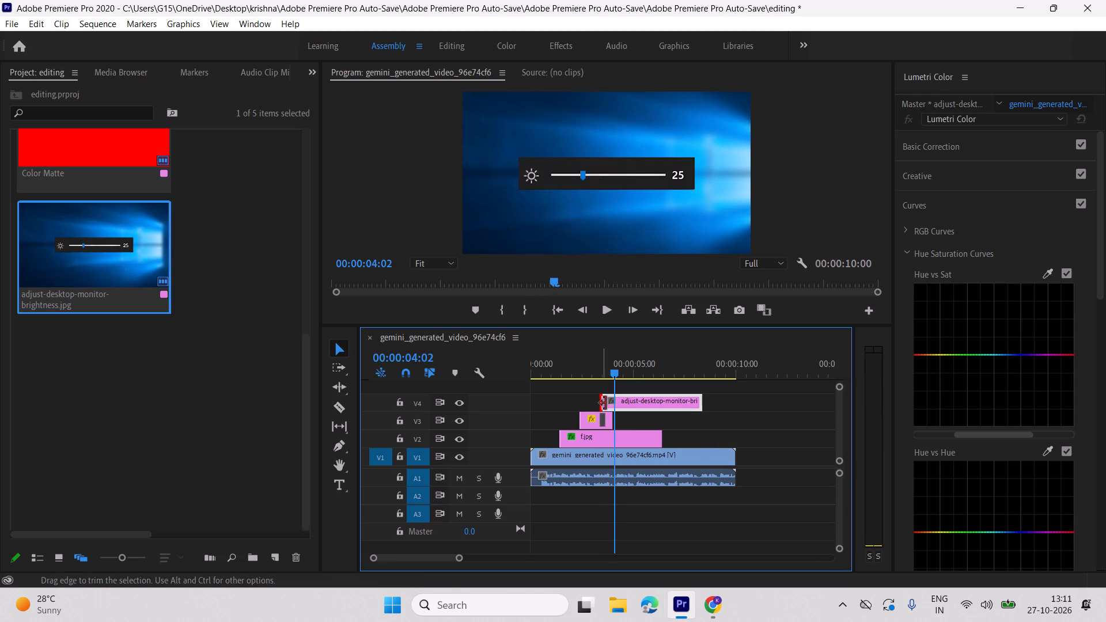
pyautogui.moveTo(605, 403); pyautogui.dragTo(607, 405)
# Apply the Transform effect to the brightness clip and set its Shutter Angle to 360.
pyautogui.scroll(-4, 119, 62)
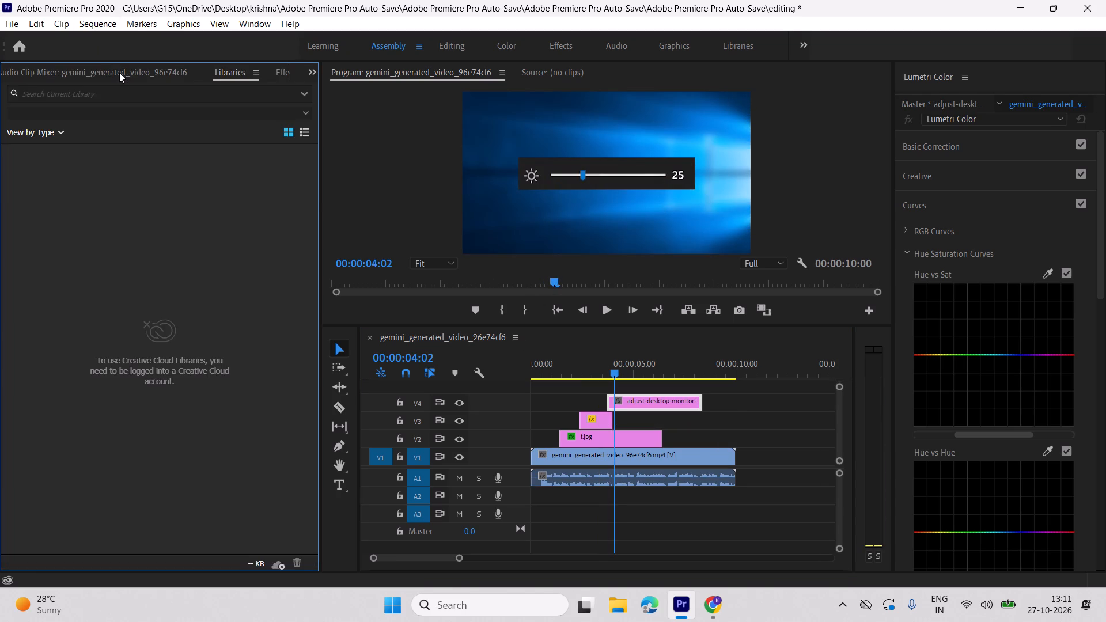
pyautogui.scroll(-1, 119, 73)
pyautogui.moveTo(149, 196); pyautogui.dragTo(642, 410)
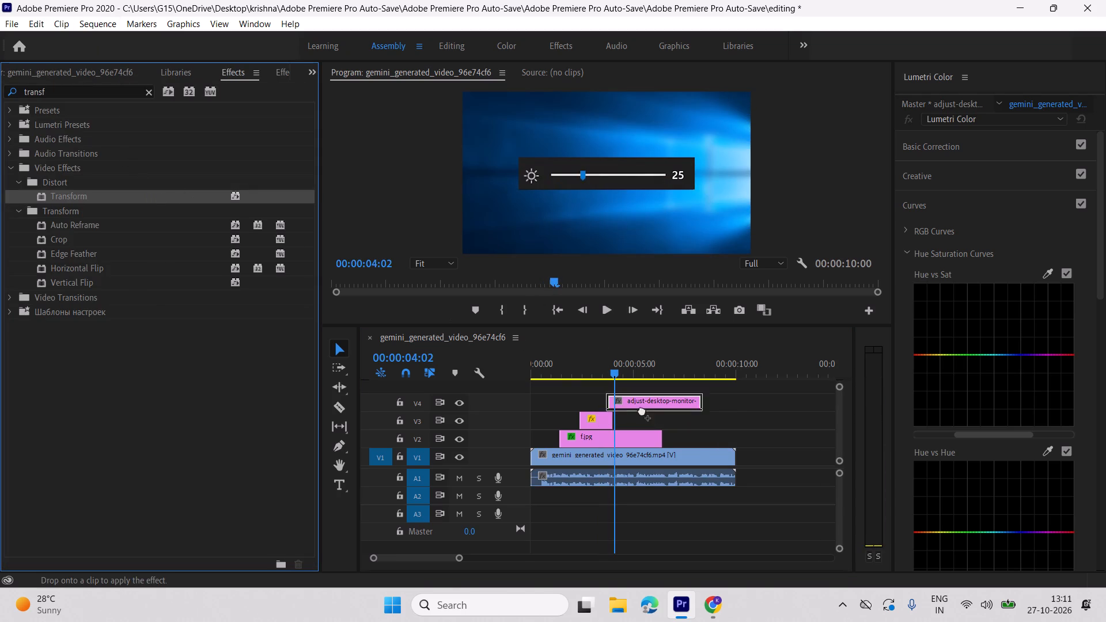
pyautogui.moveTo(642, 410); pyautogui.dragTo(638, 404)
pyautogui.scroll(-1, 230, 76)
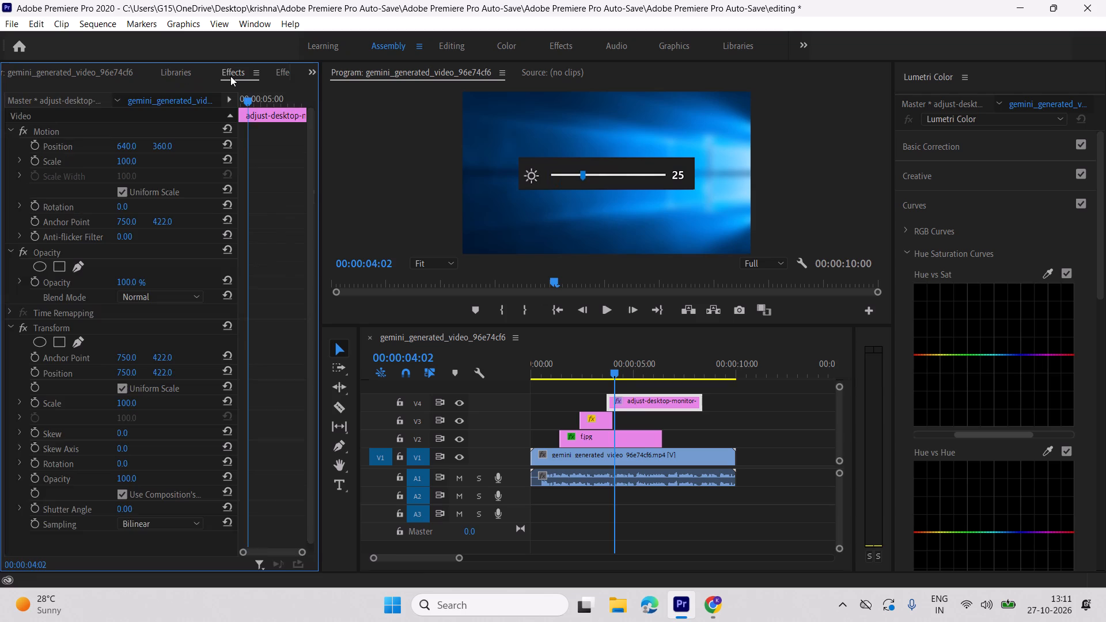
pyautogui.scroll(-1, 230, 76)
pyautogui.scroll(-5, 59, 545)
pyautogui.moveTo(123, 499); pyautogui.dragTo(794, 425)
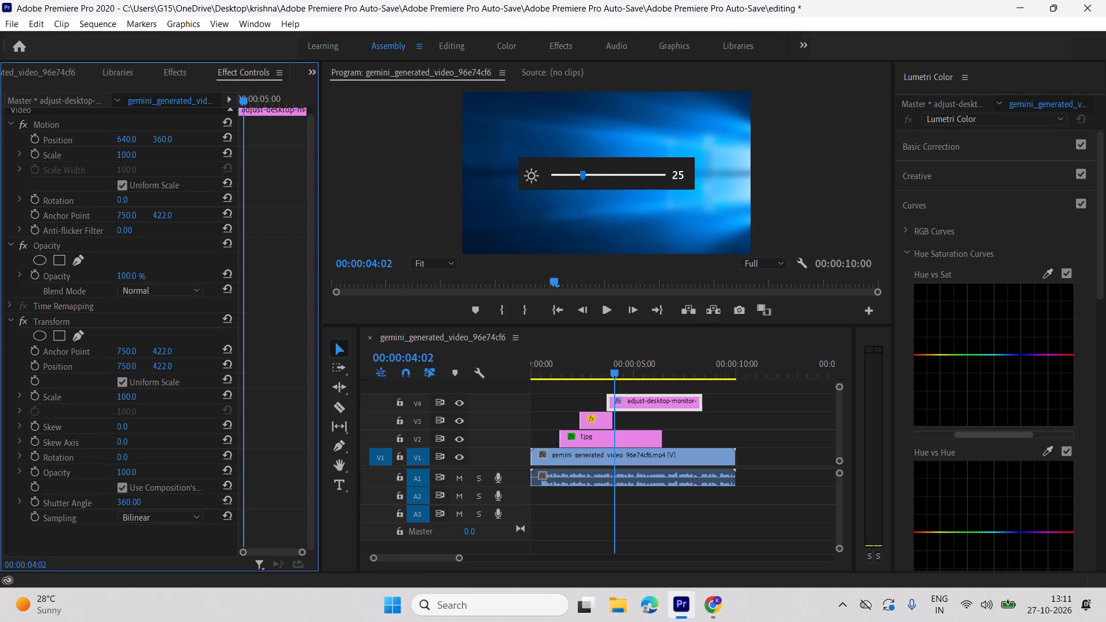
pyautogui.moveTo(794, 425); pyautogui.dragTo(809, 414)
# Keyframe the brightness clip's Transform Position from 750, 1222 to 750, 422 so it slides up from below the frame.
pyautogui.click(37, 362)
pyautogui.moveTo(247, 366); pyautogui.dragTo(254, 370)
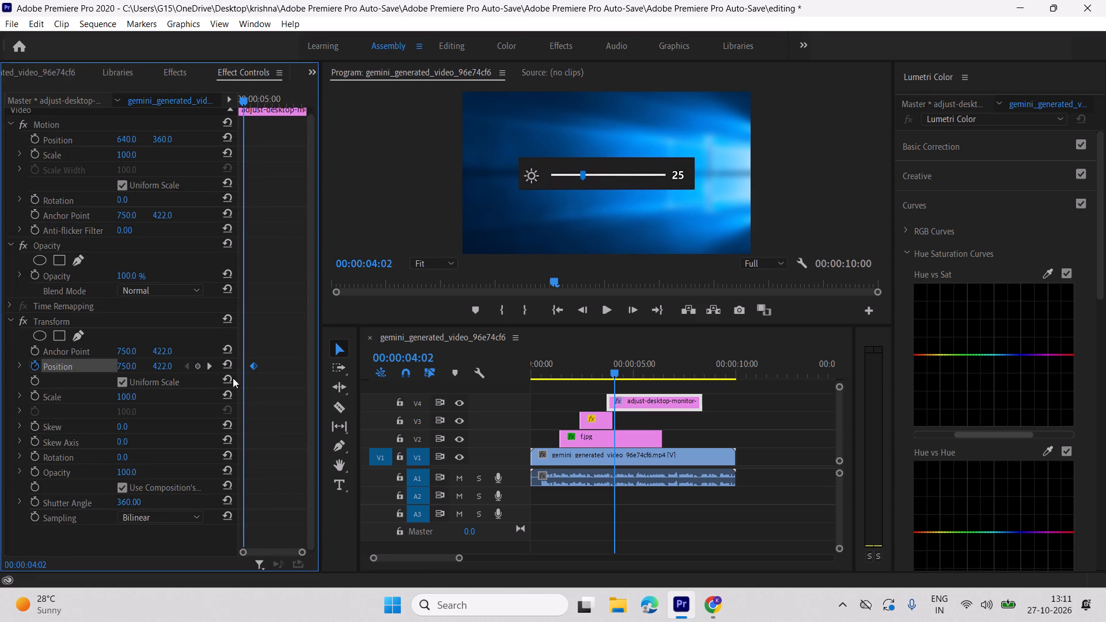
pyautogui.moveTo(163, 365); pyautogui.dragTo(738, 359)
pyautogui.press('space')
pyautogui.press('space')
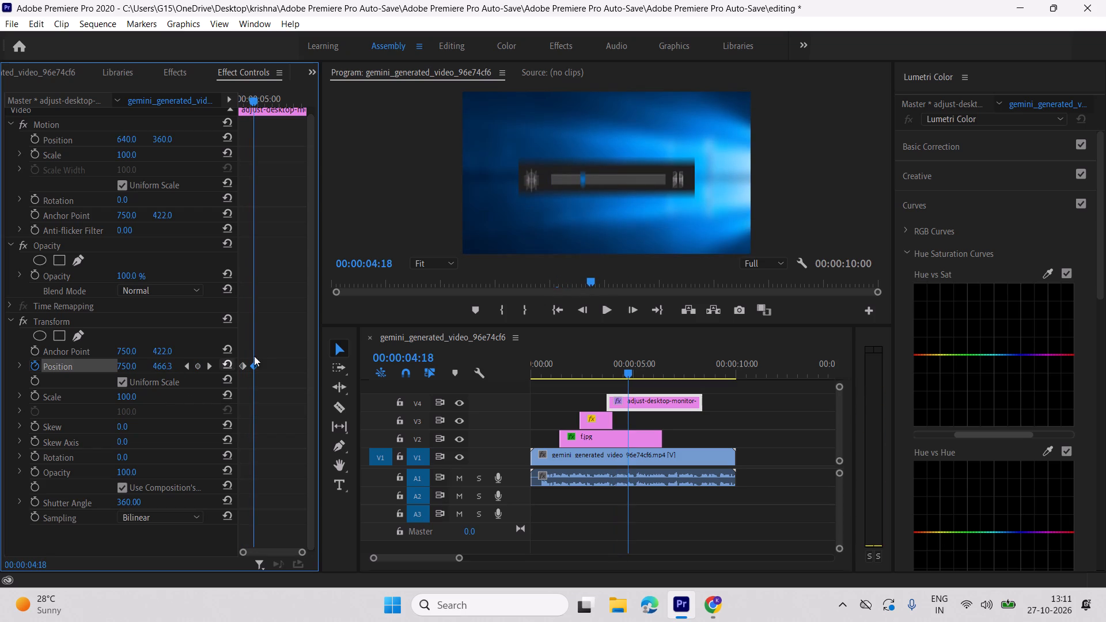
# Apply temporal easing to both Transform Position keyframes, shape the velocity curve for a fast start and soft stop, and preview the slide-in.
pyautogui.moveTo(270, 344); pyautogui.dragTo(218, 395)
pyautogui.rightClick(252, 365)
pyautogui.click(294, 479)
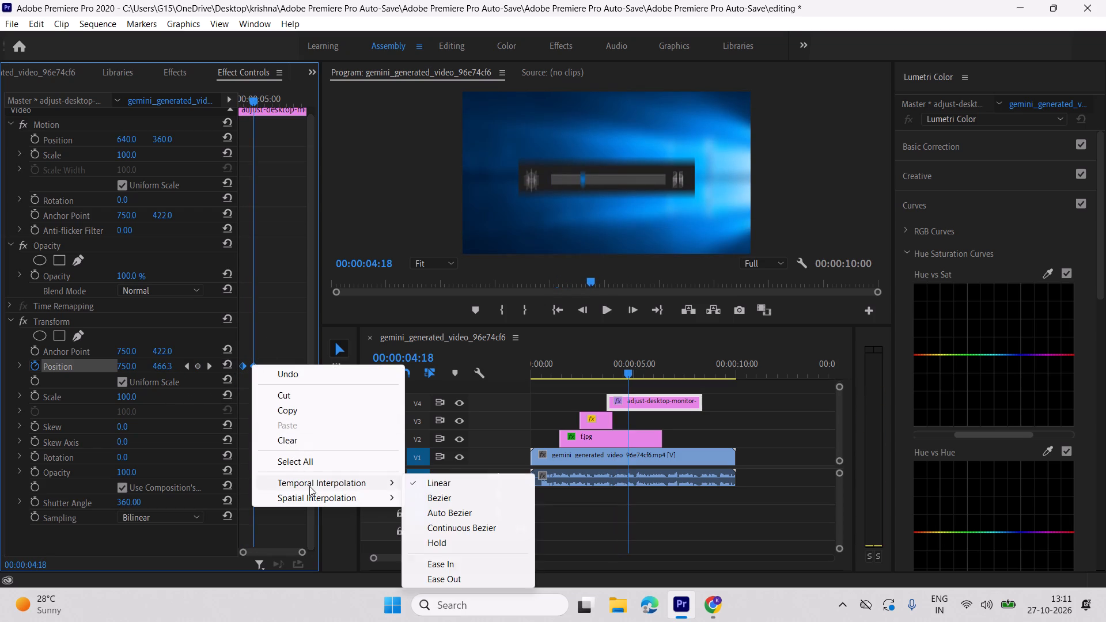
pyautogui.click(443, 572)
pyautogui.rightClick(255, 369)
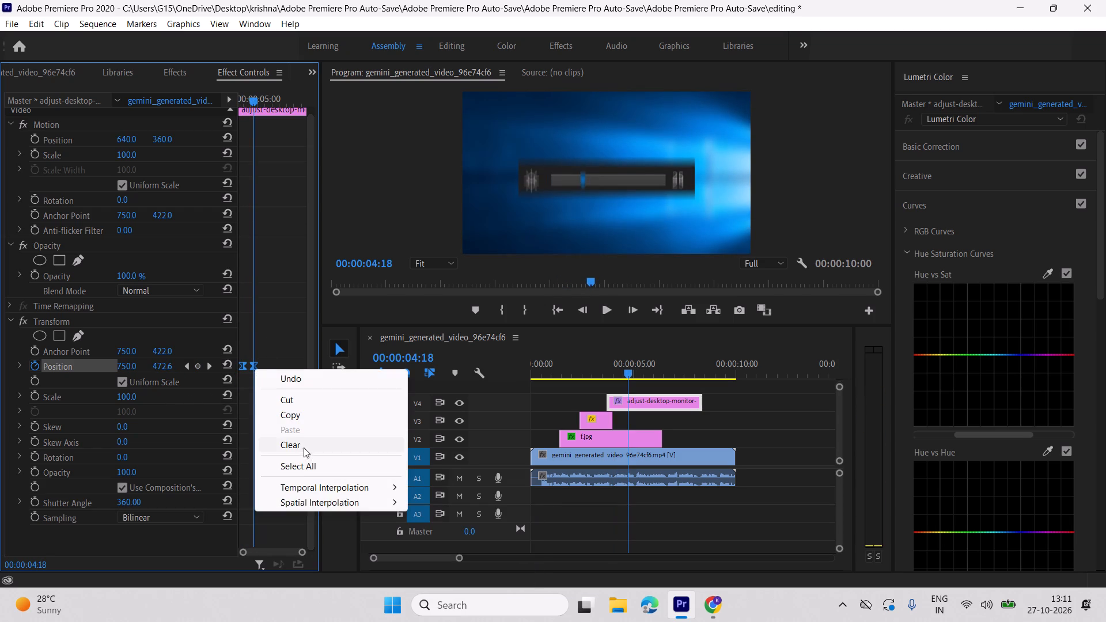
pyautogui.click(318, 482)
pyautogui.click(443, 571)
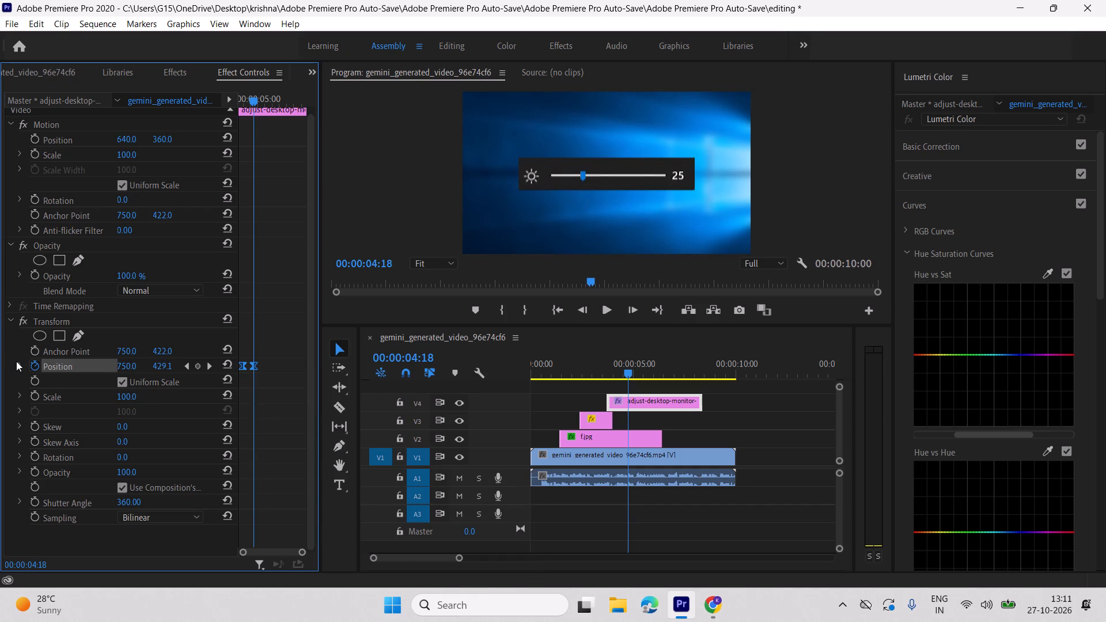
pyautogui.click(20, 363)
pyautogui.moveTo(252, 409); pyautogui.dragTo(244, 409)
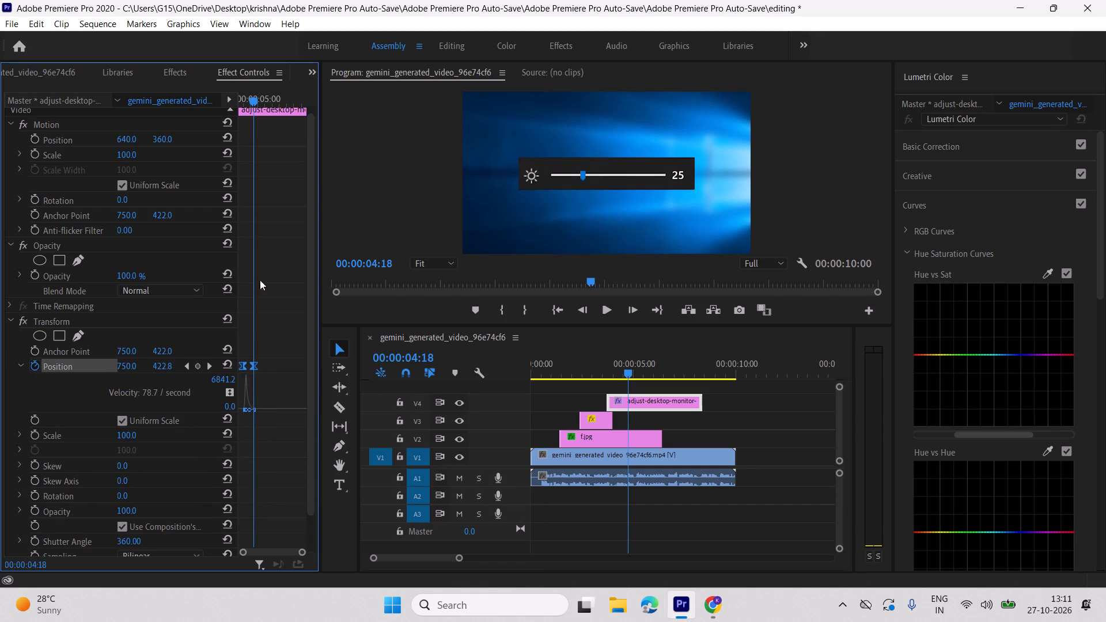
pyautogui.moveTo(252, 100); pyautogui.dragTo(221, 111)
pyautogui.press('space')
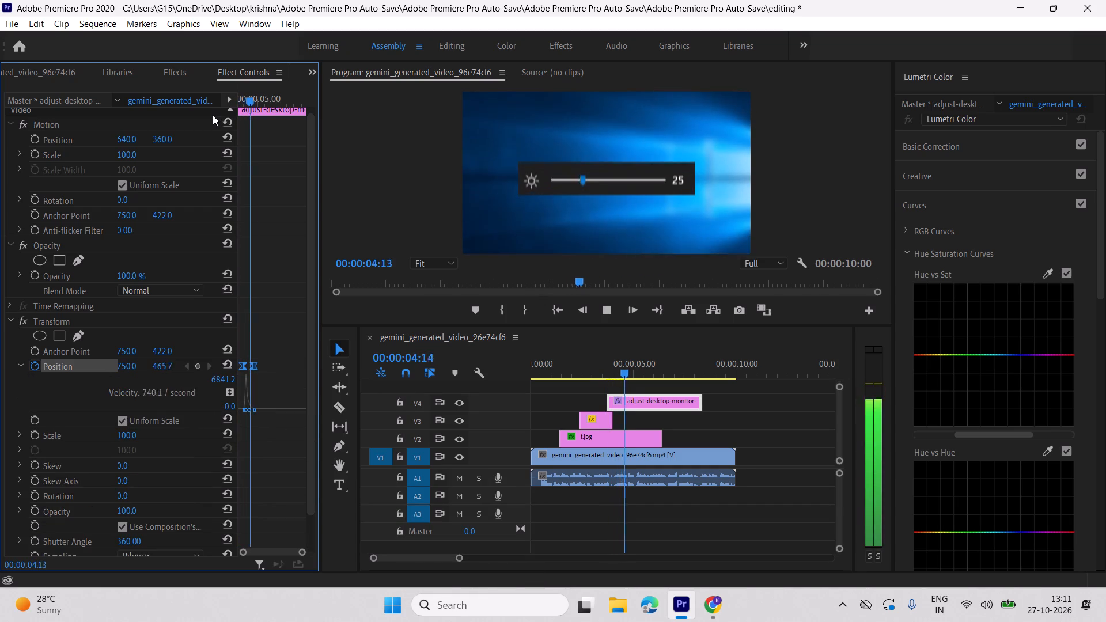
pyautogui.press('space')
pyautogui.press('space')
pyautogui.press('space')
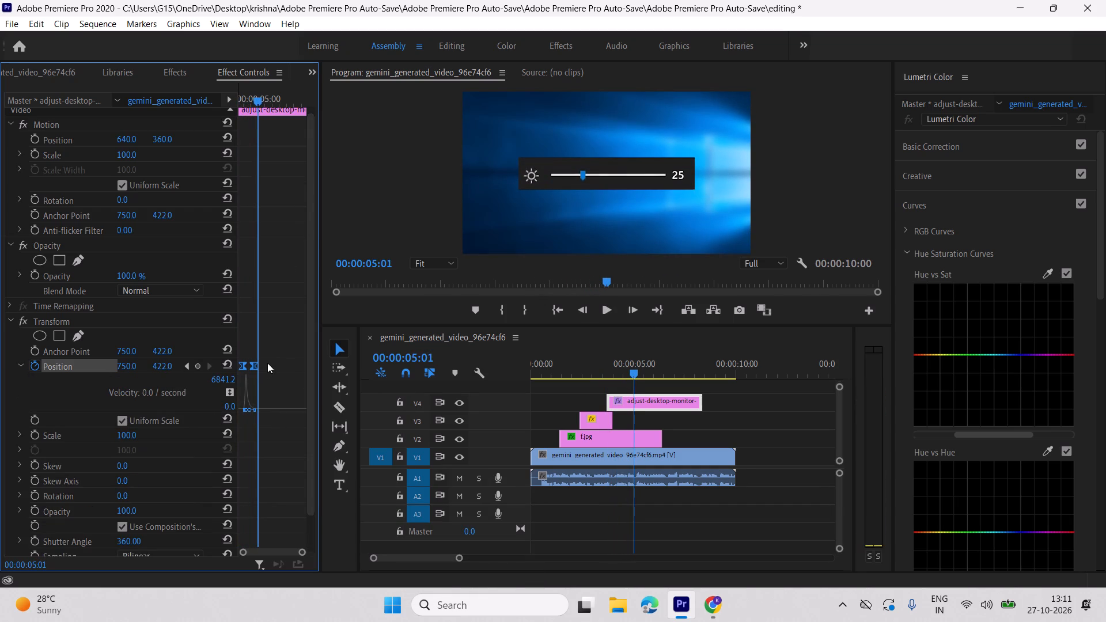
# Copy the brightness clip's two Position keyframes later in reversed order for a slide-out ending about 00:00:05:17, and check it in playback.
pyautogui.click(269, 362)
pyautogui.press('space')
pyautogui.press('space')
pyautogui.keyDown('alt'); pyautogui.moveTo(253, 364); pyautogui.dragTo(262, 366); pyautogui.keyUp('alt')
pyautogui.click(266, 359)
pyautogui.press('space')
pyautogui.press('space')
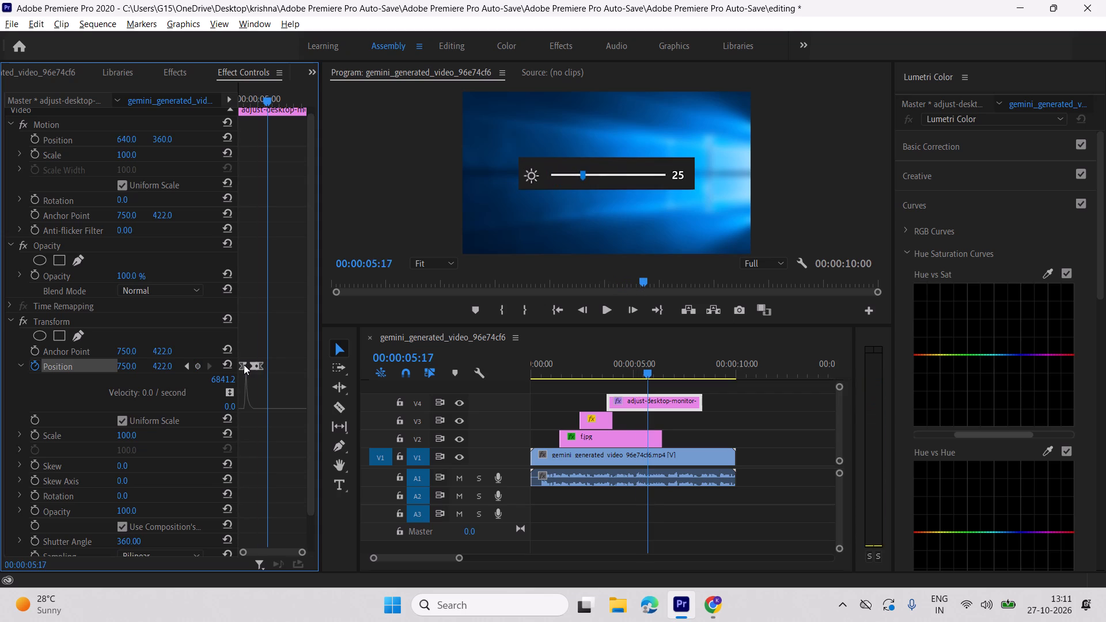
pyautogui.keyDown('alt'); pyautogui.moveTo(244, 365); pyautogui.dragTo(267, 363); pyautogui.keyUp('alt')
pyautogui.press('space')
pyautogui.press('space')
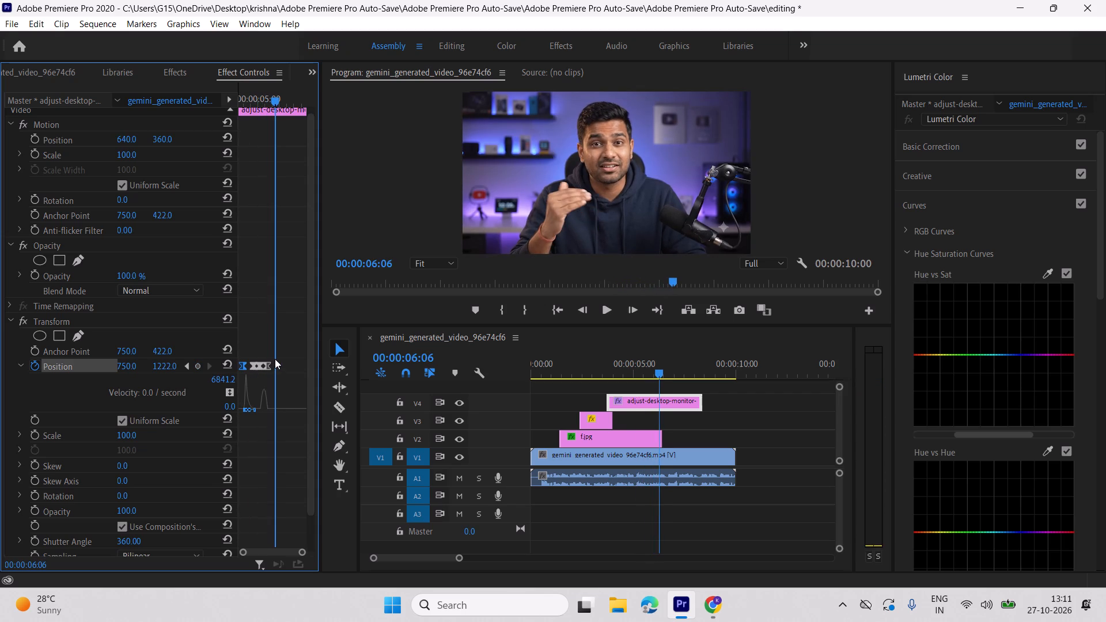
pyautogui.press('space')
pyautogui.press('space')
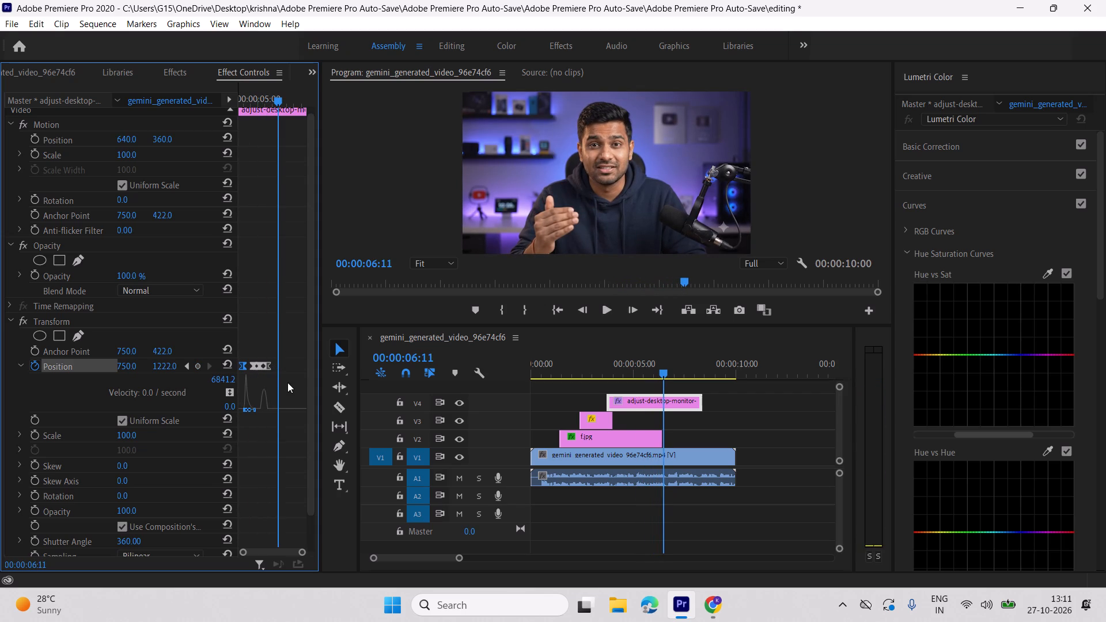
# Reshape the velocity curve of the brightness clip's two slide-out Position keyframes so the movement peaks later, toward the final keyframe.
pyautogui.press('=')
pyautogui.scroll(-3, 281, 376)
pyautogui.scroll(4, 270, 381)
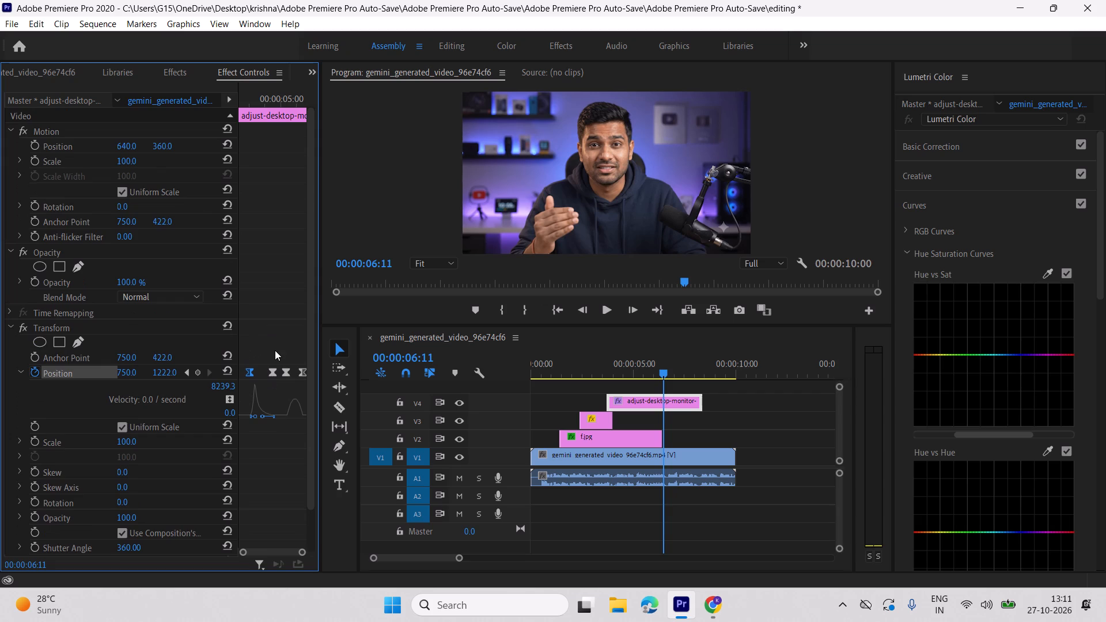
pyautogui.press('-')
pyautogui.click(277, 330)
pyautogui.press('-')
pyautogui.click(284, 378)
pyautogui.keyDown('shift'); pyautogui.click(298, 370); pyautogui.keyUp('shift')
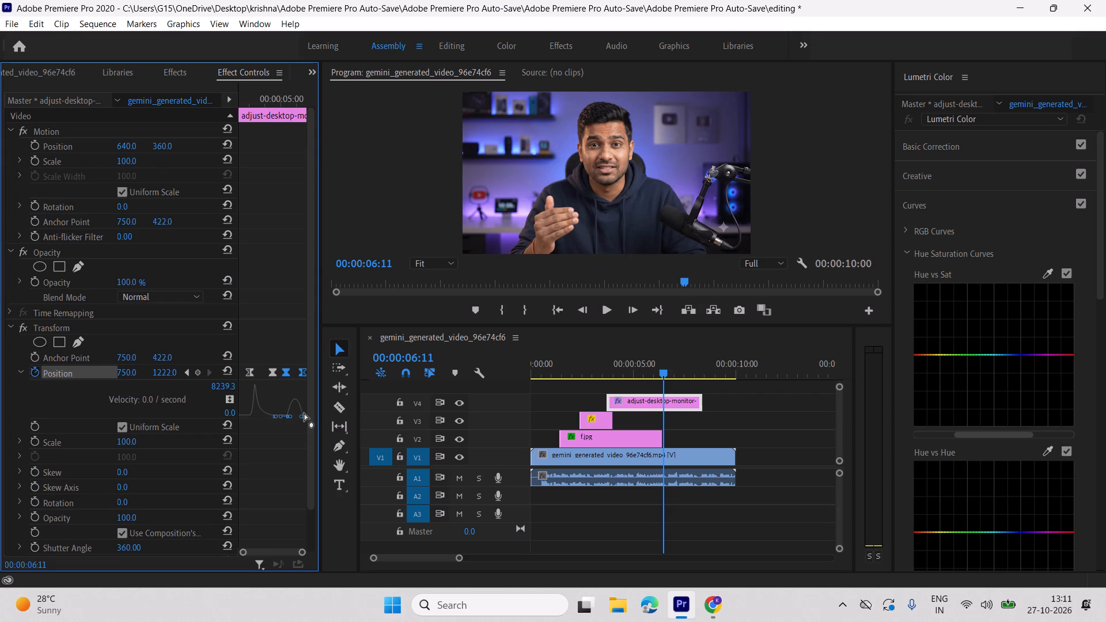
pyautogui.click(293, 415)
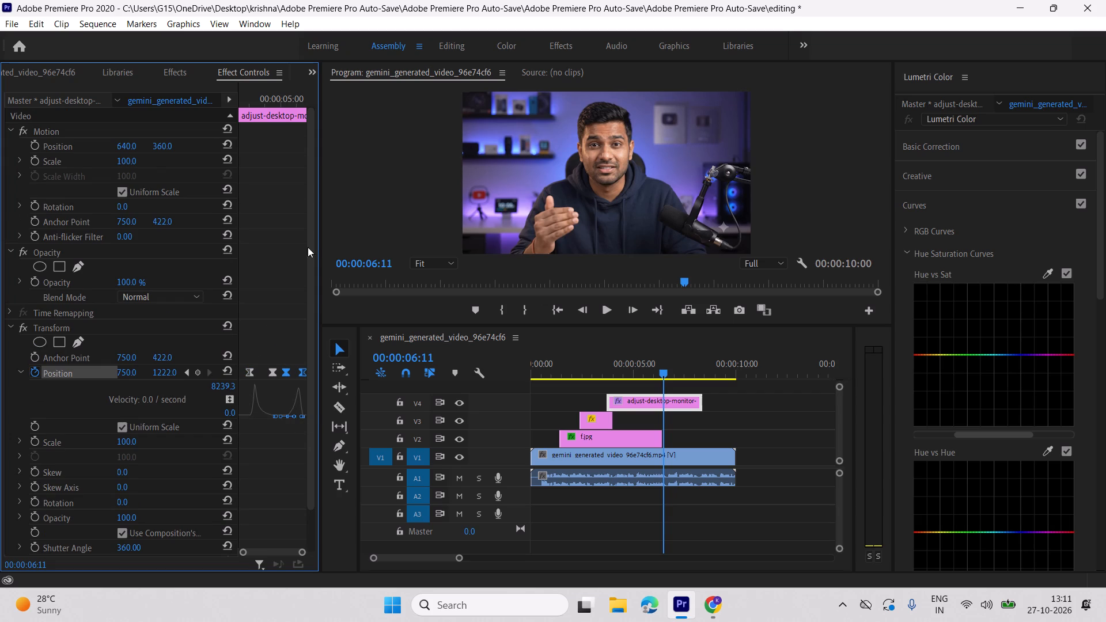
# Play back the sequence, replaying the brightness clip's slide-out around 00:00:05:00 to check its motion and timing.
pyautogui.moveTo(657, 369); pyautogui.dragTo(630, 371)
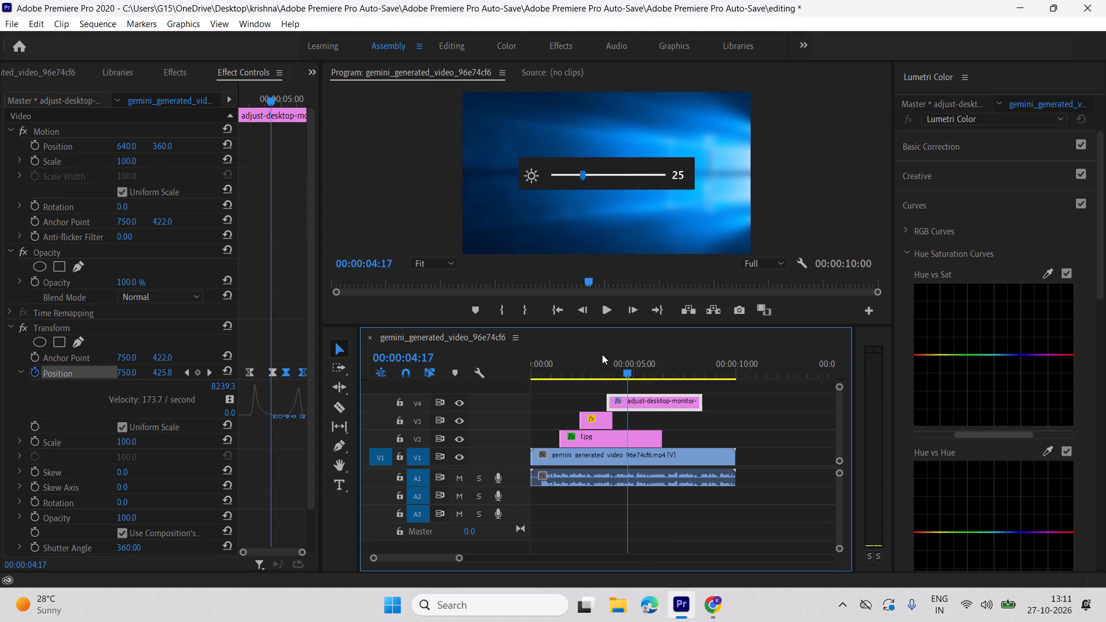
pyautogui.press('space')
pyautogui.press('space')
pyautogui.press('space')
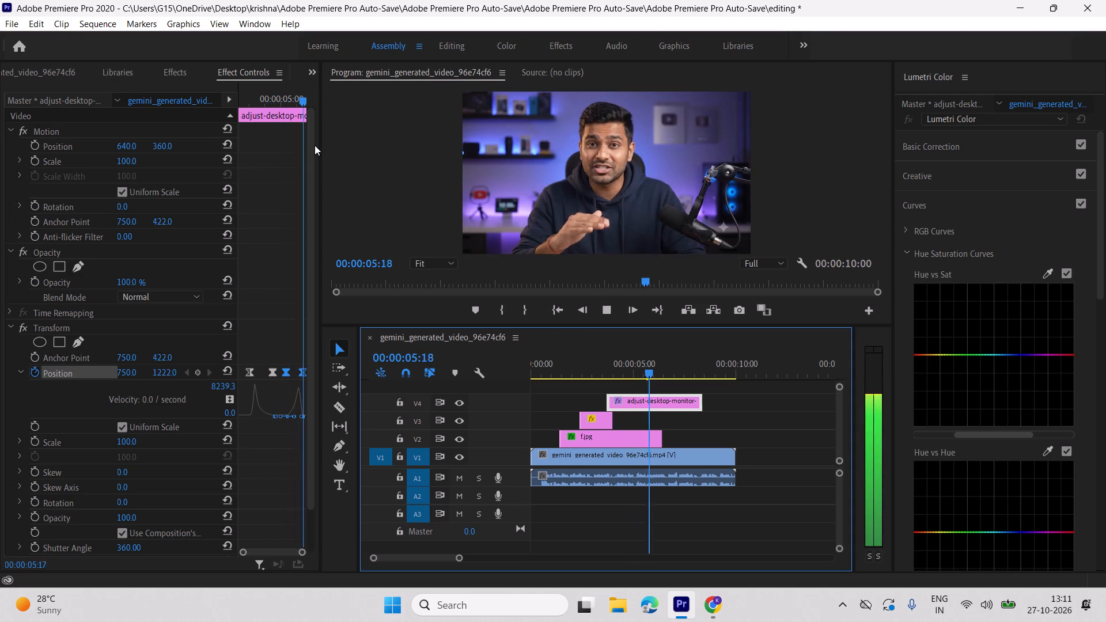
pyautogui.press('space')
pyautogui.press('space')
pyautogui.press('space')
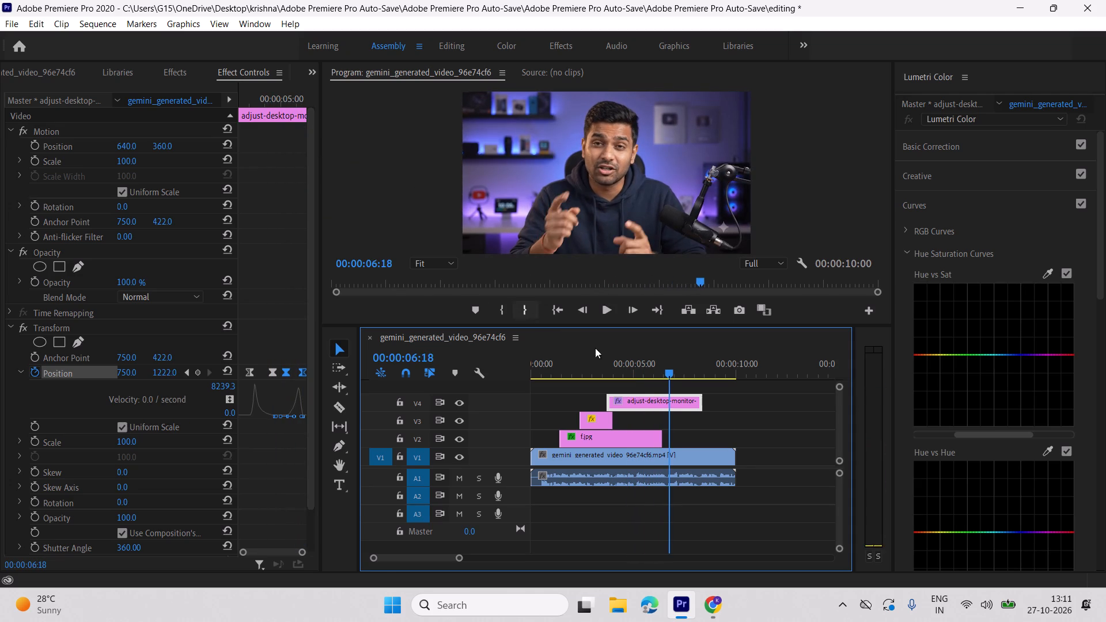
pyautogui.press('space')
pyautogui.press('space')
pyautogui.moveTo(687, 370); pyautogui.dragTo(678, 373)
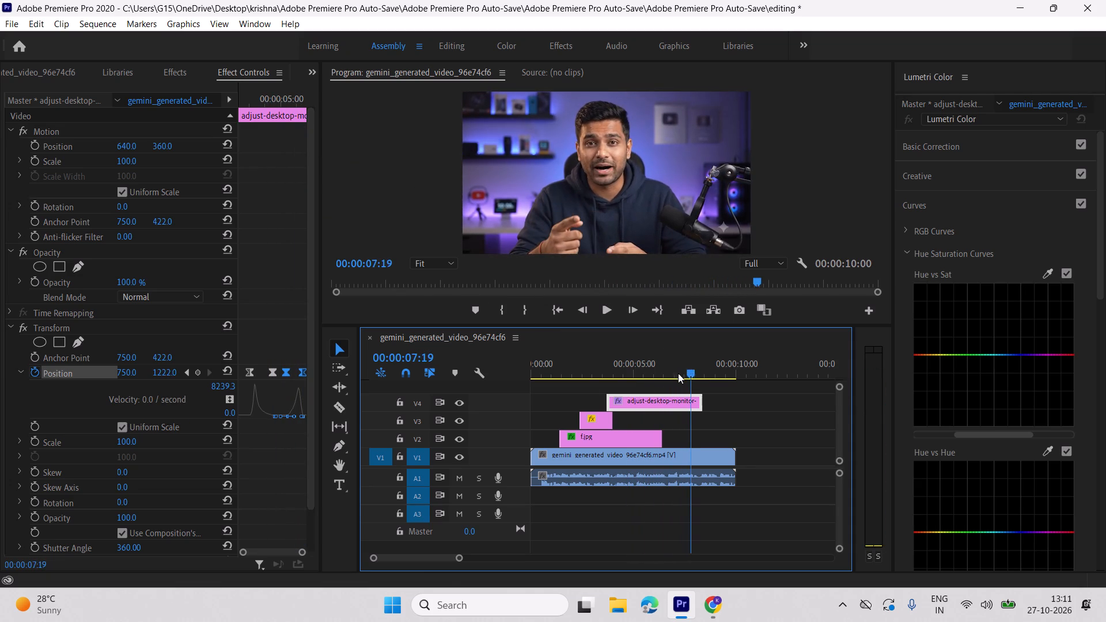
pyautogui.moveTo(678, 373); pyautogui.dragTo(491, 405)
pyautogui.press('space')
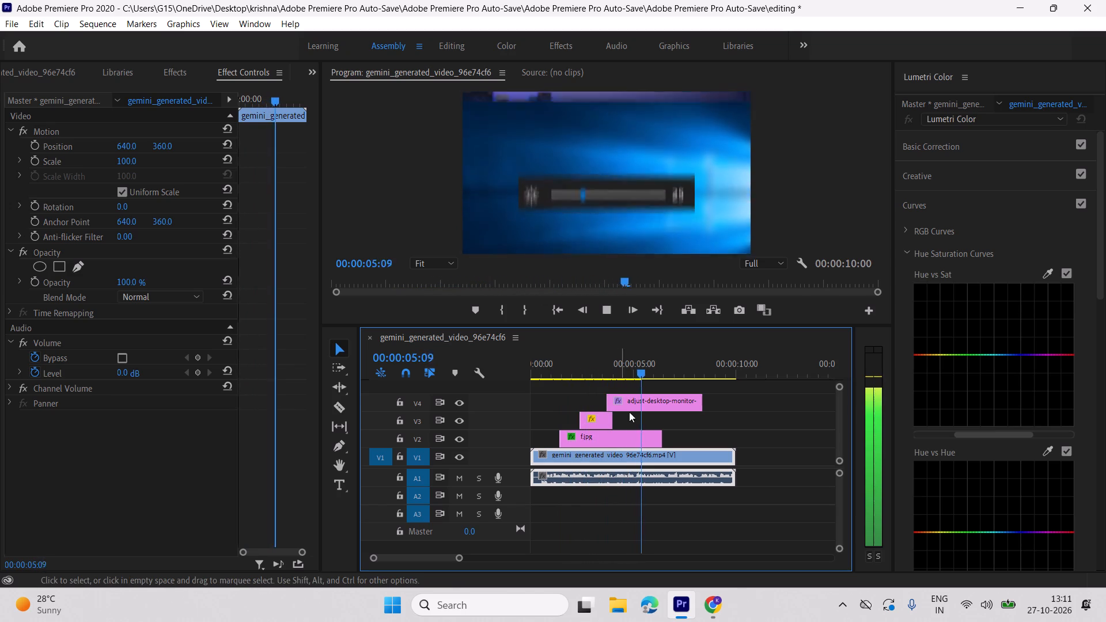
pyautogui.press('space')
pyautogui.moveTo(653, 369); pyautogui.dragTo(638, 371)
pyautogui.press('space')
pyautogui.press('space')
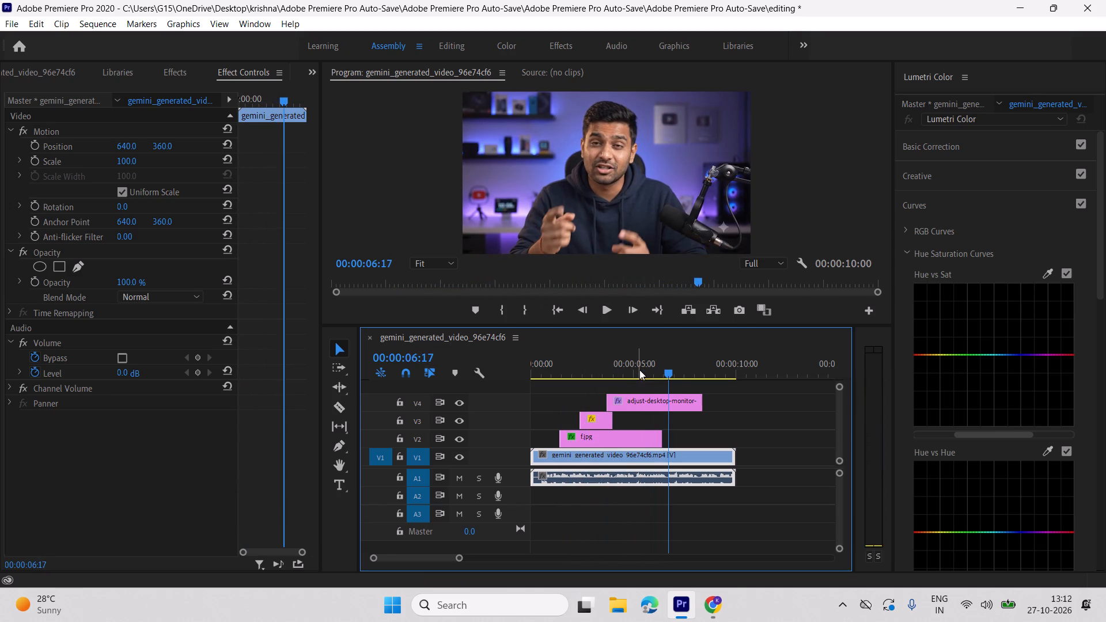
pyautogui.moveTo(673, 376); pyautogui.dragTo(635, 374)
pyautogui.press('space')
pyautogui.press('space')
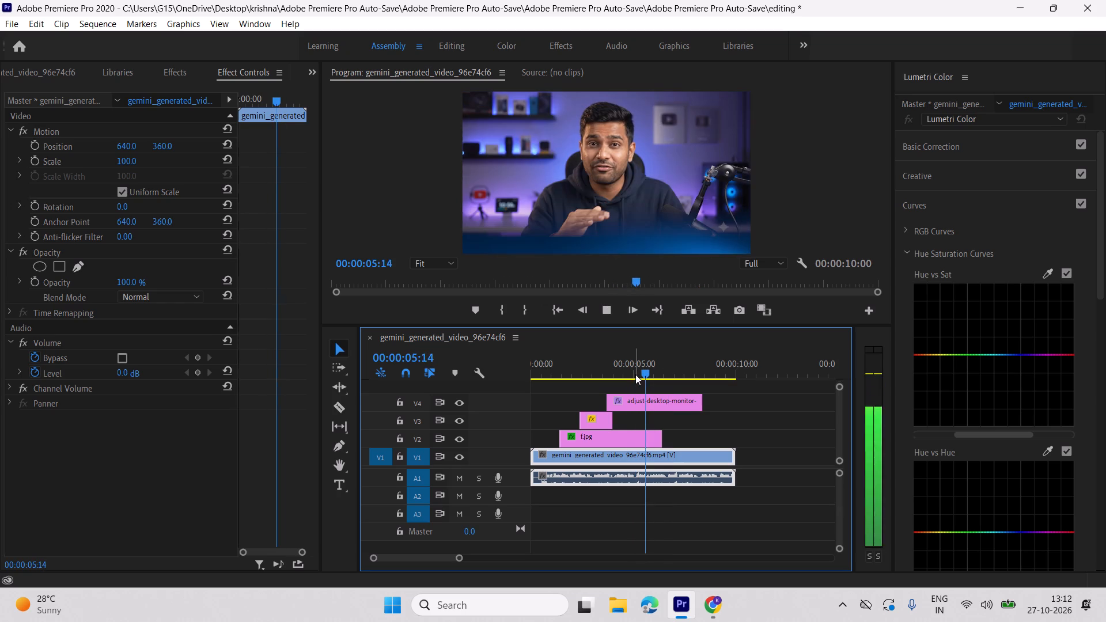
# Switch to Chrome and search Yahoo Images for "background refresh".
pyautogui.click(710, 597)
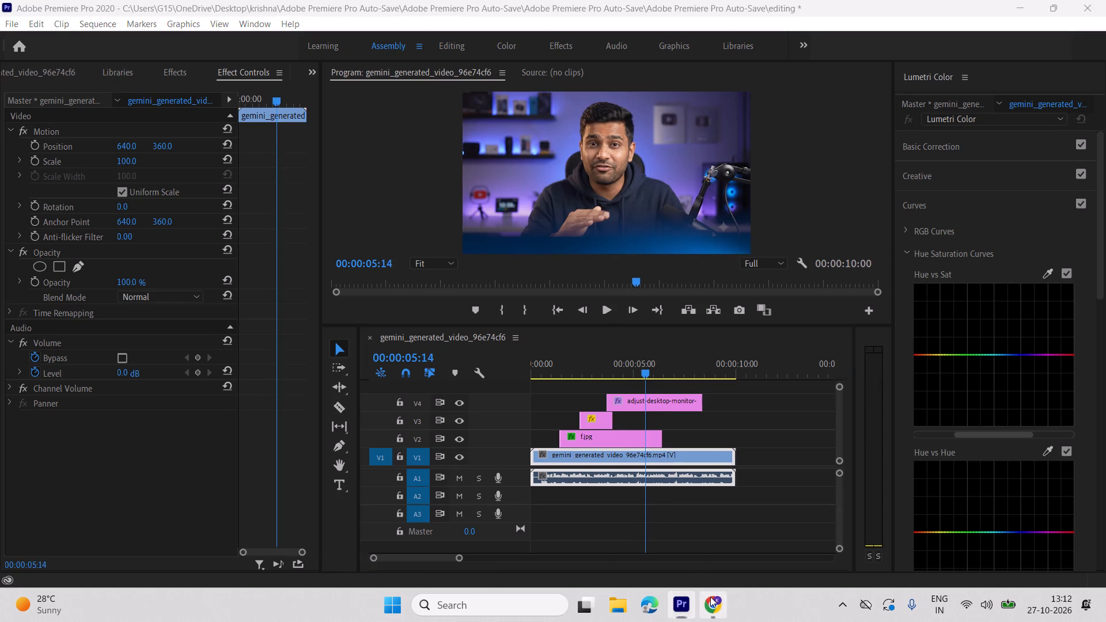
pyautogui.scroll(3, 376, 204)
pyautogui.click(516, 94)
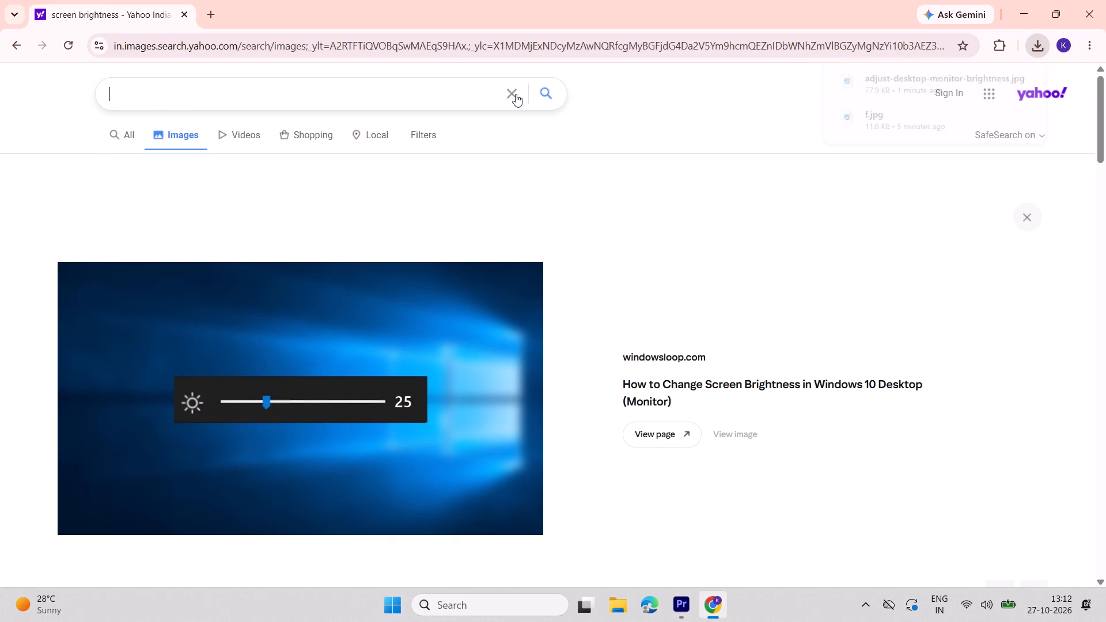
pyautogui.write('background refresh')
pyautogui.press('Return')
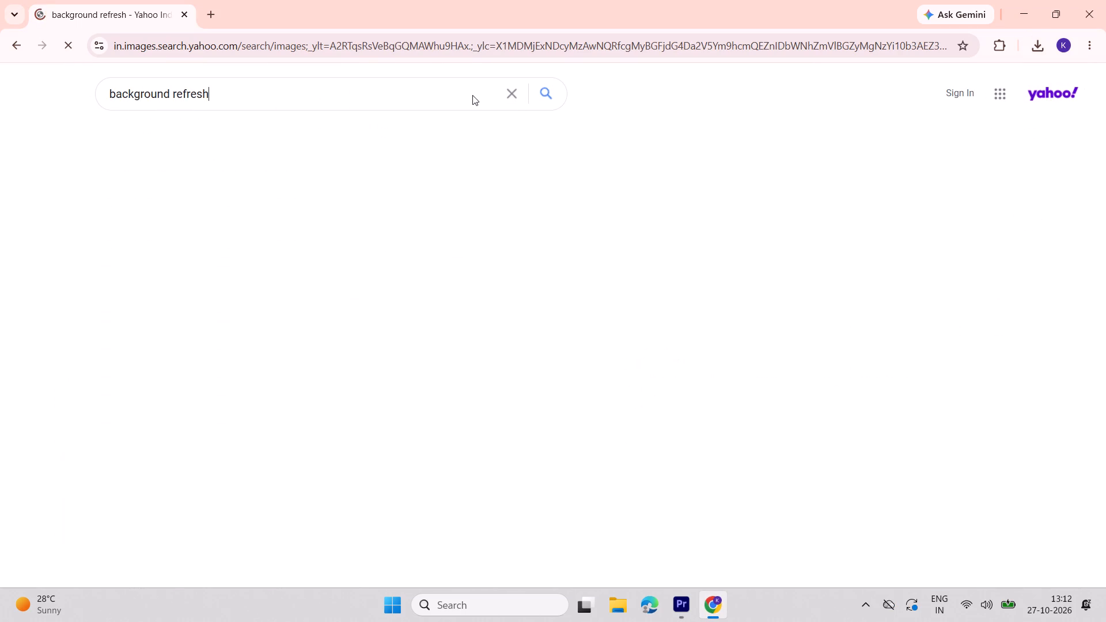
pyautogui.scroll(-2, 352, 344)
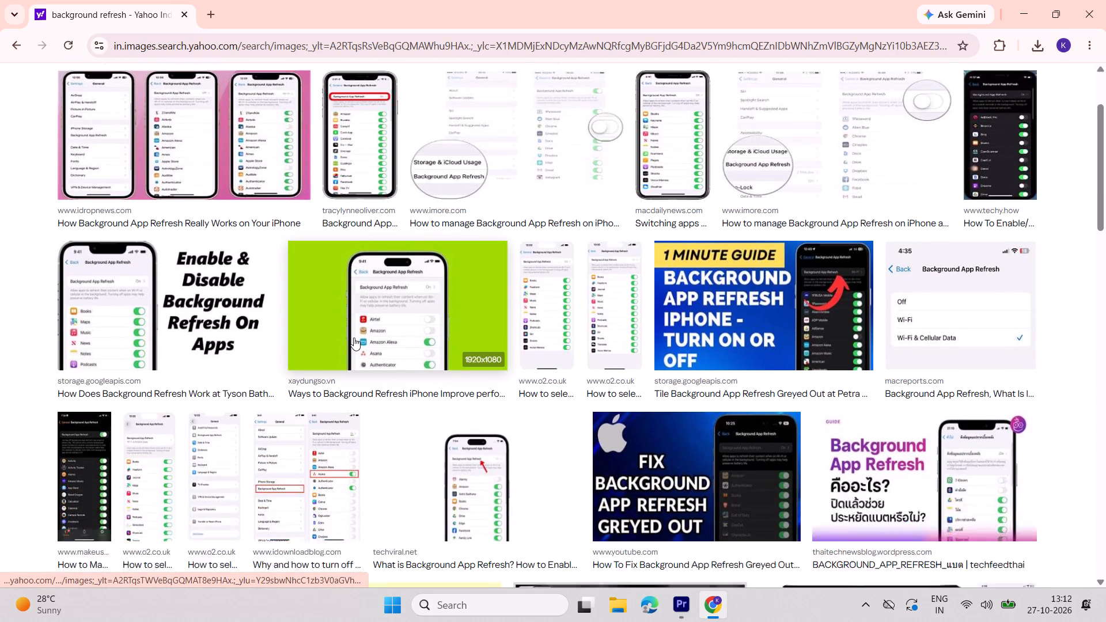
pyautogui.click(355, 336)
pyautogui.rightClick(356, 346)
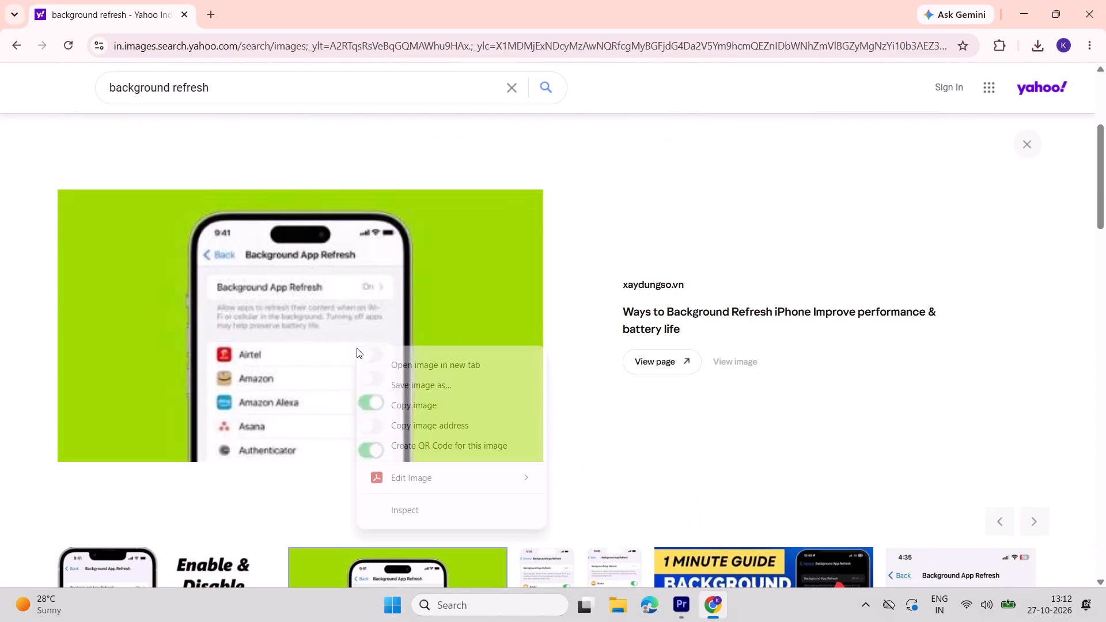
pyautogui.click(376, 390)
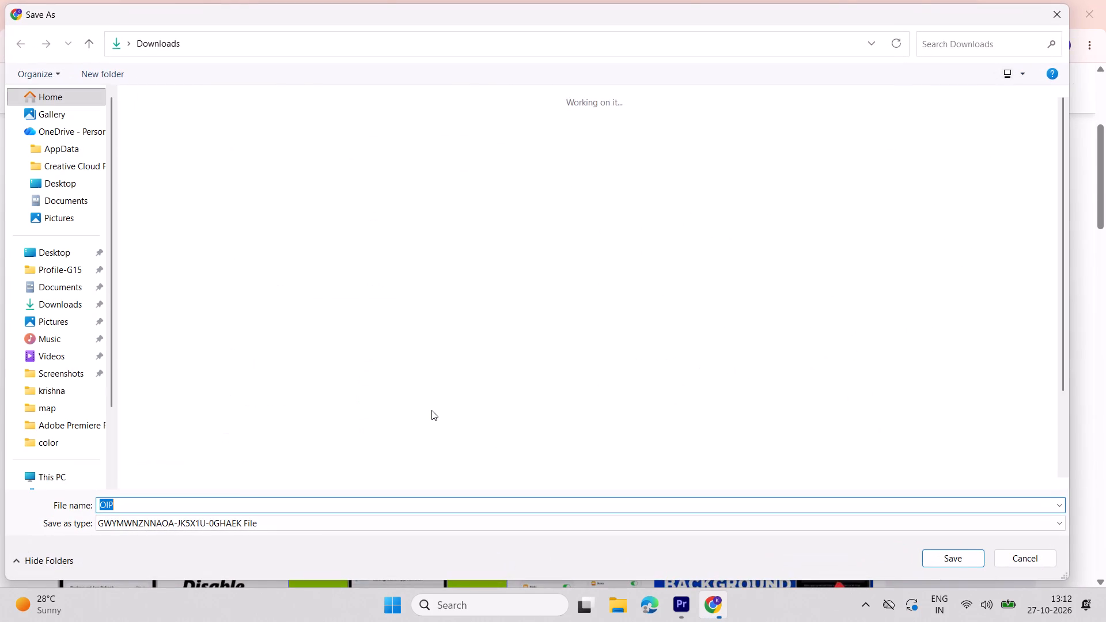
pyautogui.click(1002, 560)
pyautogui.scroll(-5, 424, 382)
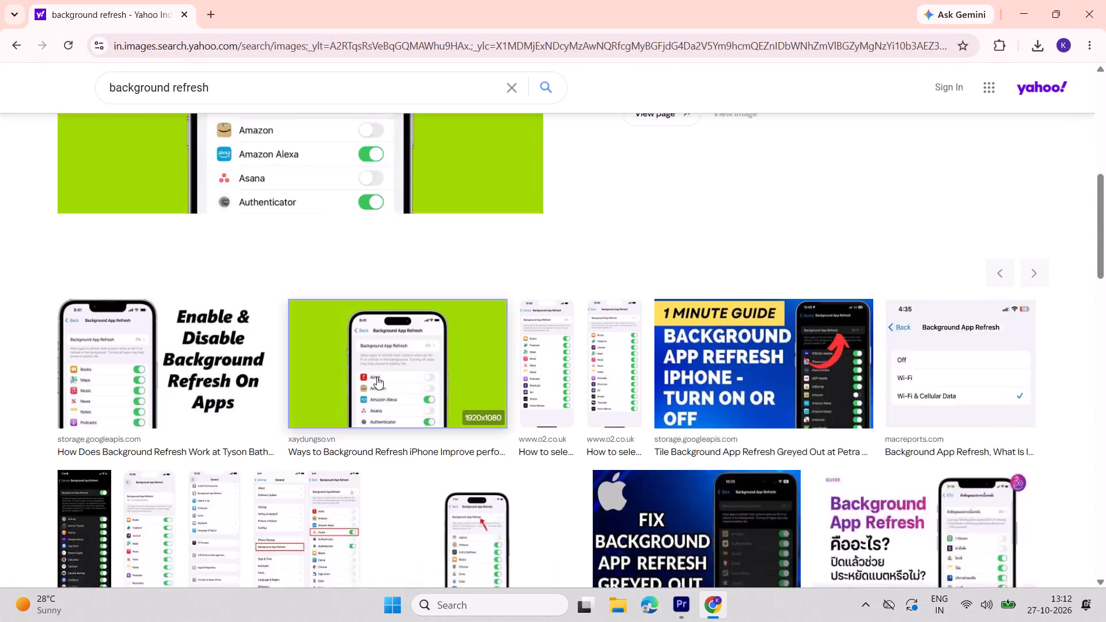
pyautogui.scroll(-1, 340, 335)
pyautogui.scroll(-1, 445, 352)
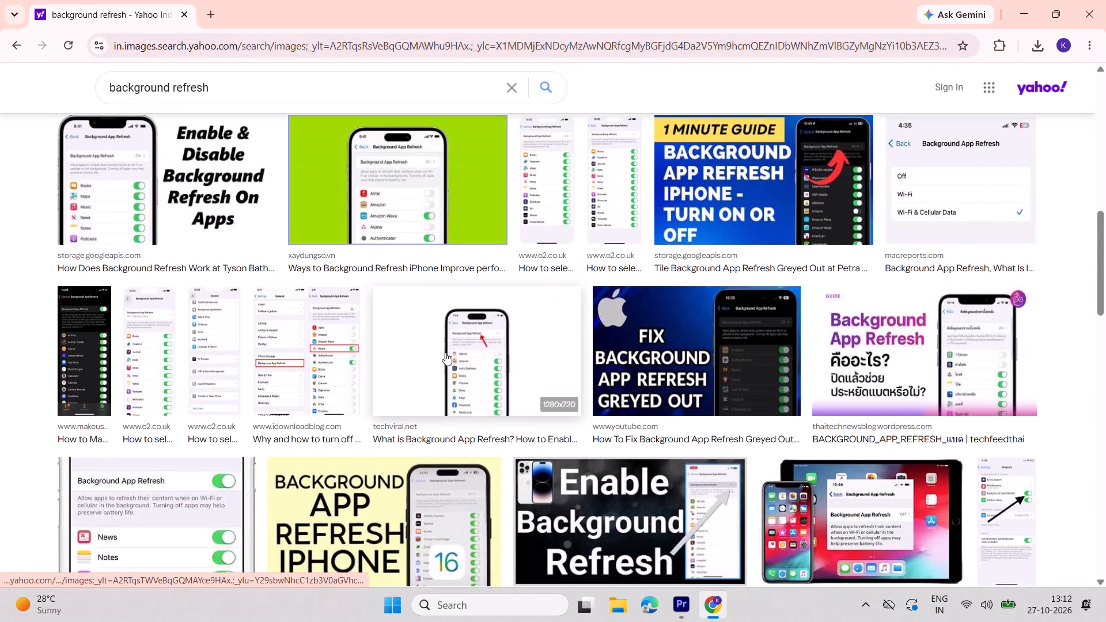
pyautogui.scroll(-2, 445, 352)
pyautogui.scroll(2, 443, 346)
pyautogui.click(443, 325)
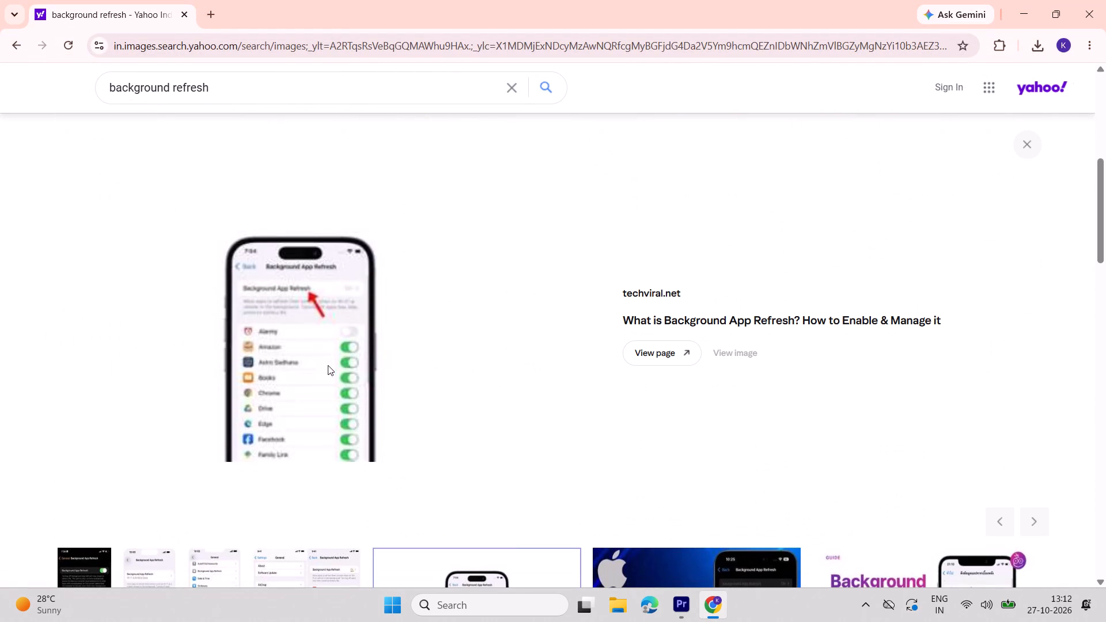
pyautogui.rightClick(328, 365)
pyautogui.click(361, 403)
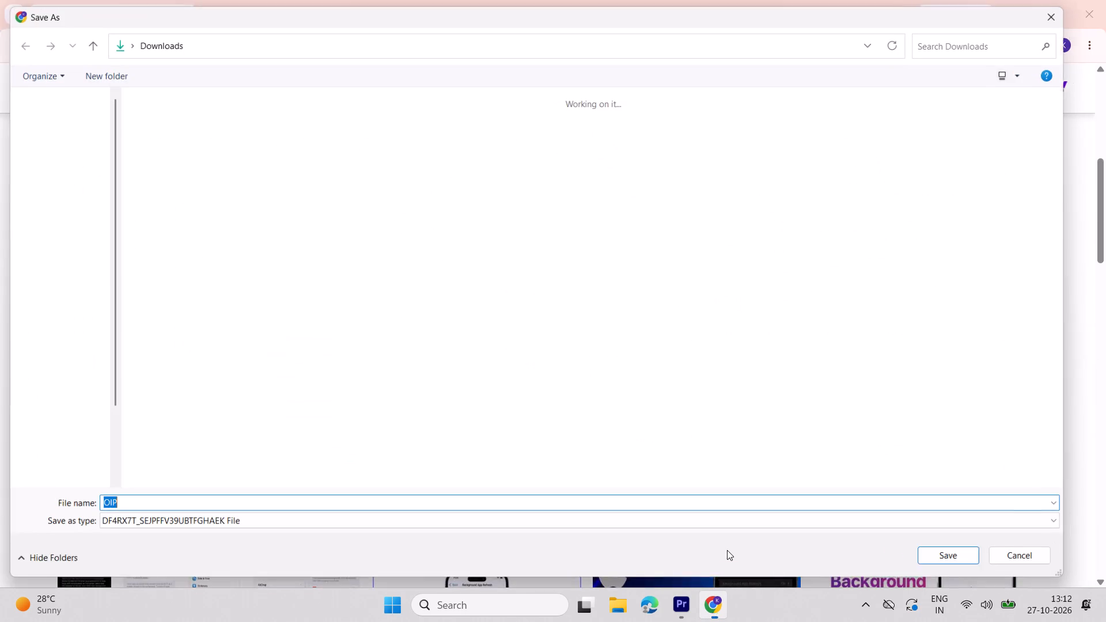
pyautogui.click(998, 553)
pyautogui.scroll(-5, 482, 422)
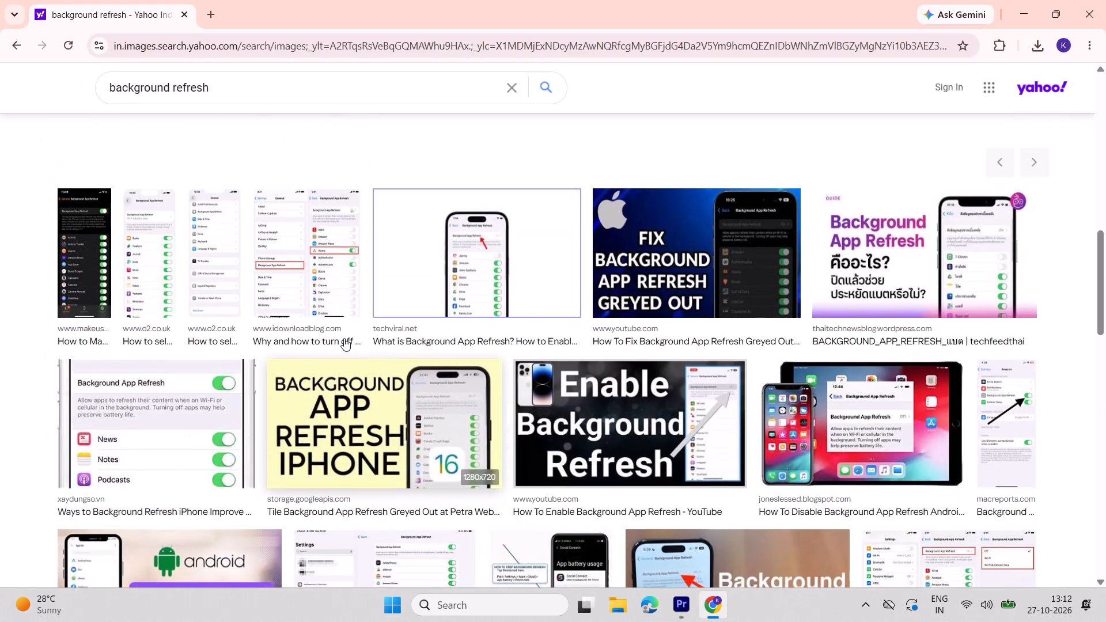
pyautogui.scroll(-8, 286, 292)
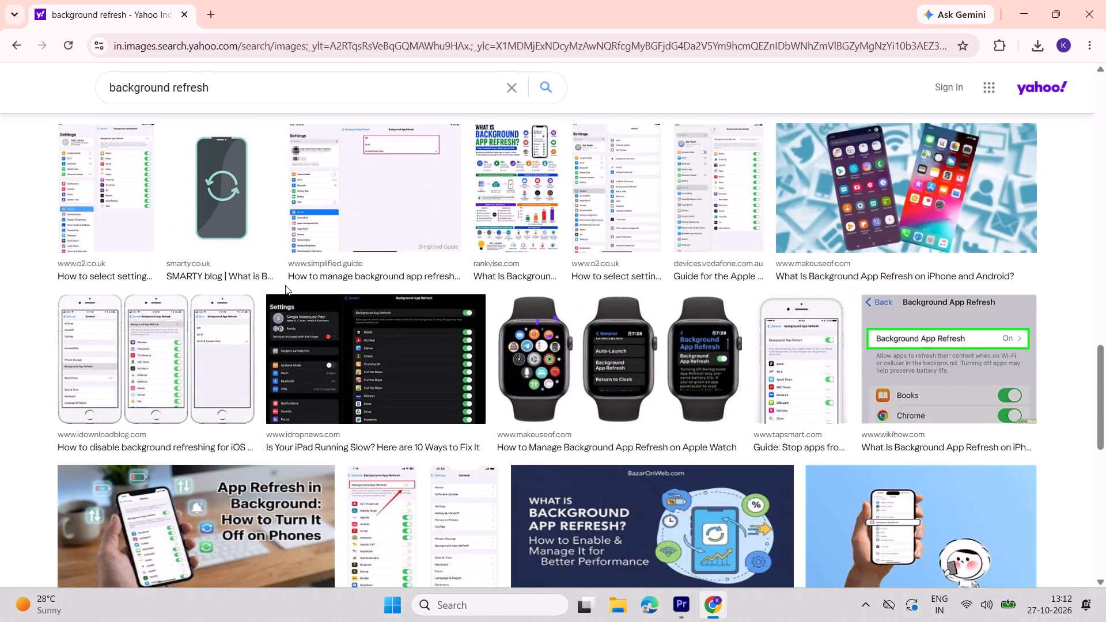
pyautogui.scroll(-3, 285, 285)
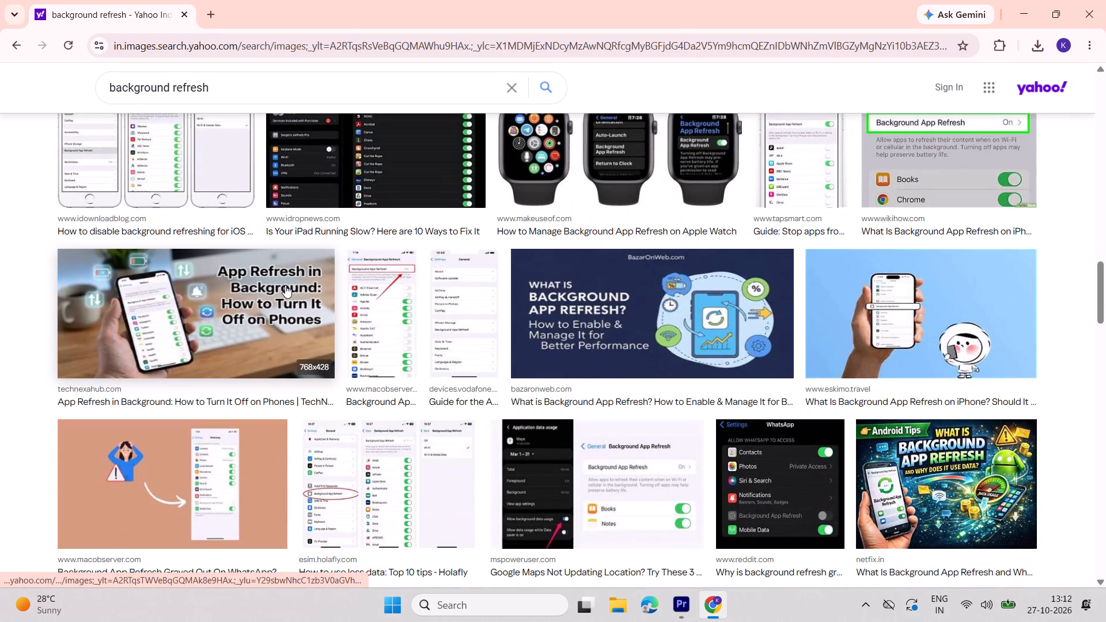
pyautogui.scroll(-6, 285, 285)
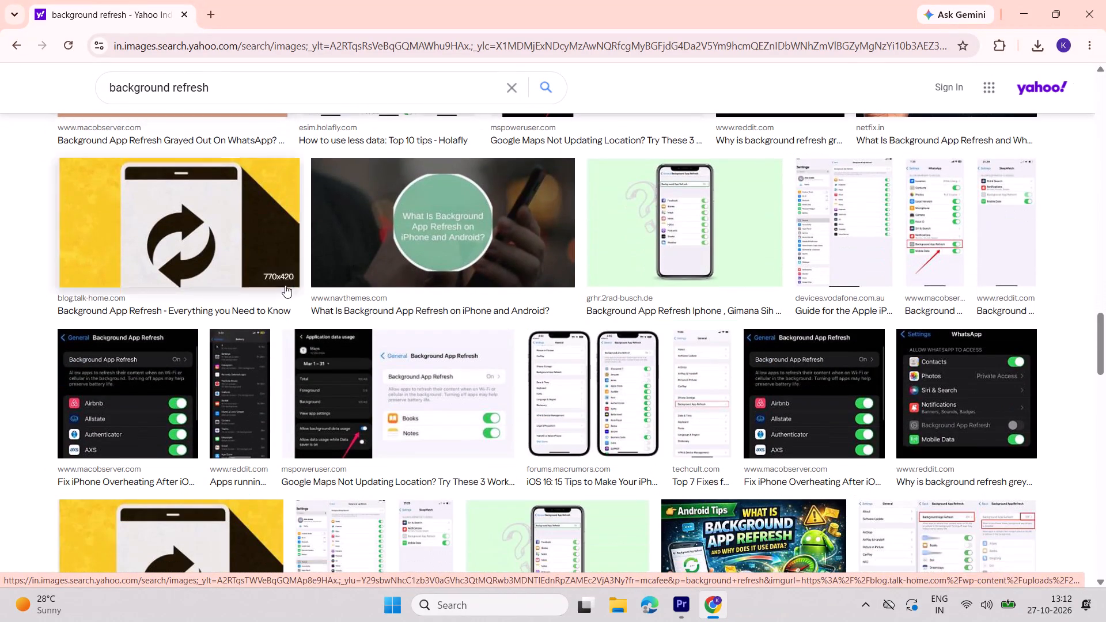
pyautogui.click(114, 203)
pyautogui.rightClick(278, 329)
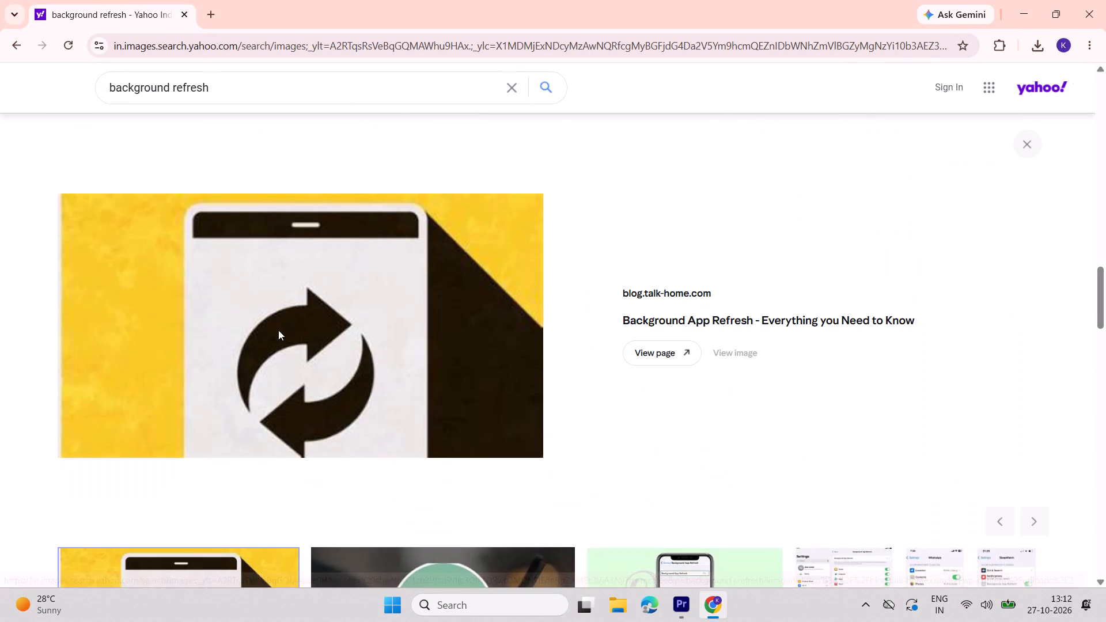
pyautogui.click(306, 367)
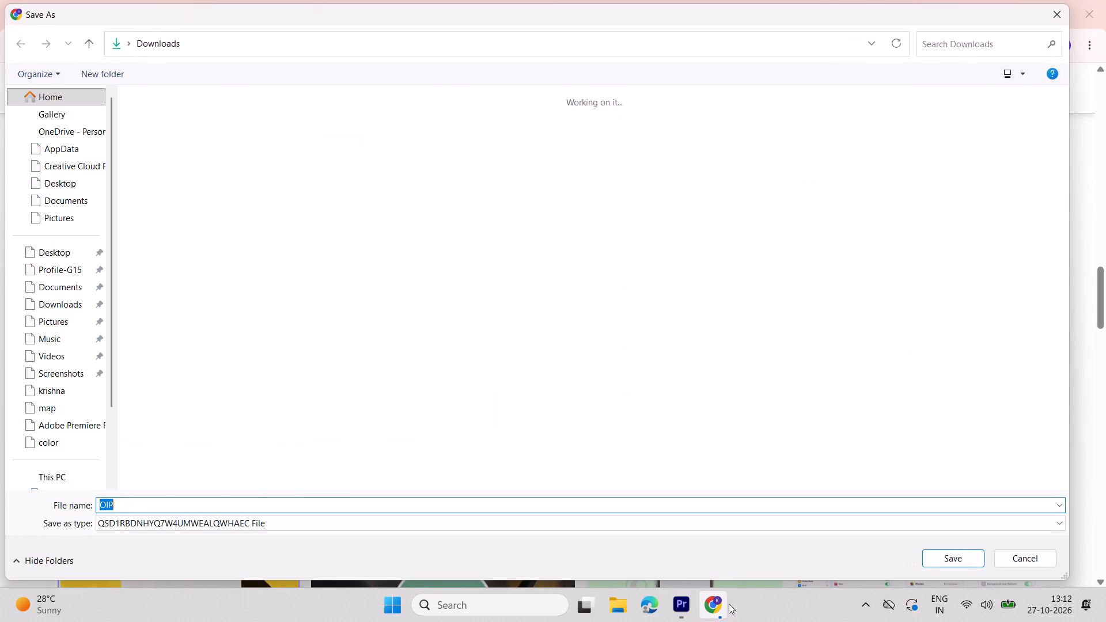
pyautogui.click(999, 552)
# Look through the remaining background refresh image results for a suitable picture.
pyautogui.scroll(-4, 298, 496)
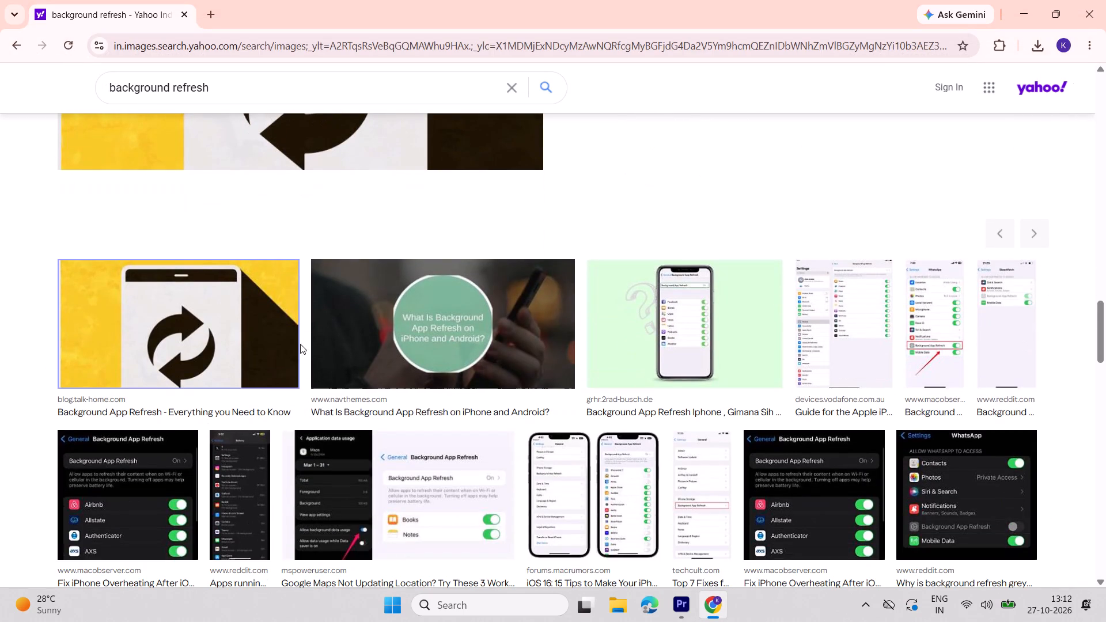
pyautogui.scroll(-3, 646, 318)
pyautogui.scroll(-3, 649, 272)
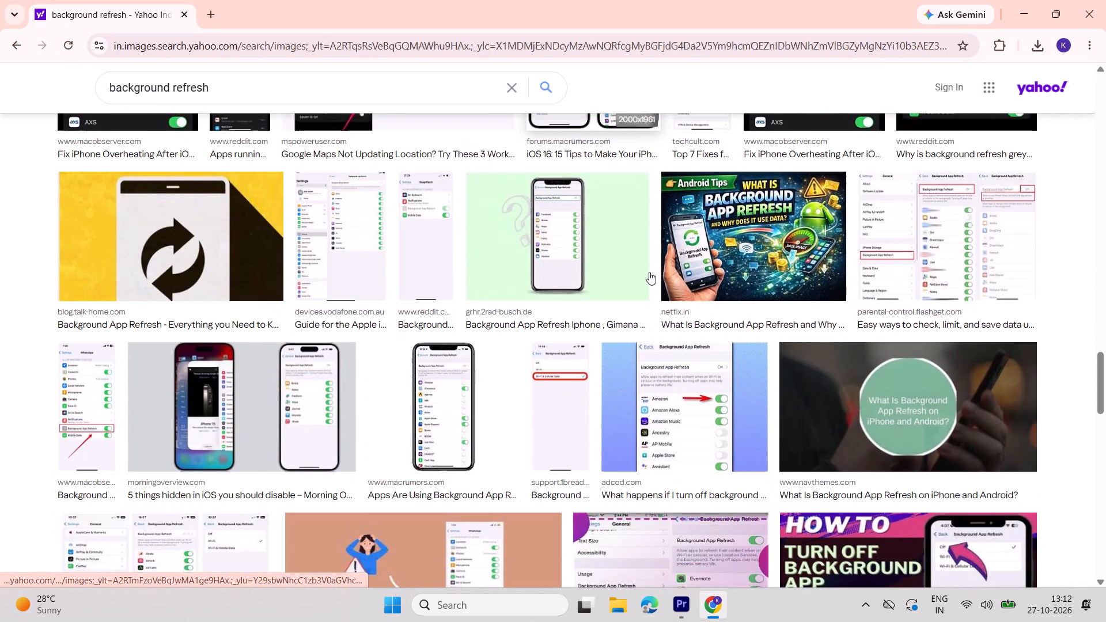
pyautogui.scroll(-7, 649, 272)
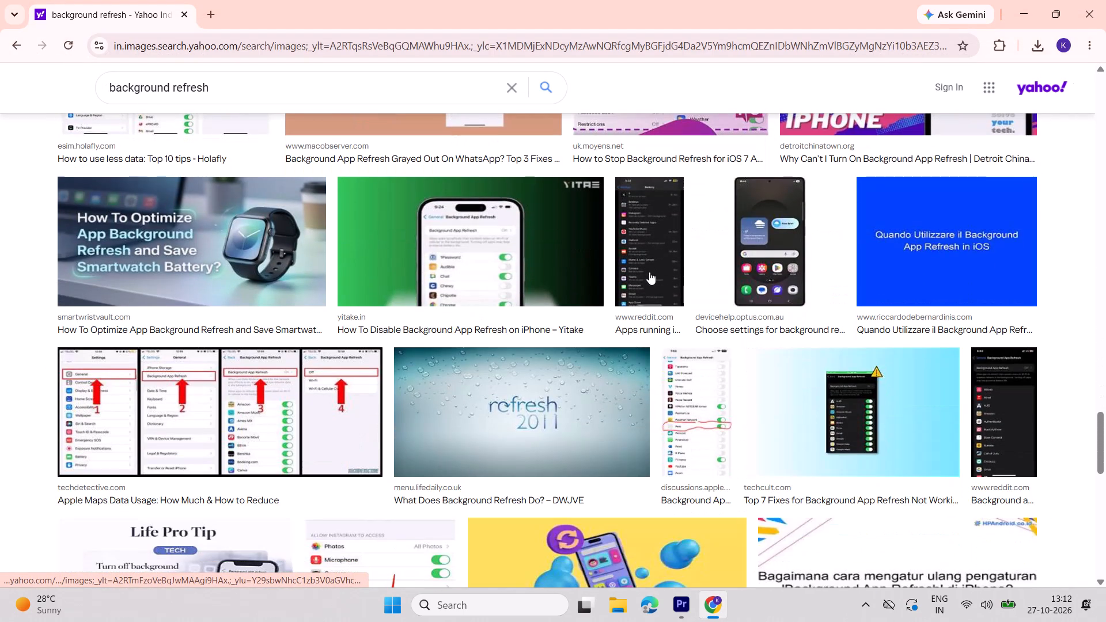
pyautogui.scroll(-5, 649, 272)
pyautogui.scroll(-4, 446, 350)
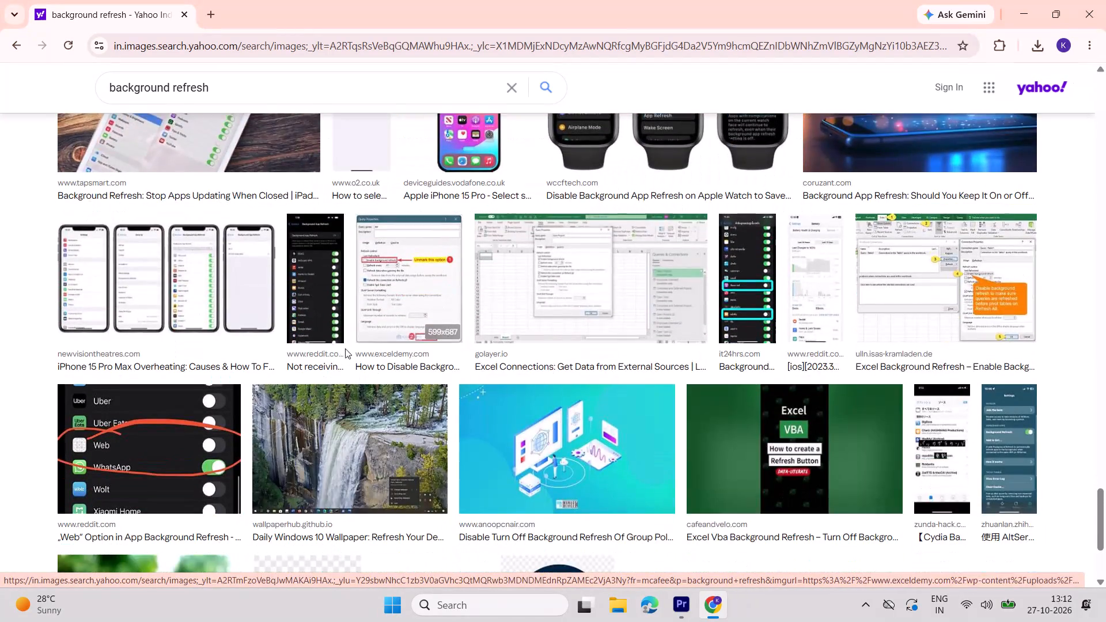
pyautogui.scroll(-5, 305, 339)
pyautogui.scroll(-3, 267, 297)
# Save the first result, the idropnews.com image of three iPhone settings screens, to Downloads as JPEG OIP (11).
pyautogui.moveTo(1105, 529); pyautogui.dragTo(1098, 0)
pyautogui.click(92, 219)
pyautogui.rightClick(255, 297)
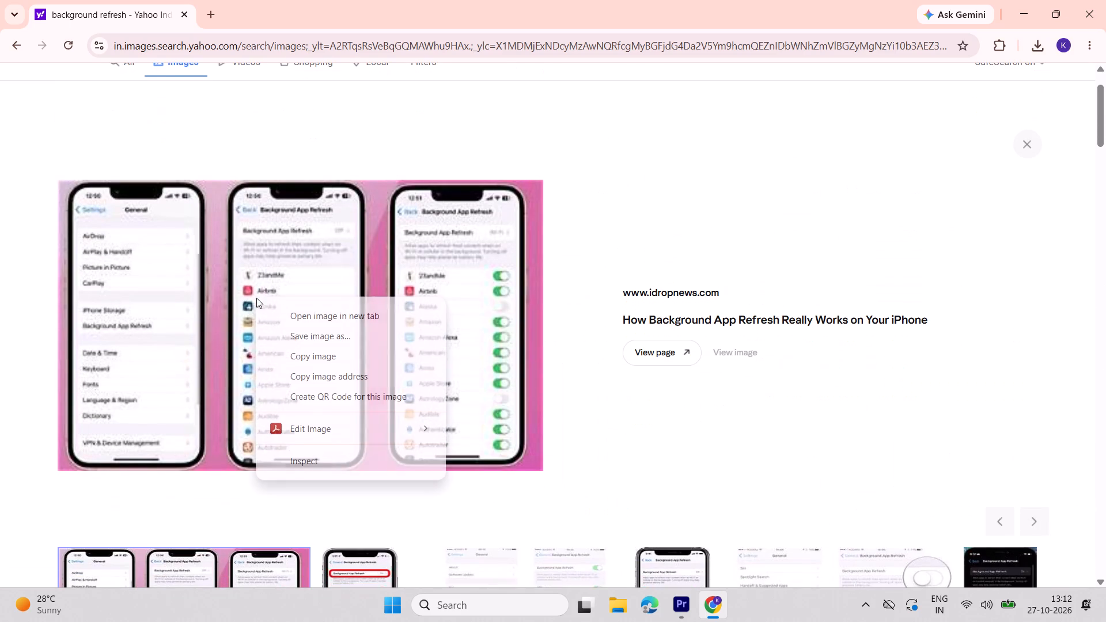
pyautogui.click(290, 331)
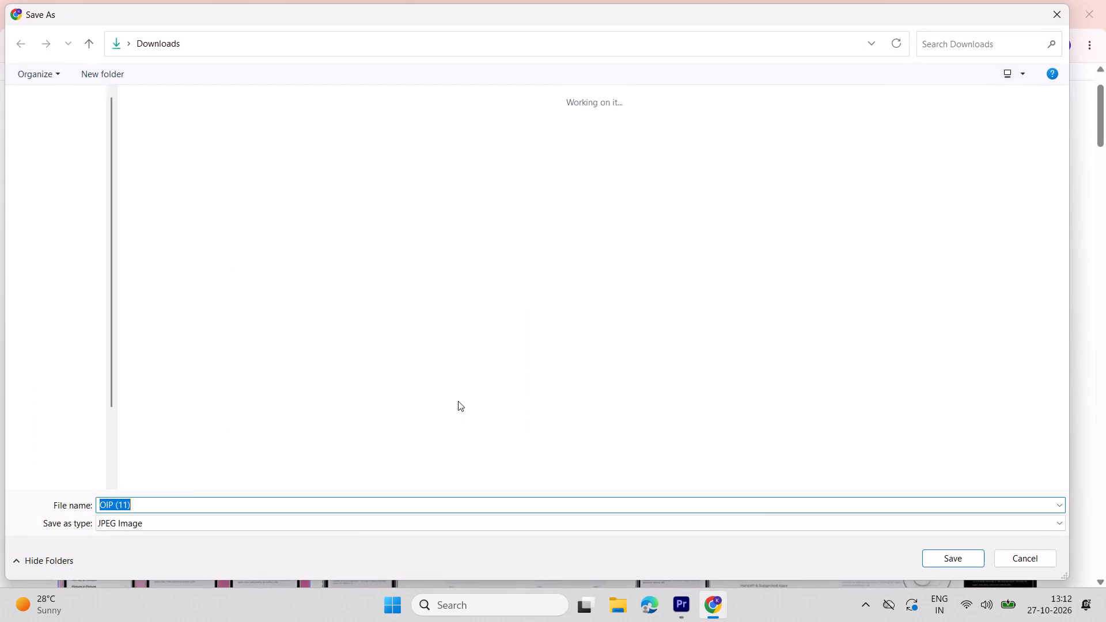
pyautogui.click(926, 553)
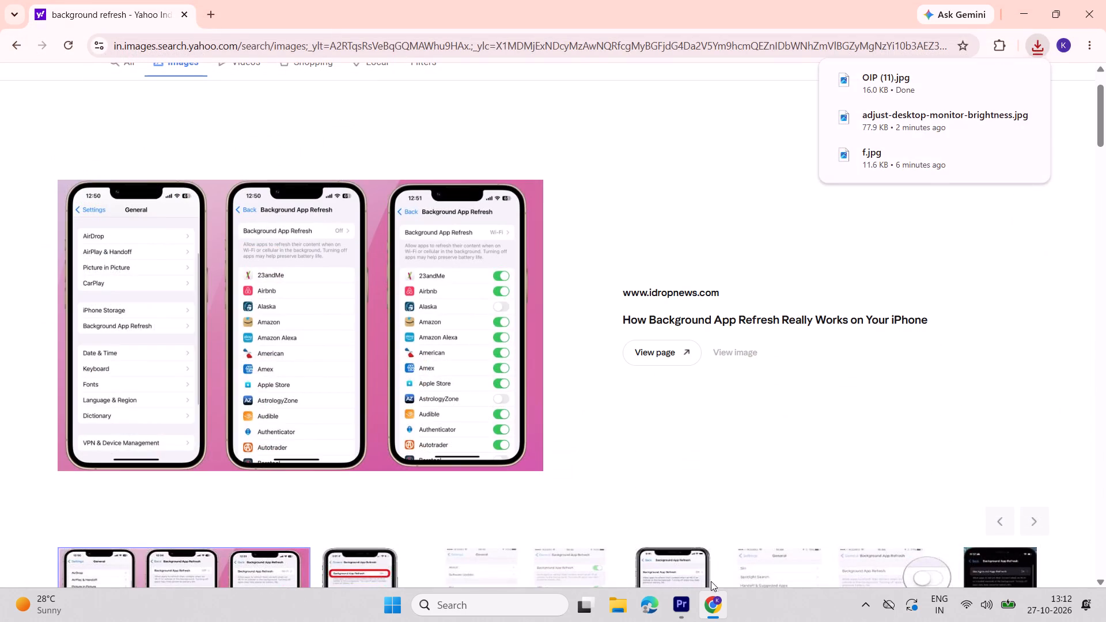
# Switch to Premiere Pro and import the OIP (11) image from Downloads into the project.
pyautogui.click(679, 601)
pyautogui.scroll(4, 129, 73)
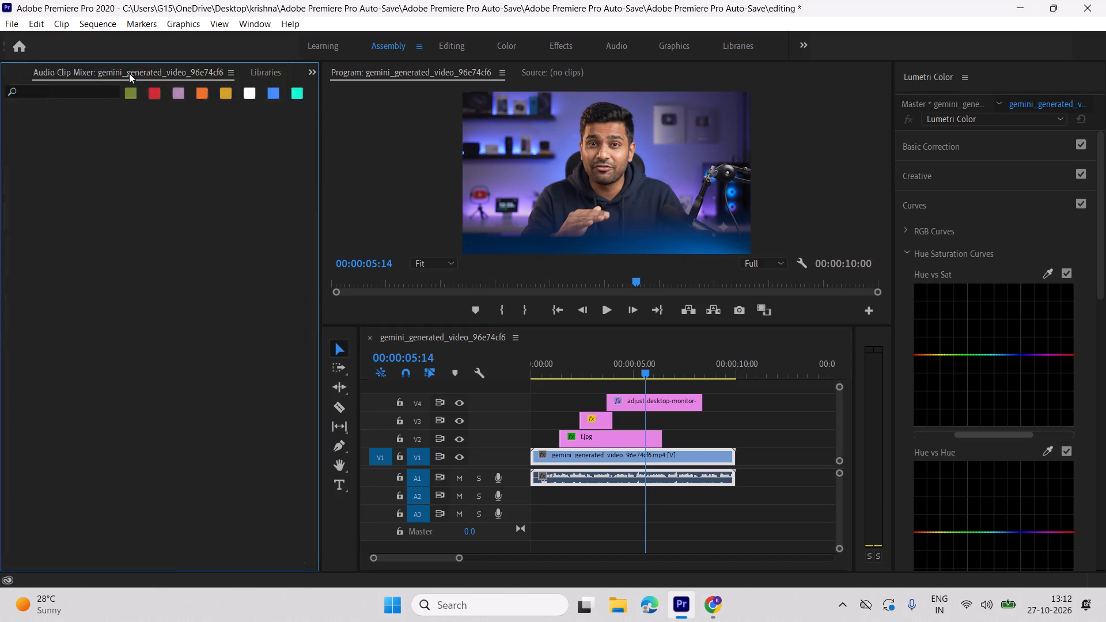
pyautogui.scroll(2, 129, 73)
pyautogui.doubleClick(227, 308)
pyautogui.doubleClick(227, 305)
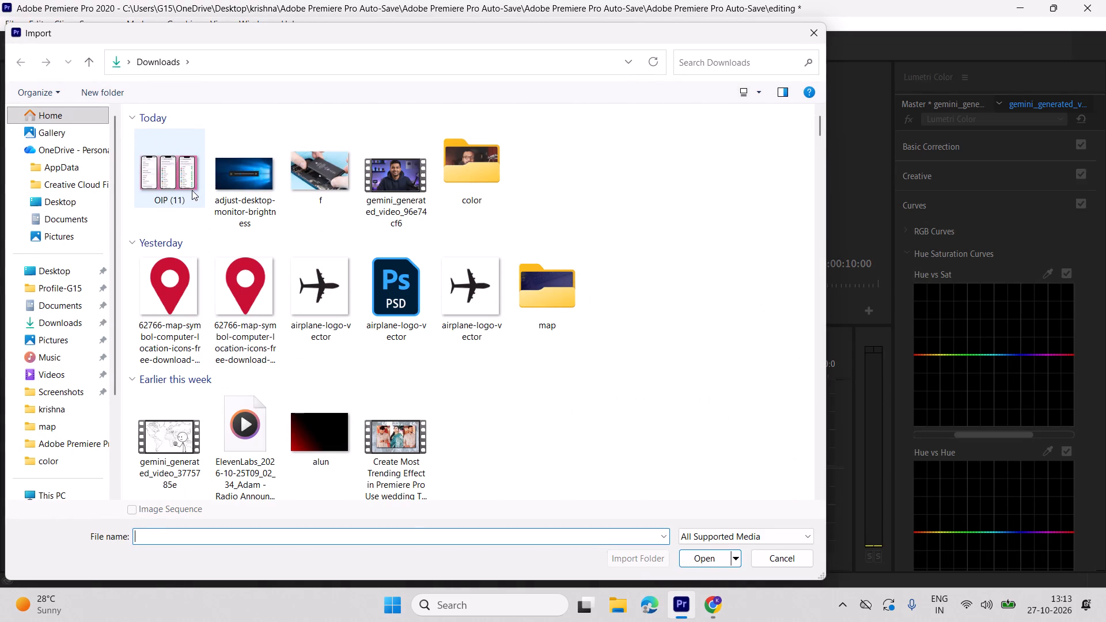
pyautogui.click(191, 190)
pyautogui.click(721, 556)
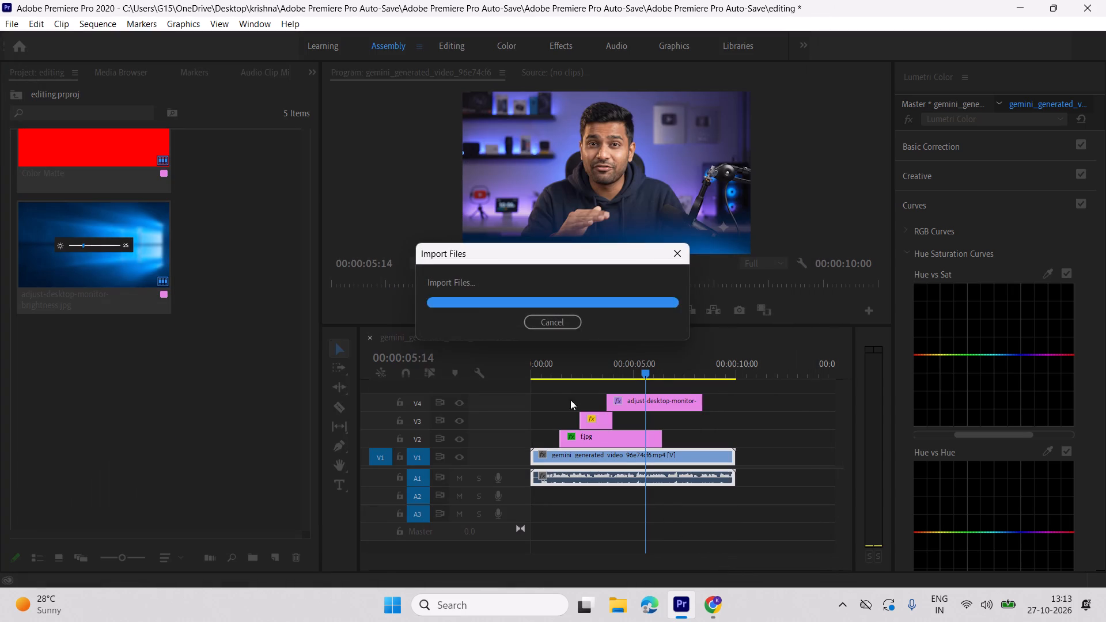
# Place OIP (11).jpg on track V5 above the brightness clip, starting at 00:00:04:19 to match the speech.
pyautogui.moveTo(103, 371); pyautogui.dragTo(607, 384)
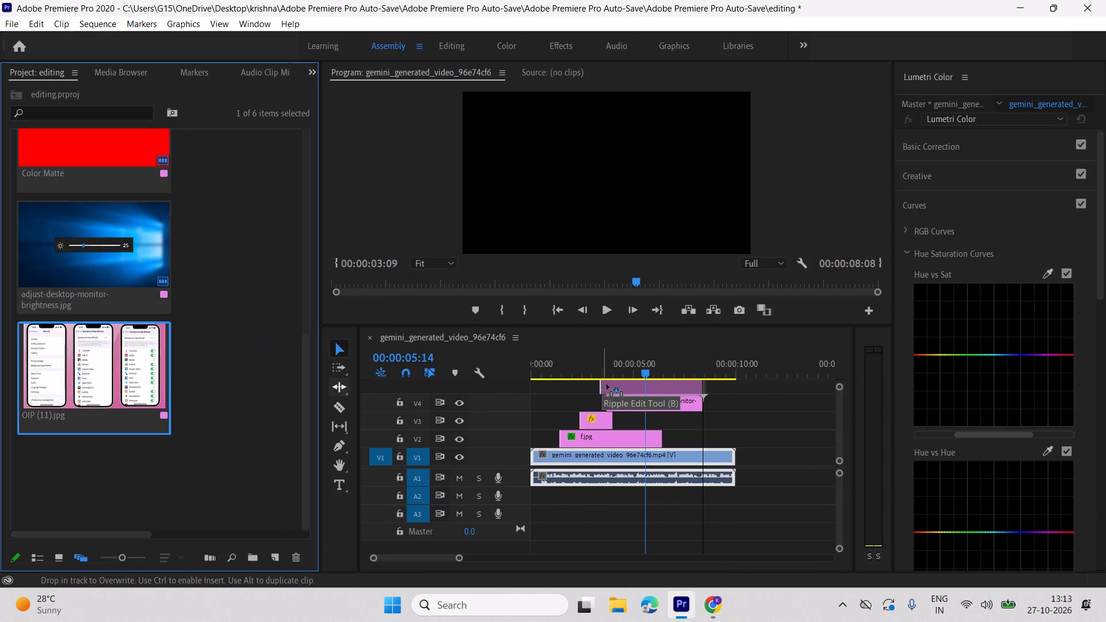
pyautogui.moveTo(607, 384); pyautogui.dragTo(620, 384)
pyautogui.moveTo(645, 370); pyautogui.dragTo(597, 371)
pyautogui.press('space')
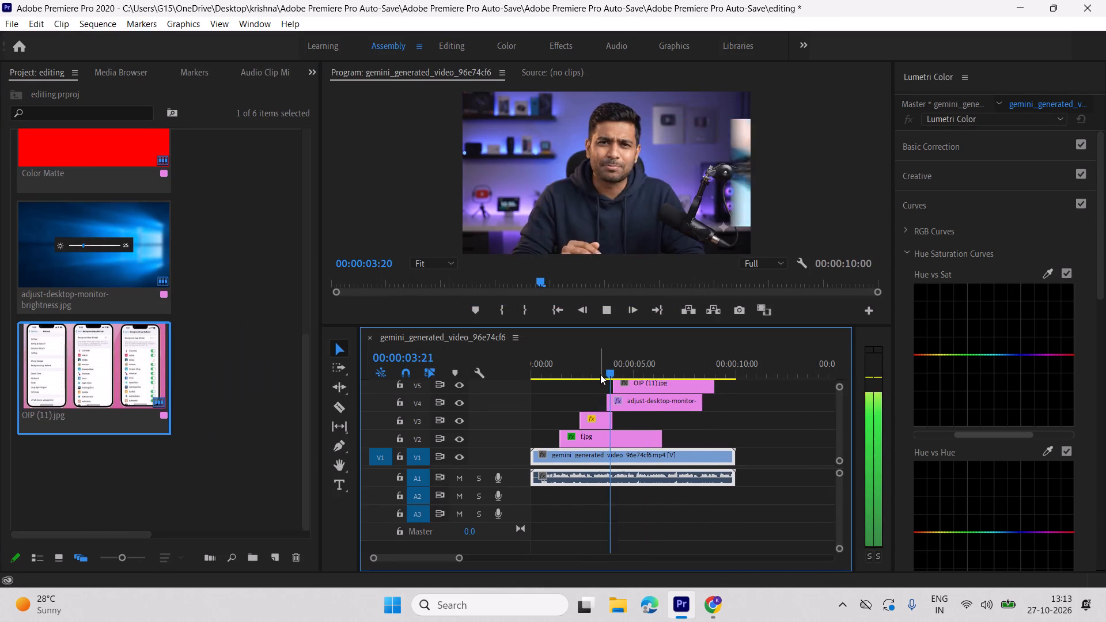
pyautogui.press('space')
pyautogui.moveTo(631, 386); pyautogui.dragTo(652, 385)
pyautogui.press('space')
pyautogui.press('space')
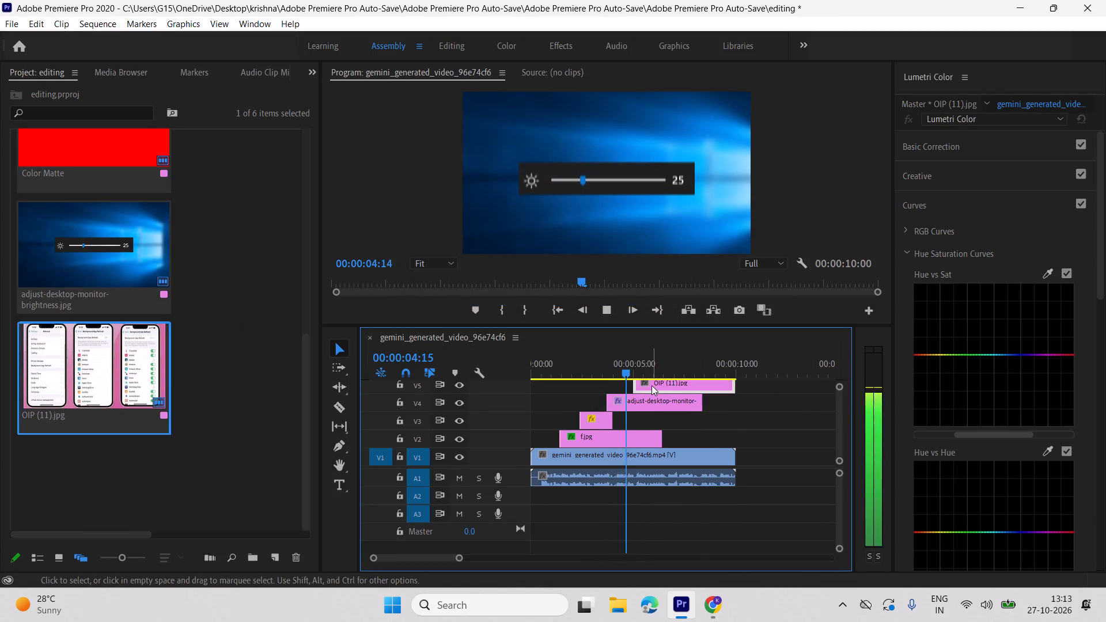
pyautogui.press('space')
pyautogui.press('space')
pyautogui.moveTo(649, 381); pyautogui.dragTo(642, 380)
pyautogui.press('space')
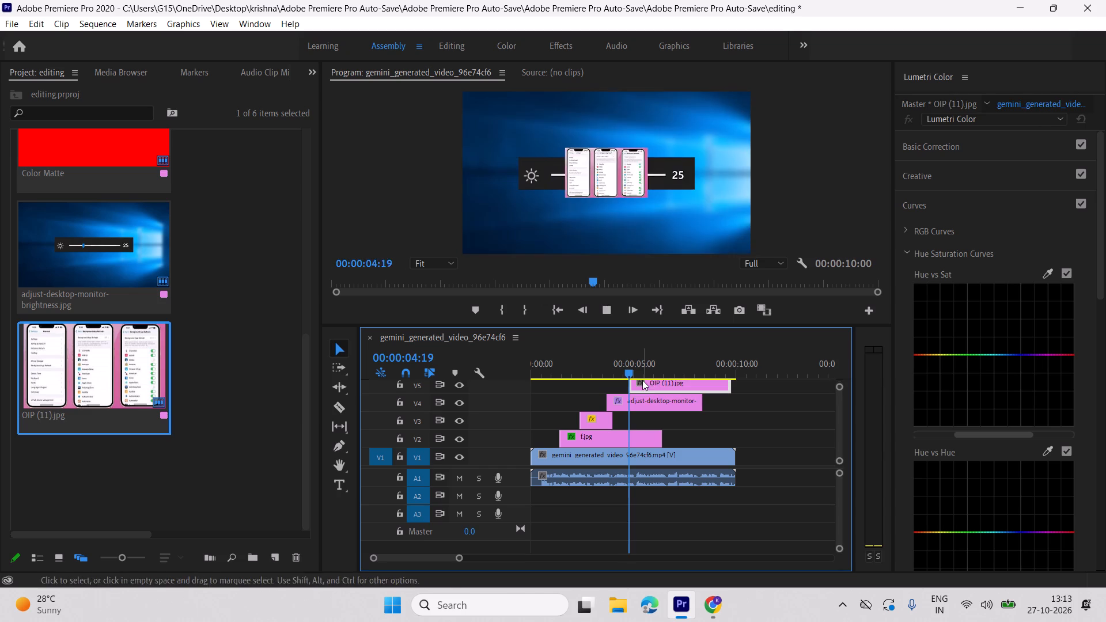
pyautogui.press('space')
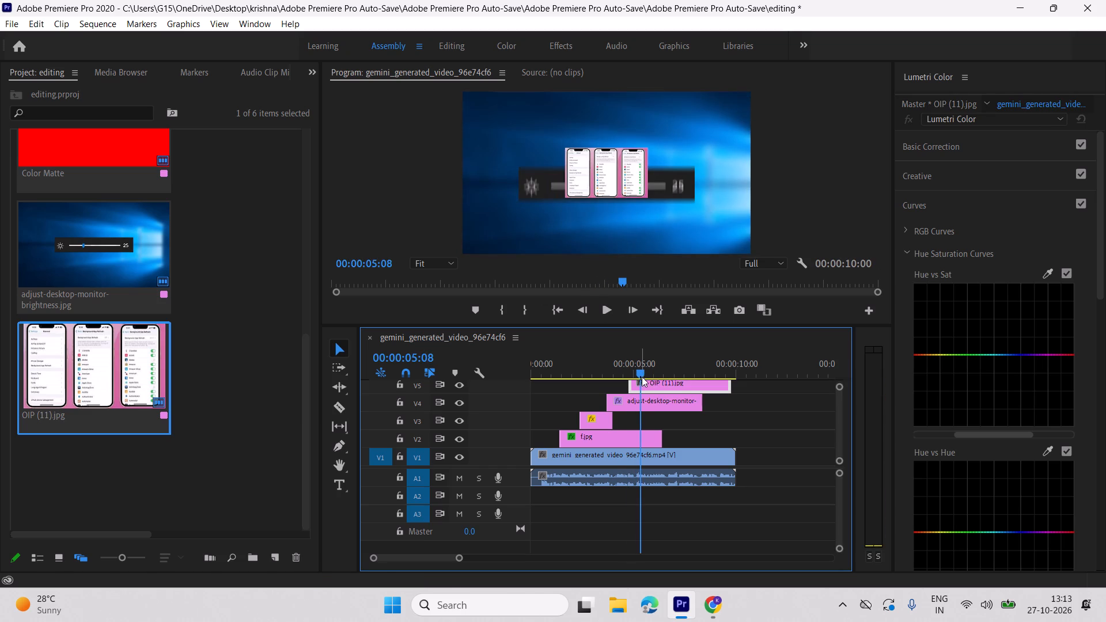
# Scale the OIP (11).jpg clip to 352 so it fills the frame.
pyautogui.scroll(-6, 149, 72)
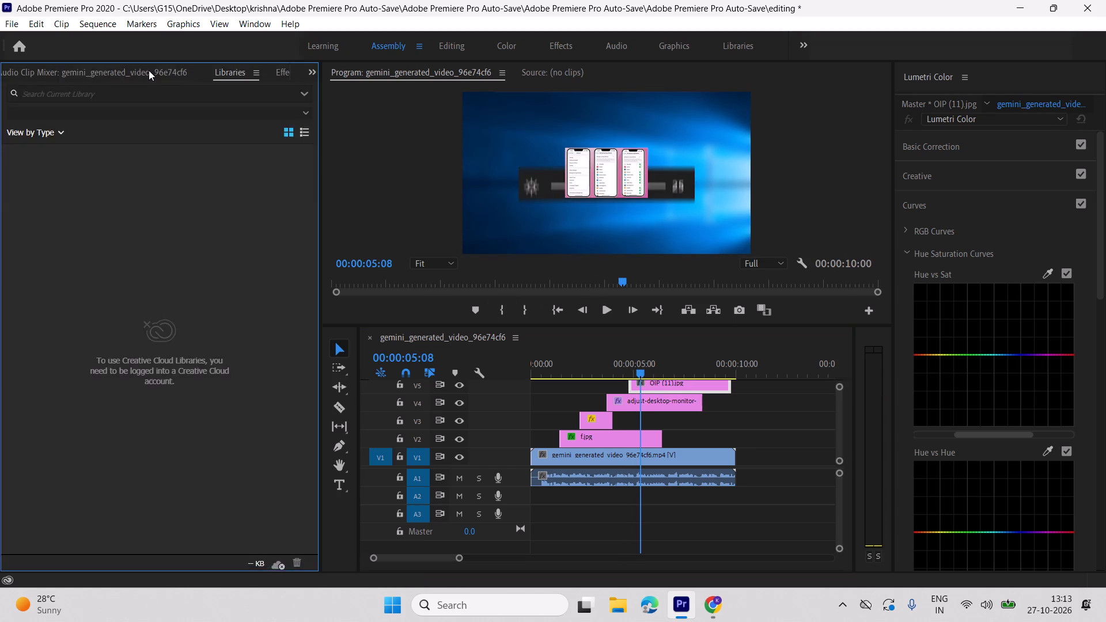
pyautogui.scroll(-3, 149, 70)
pyautogui.moveTo(133, 160); pyautogui.dragTo(259, 147)
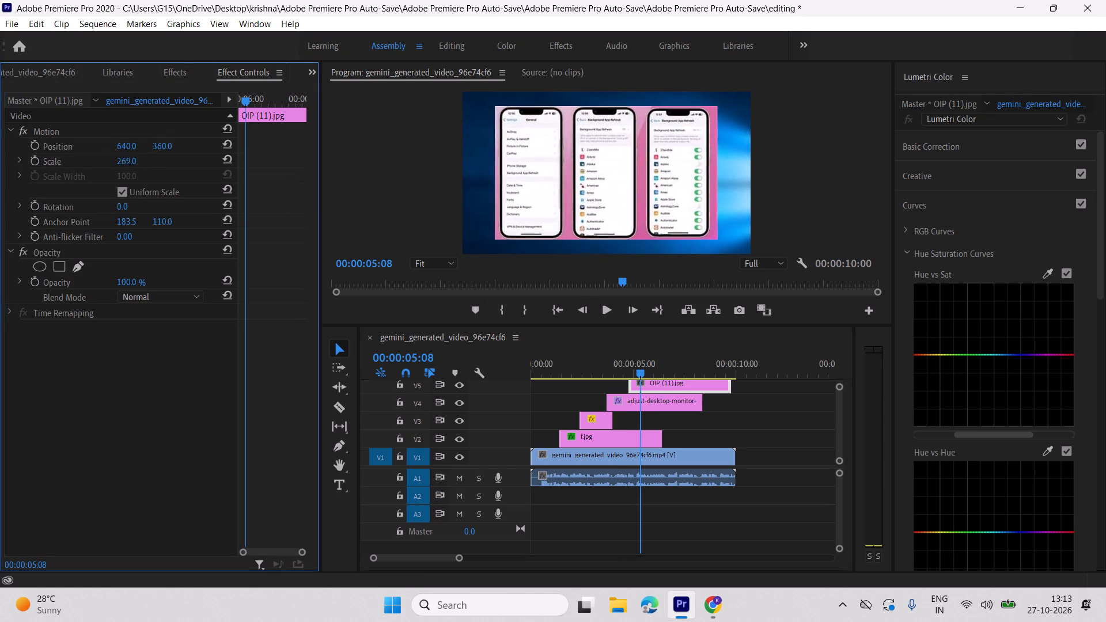
pyautogui.moveTo(259, 147); pyautogui.dragTo(318, 147)
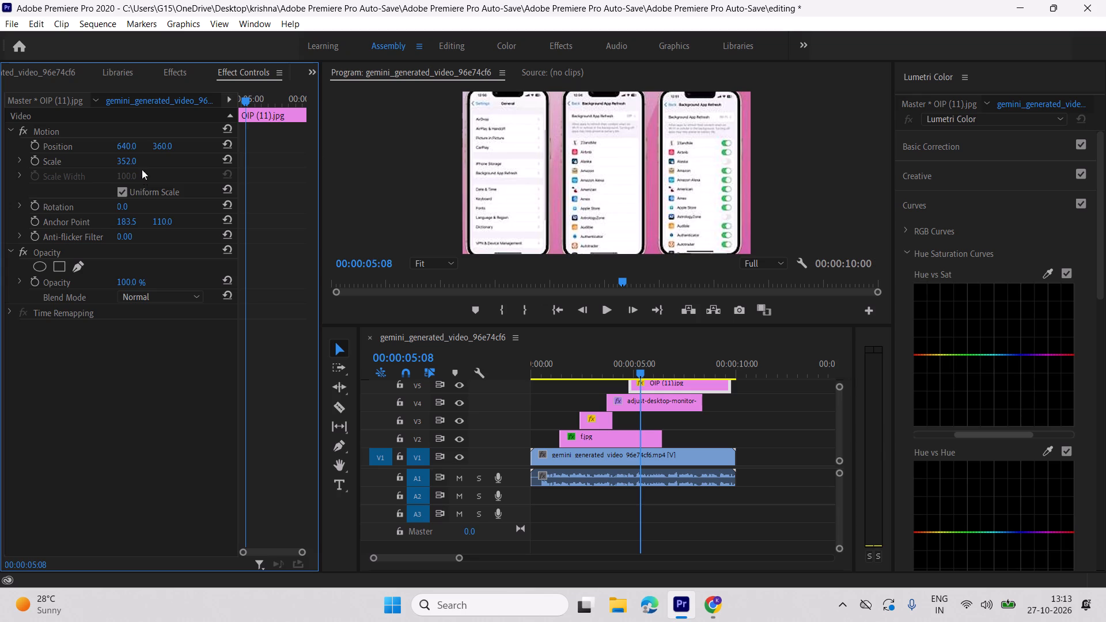
# Apply the Distort Transform effect to the OIP (11).jpg clip and set its Shutter Angle to 360.
pyautogui.click(185, 63)
pyautogui.moveTo(141, 198); pyautogui.dragTo(150, 197)
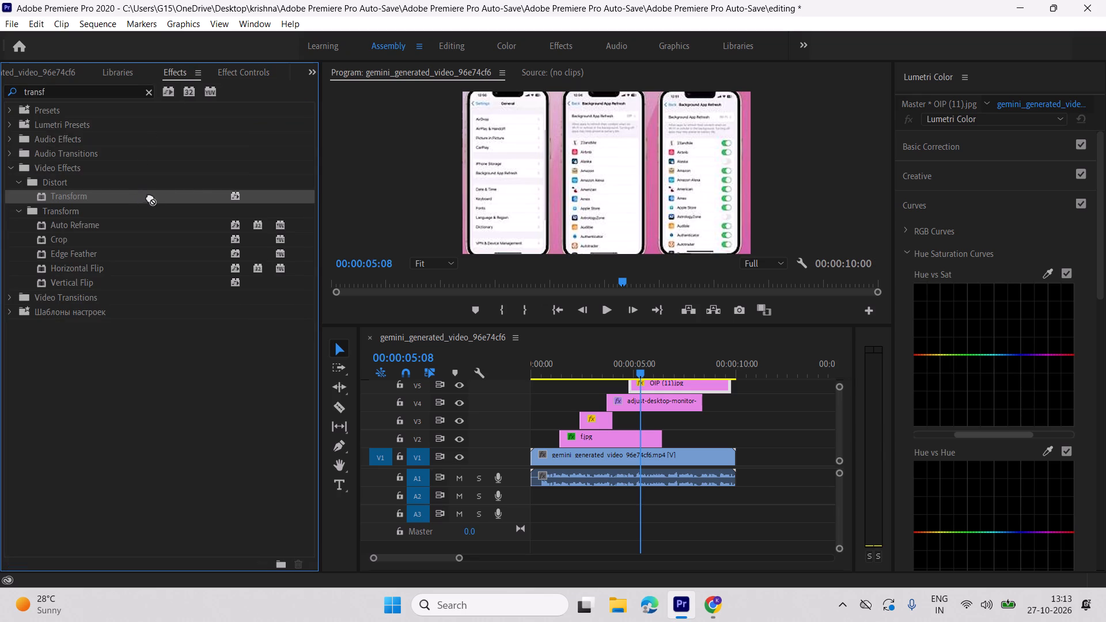
pyautogui.moveTo(150, 197); pyautogui.dragTo(646, 385)
pyautogui.scroll(-2, 154, 75)
pyautogui.scroll(-5, 124, 347)
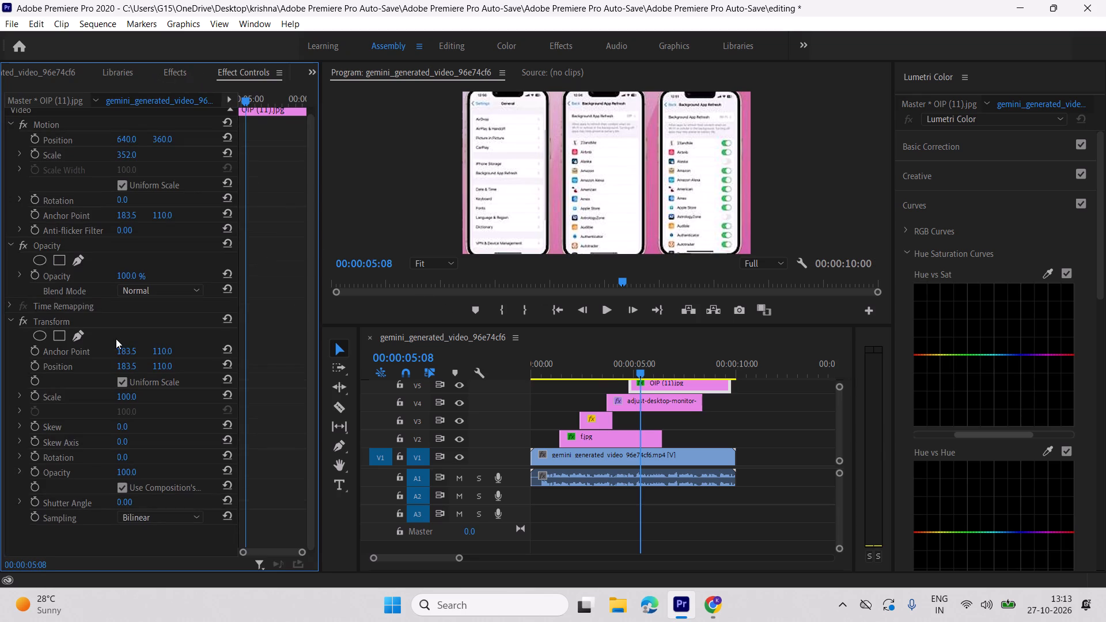
pyautogui.moveTo(124, 499); pyautogui.dragTo(169, 500)
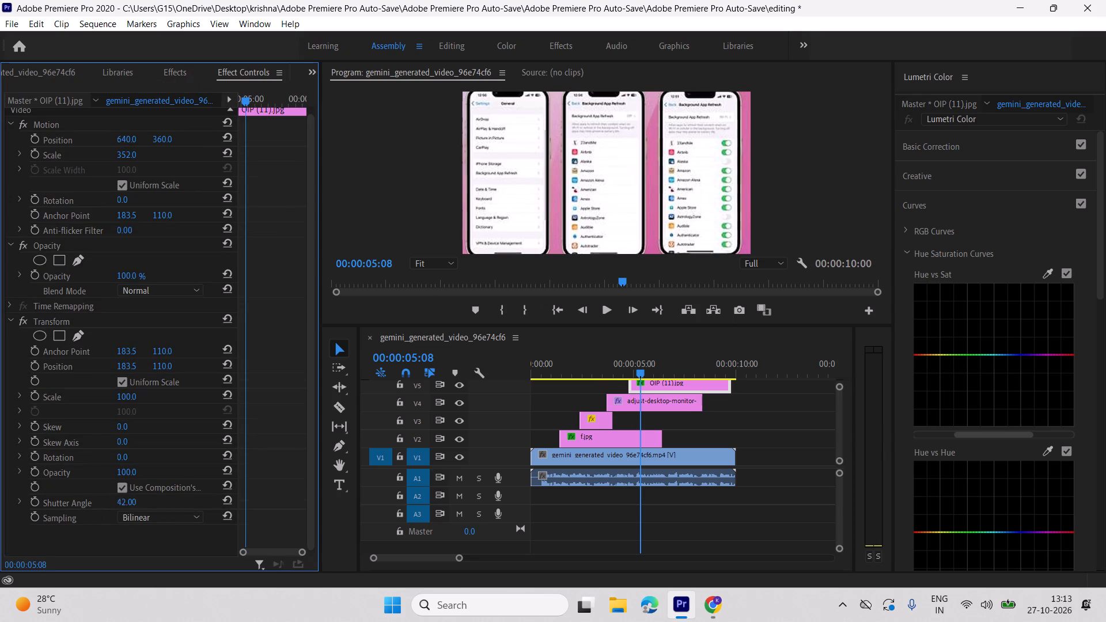
pyautogui.moveTo(169, 500); pyautogui.dragTo(475, 477)
# Keyframe the Transform Position to slide the image up from below the frame, from vertical 337 at 00:00:05:08 to 110 shortly after.
pyautogui.click(37, 365)
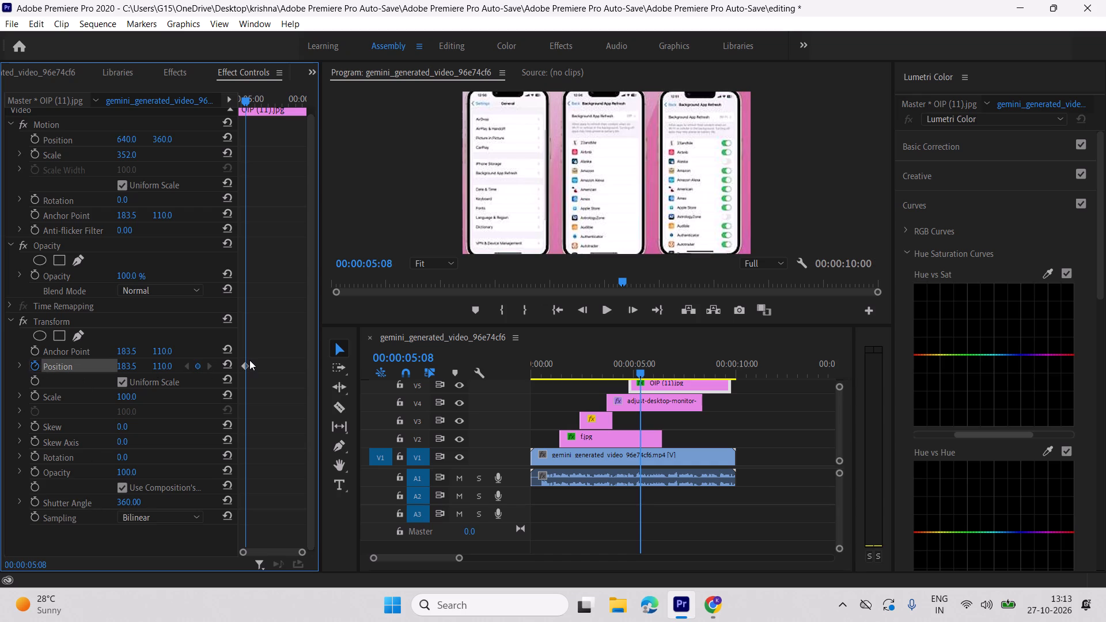
pyautogui.moveTo(248, 363); pyautogui.dragTo(257, 367)
pyautogui.moveTo(157, 366); pyautogui.dragTo(161, 366)
pyautogui.moveTo(161, 366); pyautogui.dragTo(323, 413)
# Apply Ease In and Ease Out temporal interpolation to both Transform Position keyframes and check their velocity graph.
pyautogui.moveTo(275, 344); pyautogui.dragTo(239, 389)
pyautogui.rightClick(255, 363)
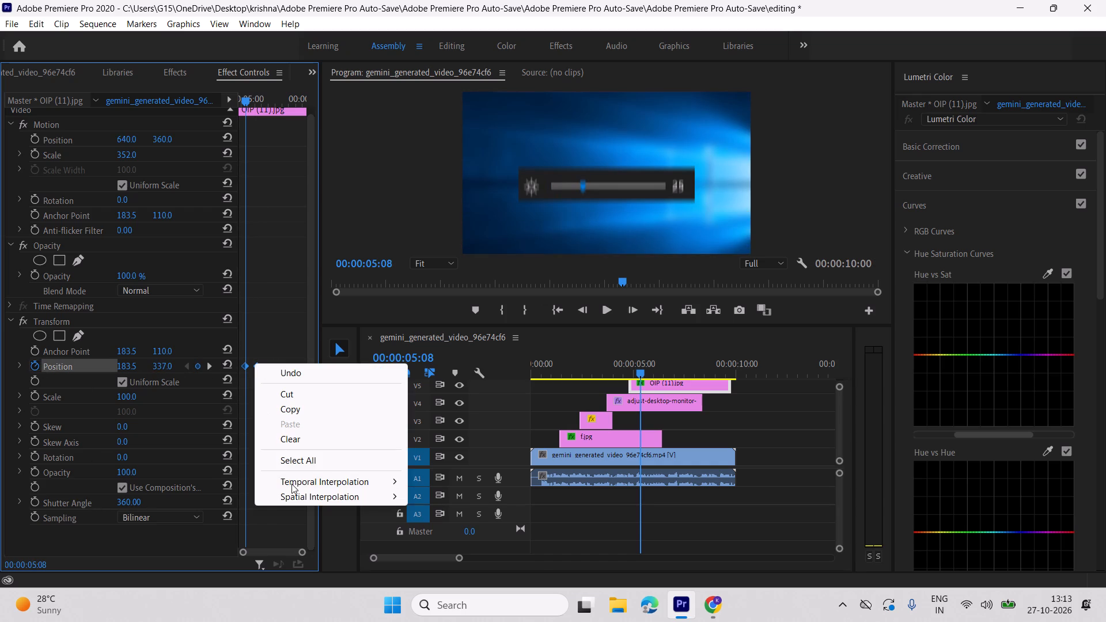
pyautogui.click(291, 484)
pyautogui.click(435, 561)
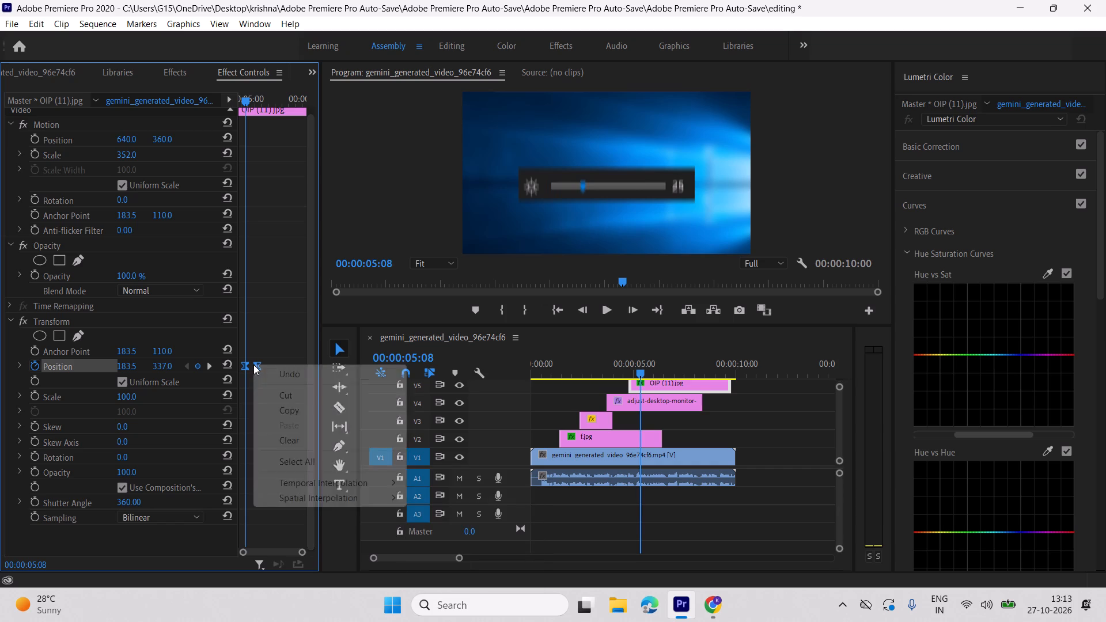
pyautogui.rightClick(253, 365)
pyautogui.click(300, 483)
pyautogui.click(430, 578)
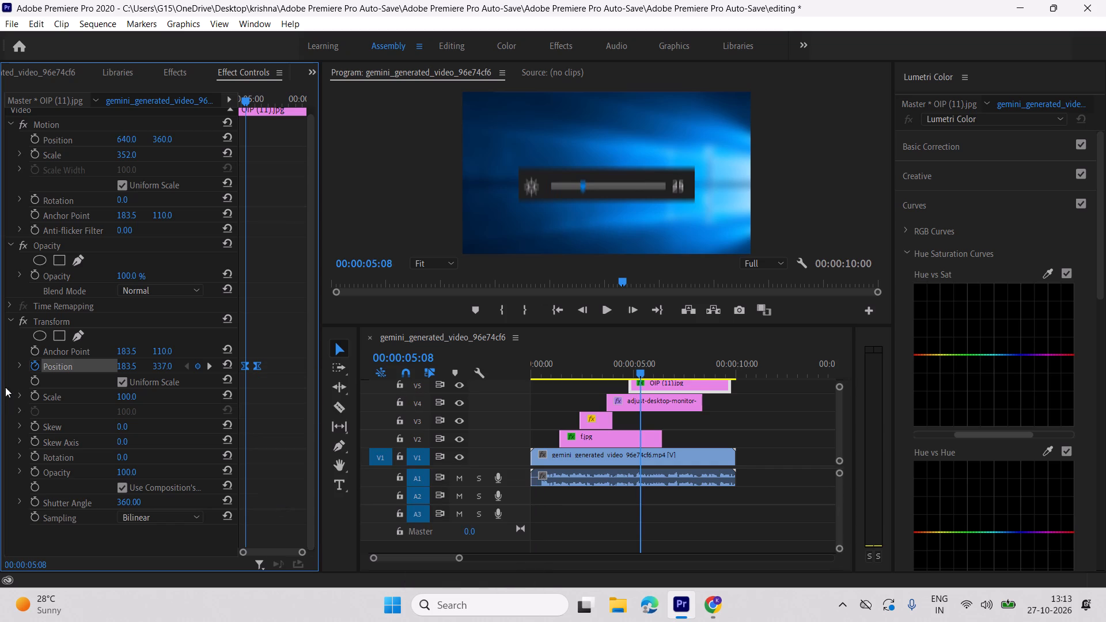
pyautogui.click(19, 367)
pyautogui.click(255, 409)
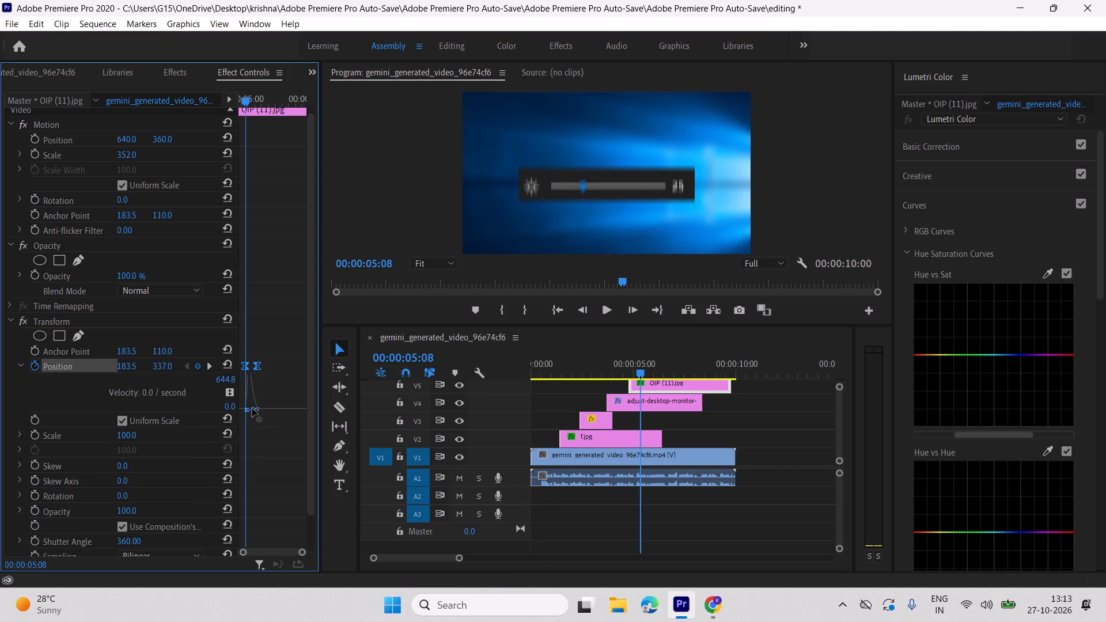
pyautogui.click(23, 363)
# Play back the sequence repeatedly around 00:00:04:00 to 00:00:06:06 to check the background refresh image's slide-in.
pyautogui.press('space')
pyautogui.press('space')
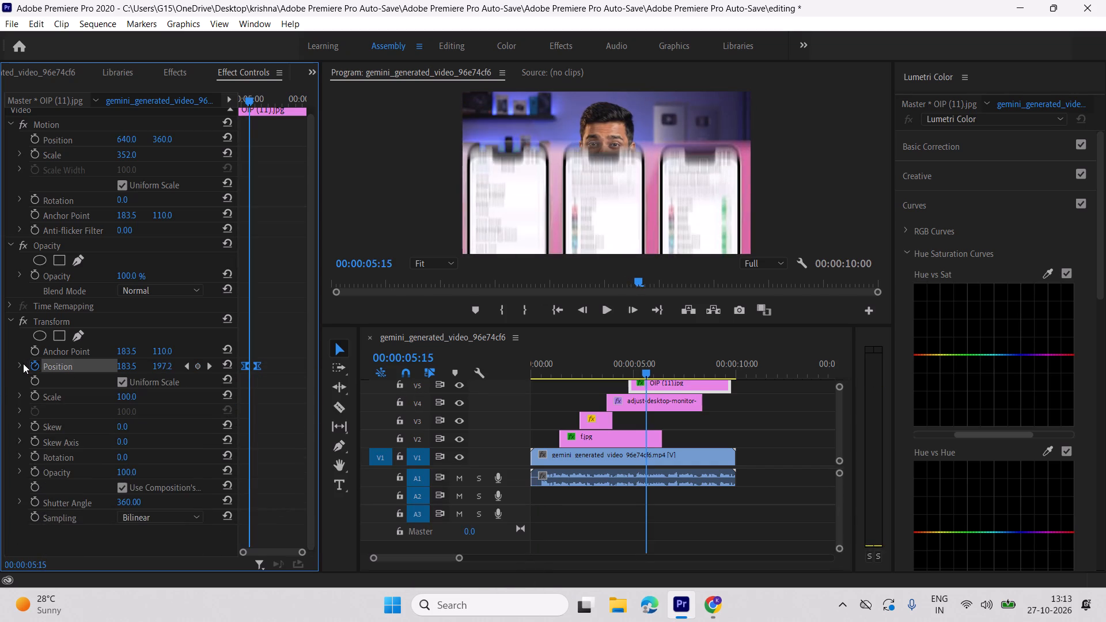
pyautogui.press('space')
pyautogui.press('space')
pyautogui.press('space')
pyautogui.press('space')
pyautogui.press('space')
pyautogui.press('space')
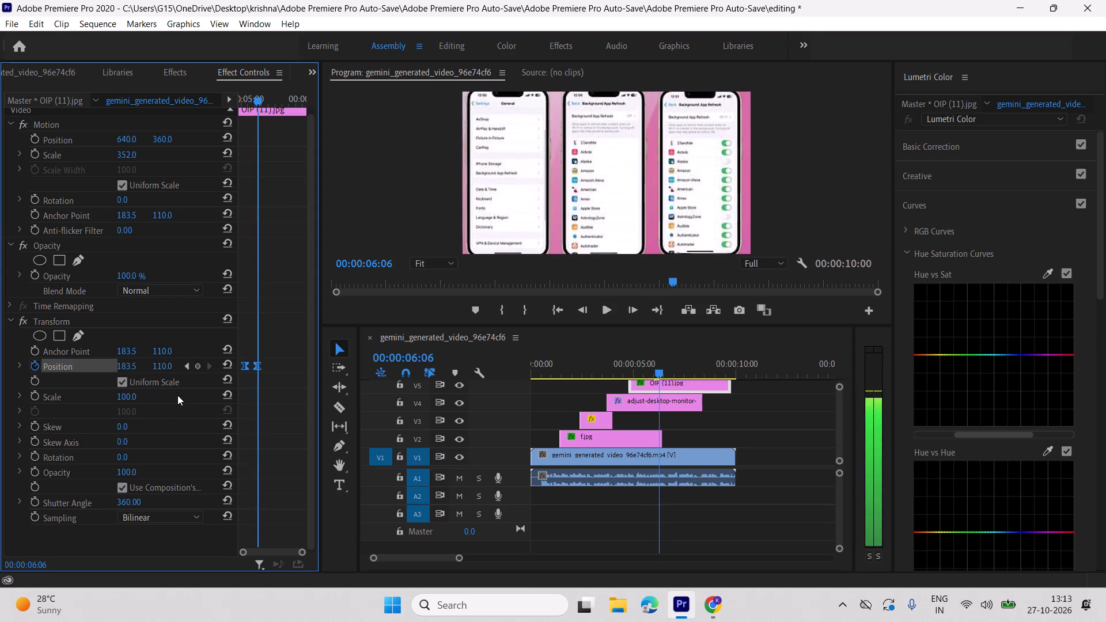
pyautogui.moveTo(660, 375); pyautogui.dragTo(613, 376)
pyautogui.press('space')
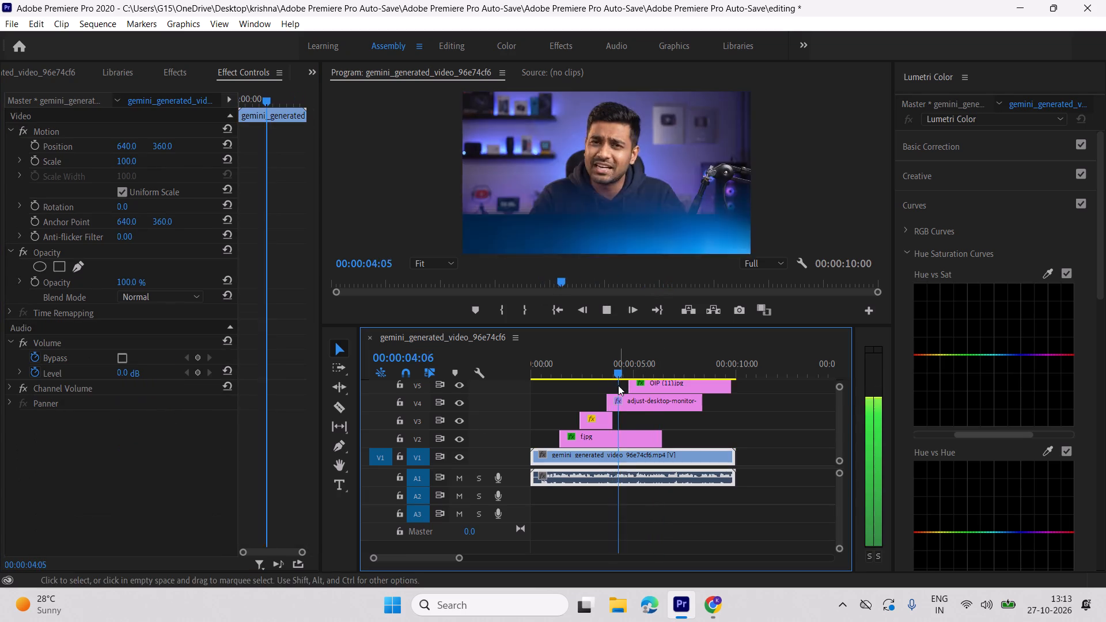
pyautogui.press('space')
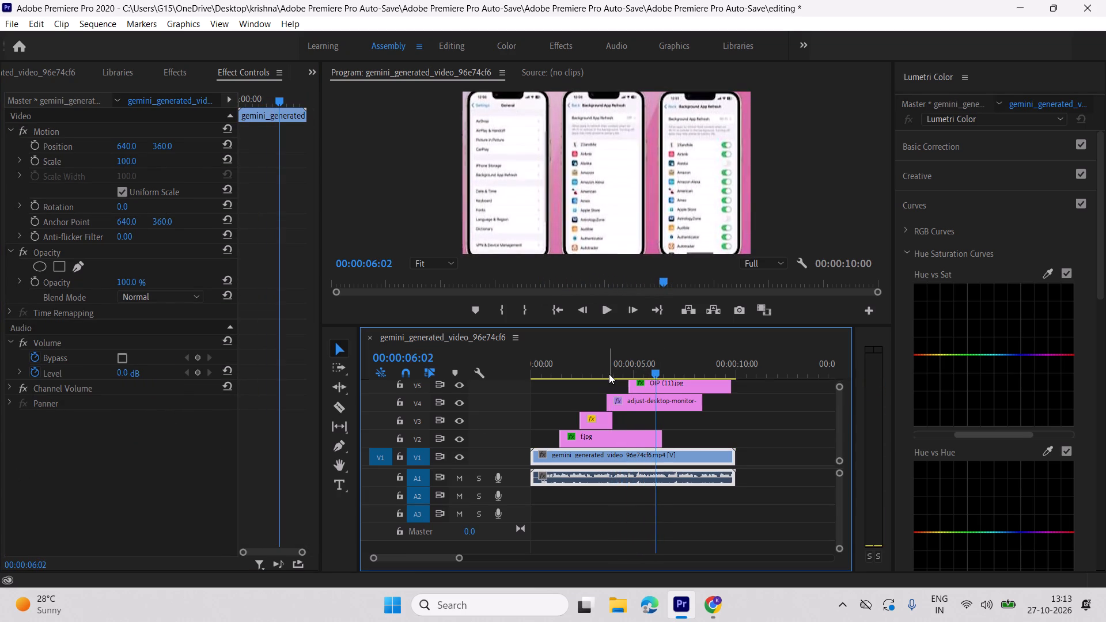
pyautogui.press('space')
pyautogui.press('space')
pyautogui.moveTo(658, 371); pyautogui.dragTo(630, 369)
pyautogui.press('space')
pyautogui.press('space')
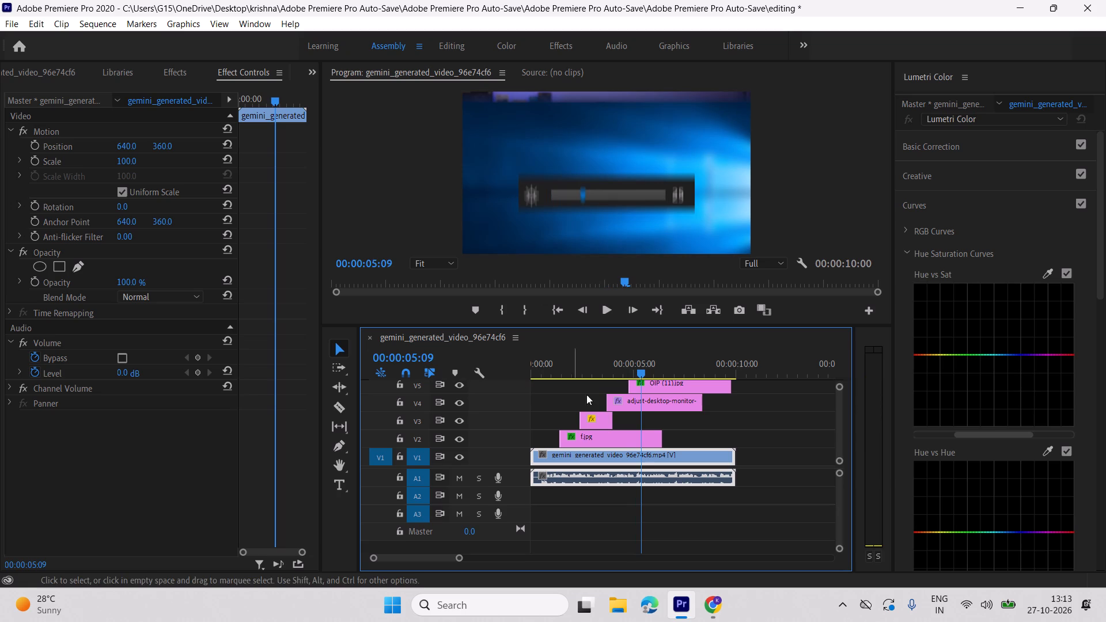
# Duplicate the OIP (11).jpg clip's resting Position keyframe at 00:00:06:14 to hold the image in frame.
pyautogui.click(664, 386)
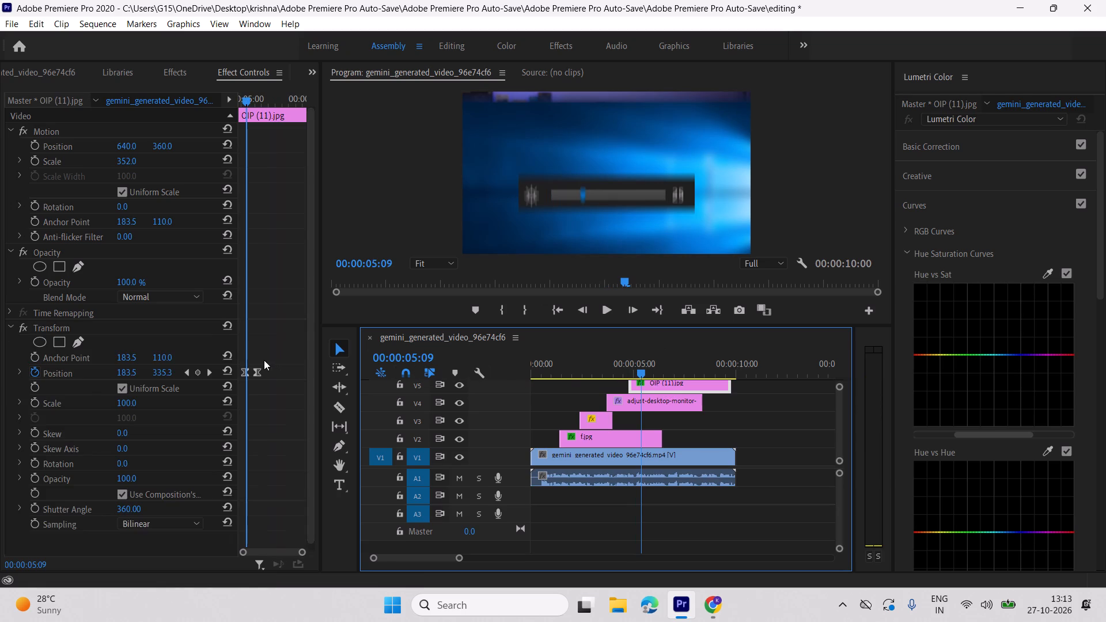
pyautogui.click(246, 371)
pyautogui.press('space')
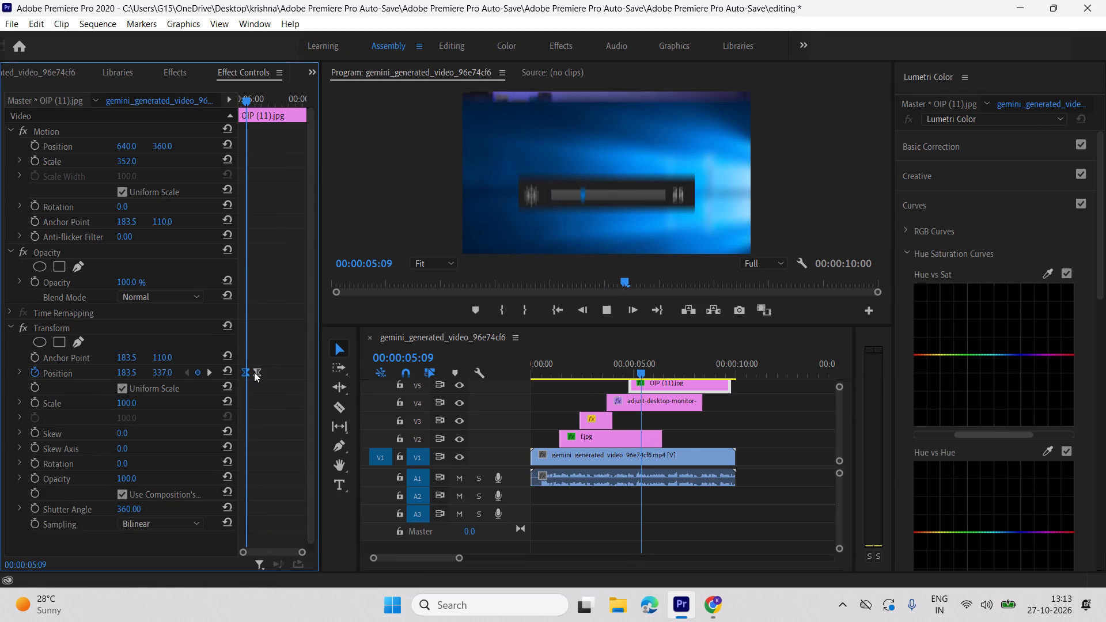
pyautogui.press('space')
pyautogui.press('space')
pyautogui.press('space')
pyautogui.press('space')
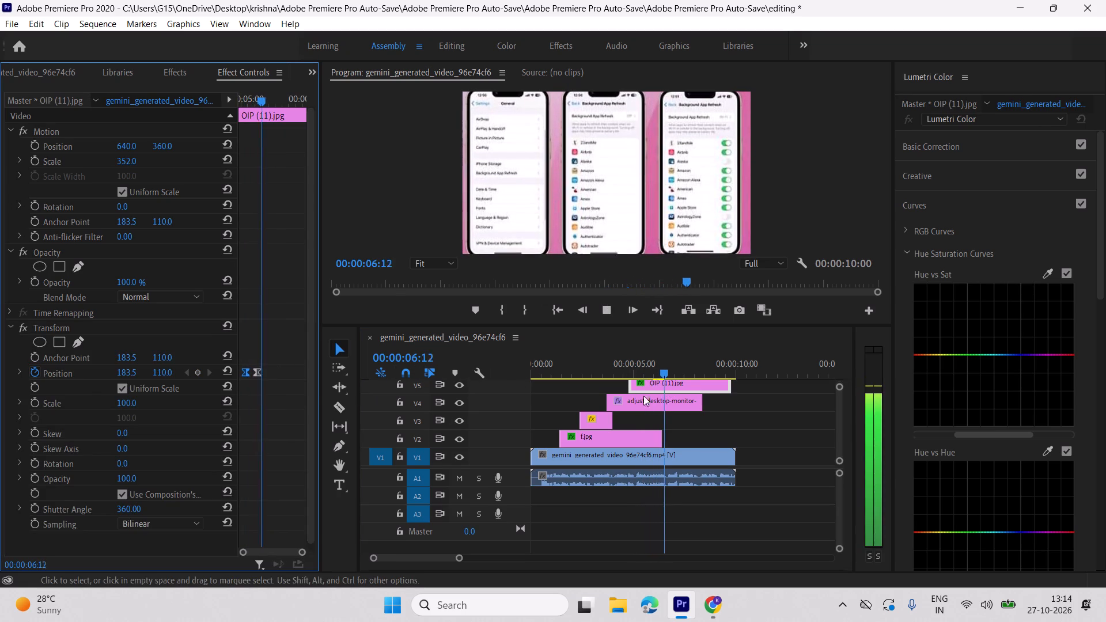
pyautogui.press('space')
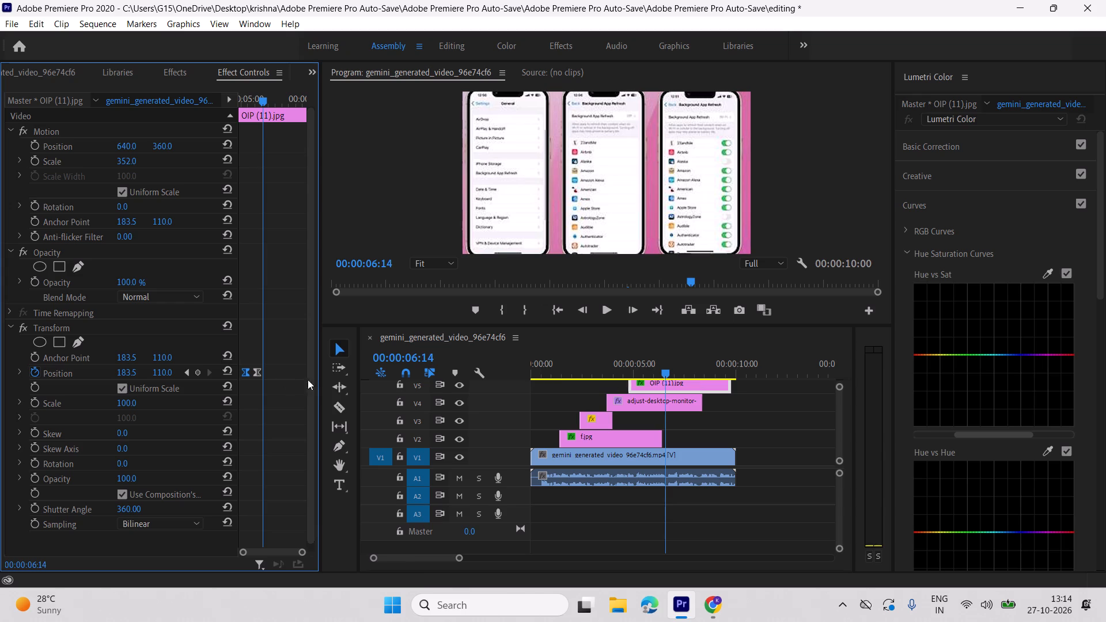
pyautogui.click(268, 373)
pyautogui.keyDown('alt'); pyautogui.moveTo(257, 373); pyautogui.dragTo(263, 373); pyautogui.keyUp('alt')
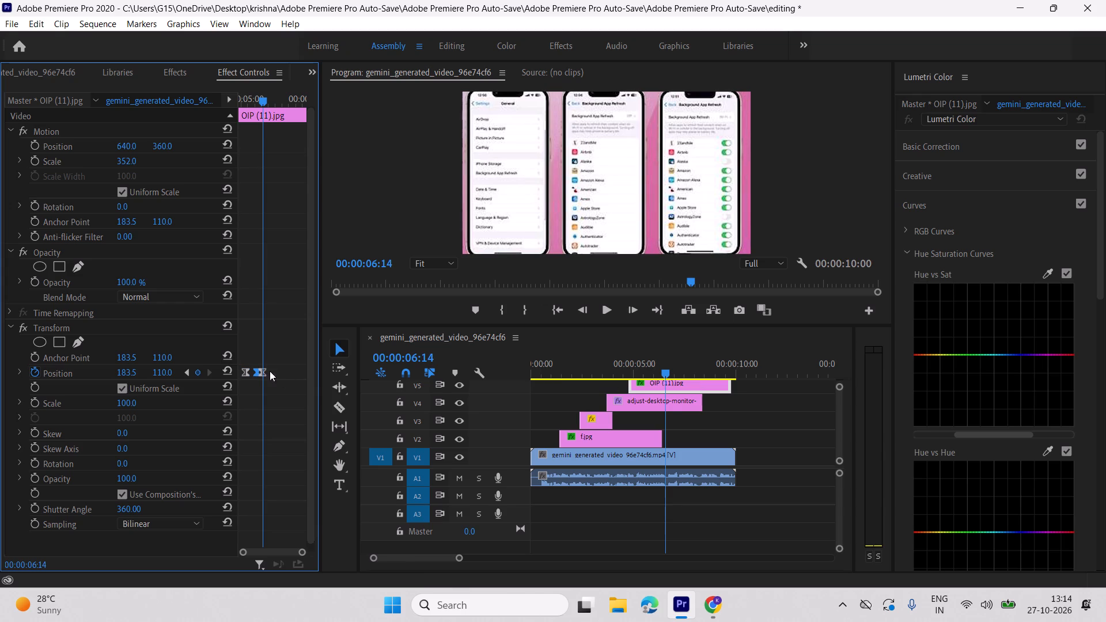
pyautogui.click(270, 371)
# Duplicate the starting off-screen Position keyframe to about 00:00:07:00 so the image slides back down.
pyautogui.press('space')
pyautogui.press('space')
pyautogui.click(248, 372)
pyautogui.keyDown('alt'); pyautogui.moveTo(244, 371); pyautogui.dragTo(260, 373); pyautogui.keyUp('alt')
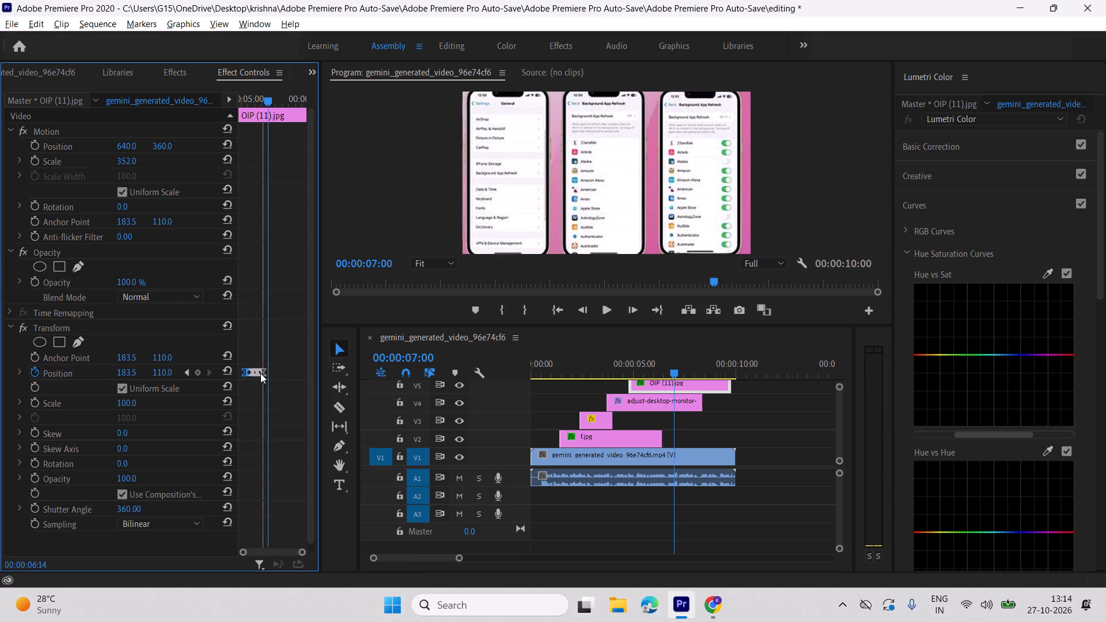
pyautogui.keyDown('alt'); pyautogui.moveTo(260, 373); pyautogui.dragTo(271, 376); pyautogui.keyUp('alt')
# Play back the sequence to check the background refresh image's slide-in and slide-out.
pyautogui.press('space')
pyautogui.press('space')
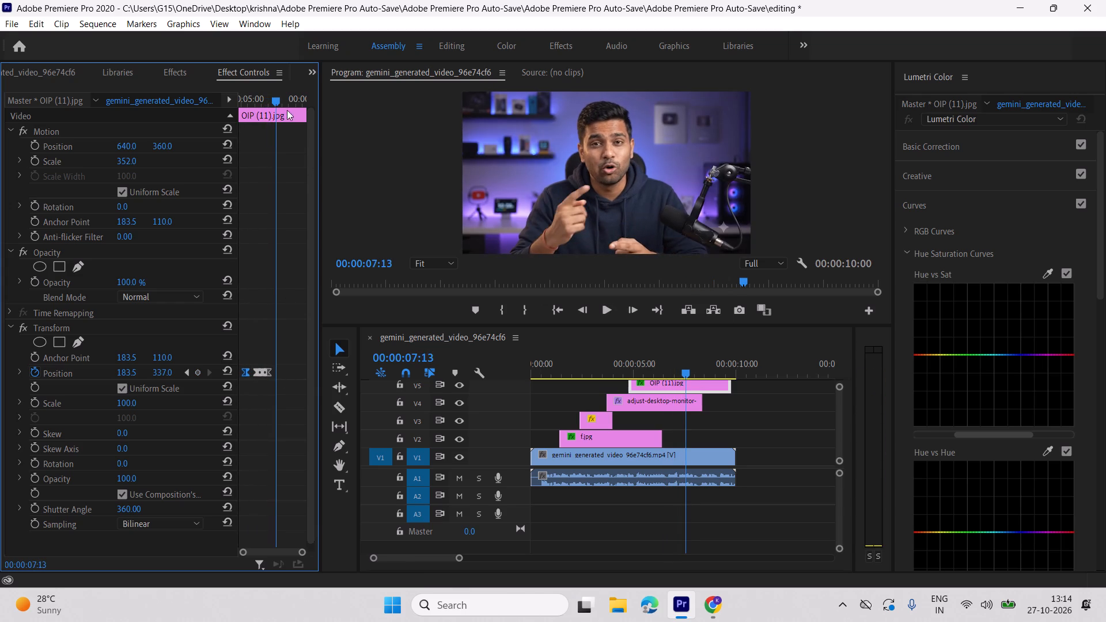
pyautogui.moveTo(276, 100); pyautogui.dragTo(264, 100)
pyautogui.press('space')
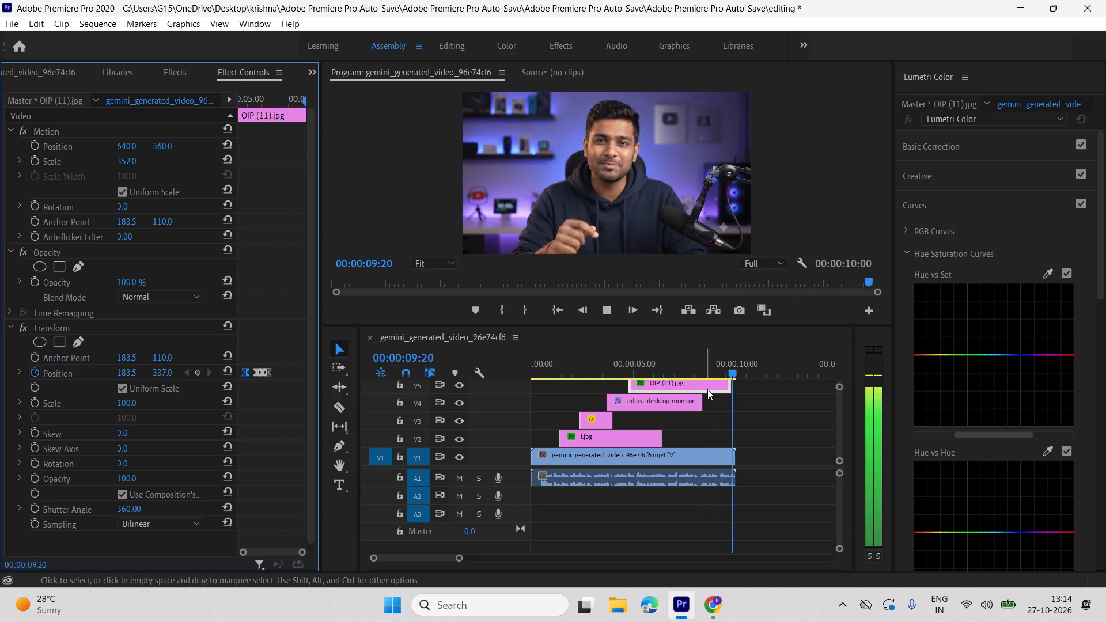
pyautogui.press('space')
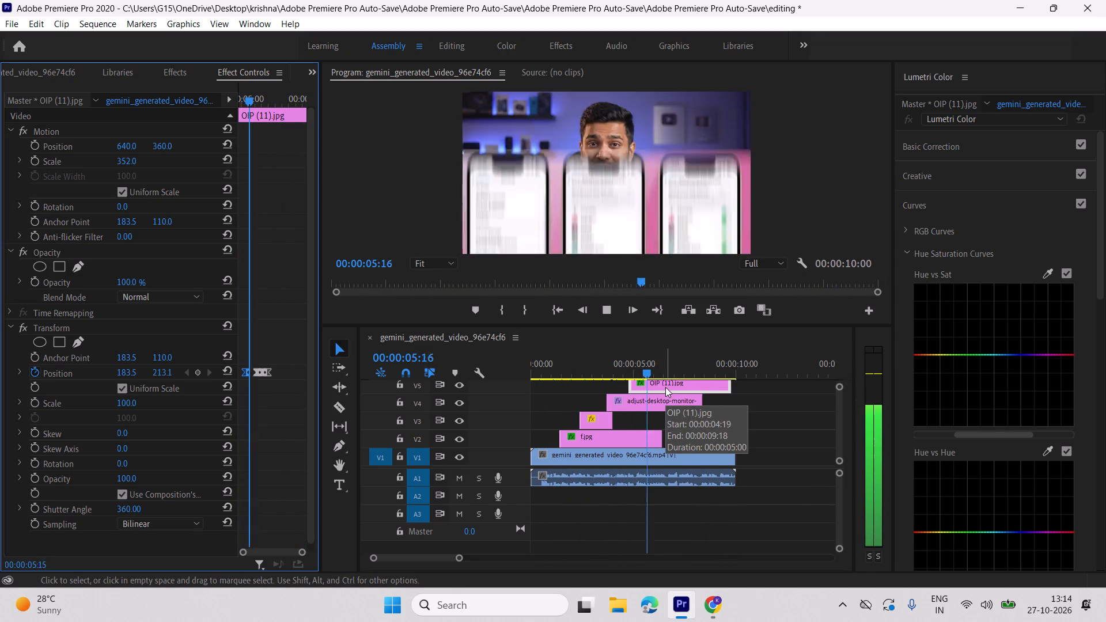
pyautogui.press('space')
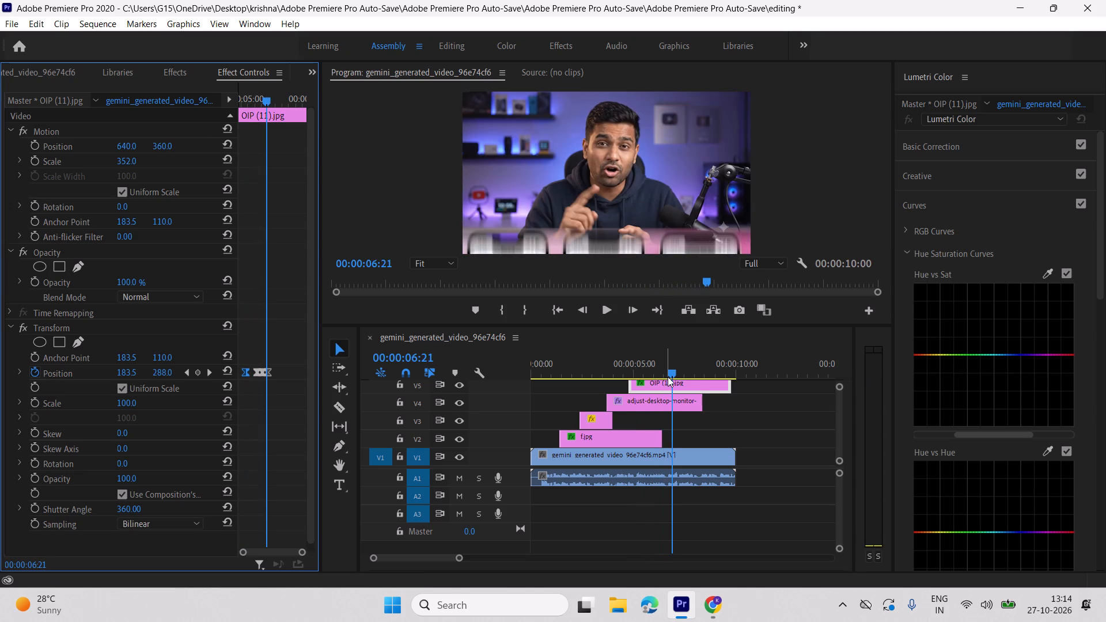
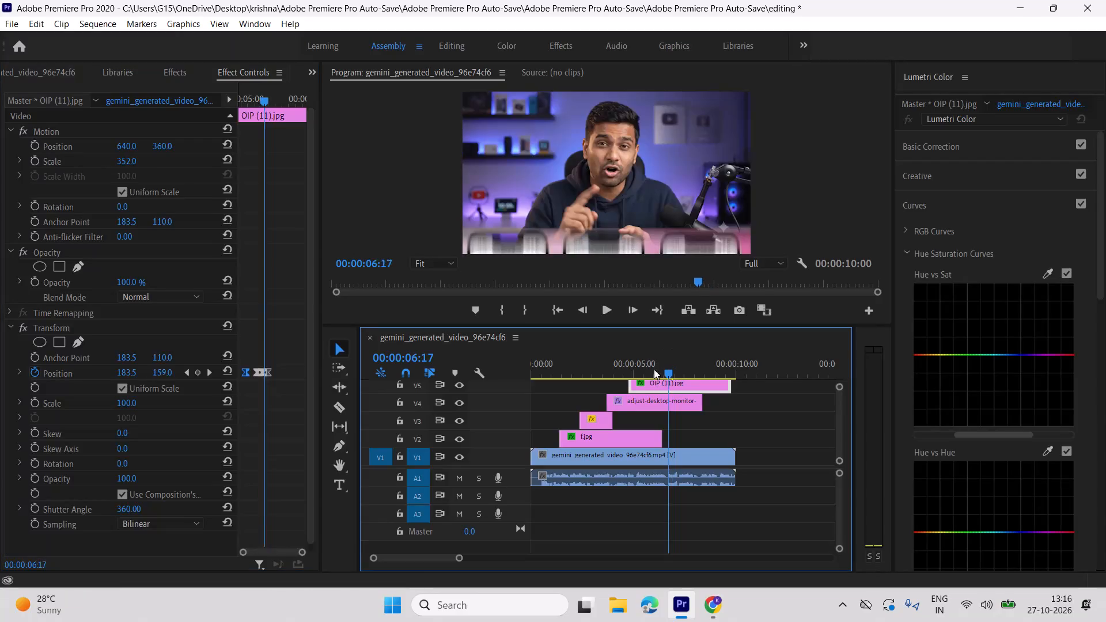
# Apply the Transform effect to the gemini_generated_video clip on V1, with the playhead at 00:00:00:04.
pyautogui.press('space')
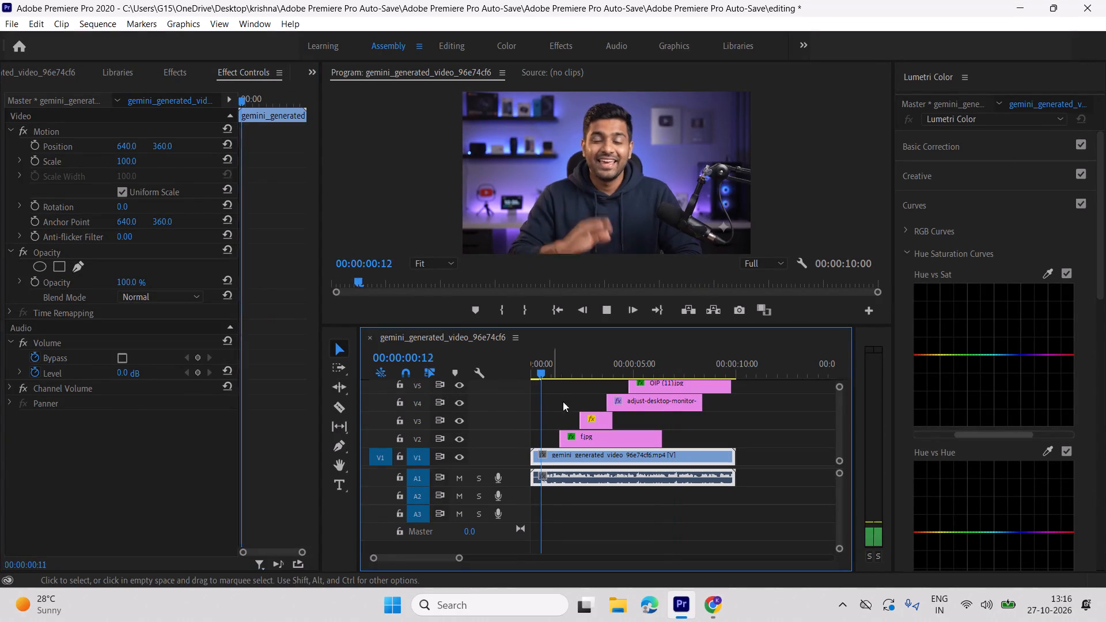
pyautogui.press('space')
pyautogui.moveTo(559, 370); pyautogui.dragTo(517, 388)
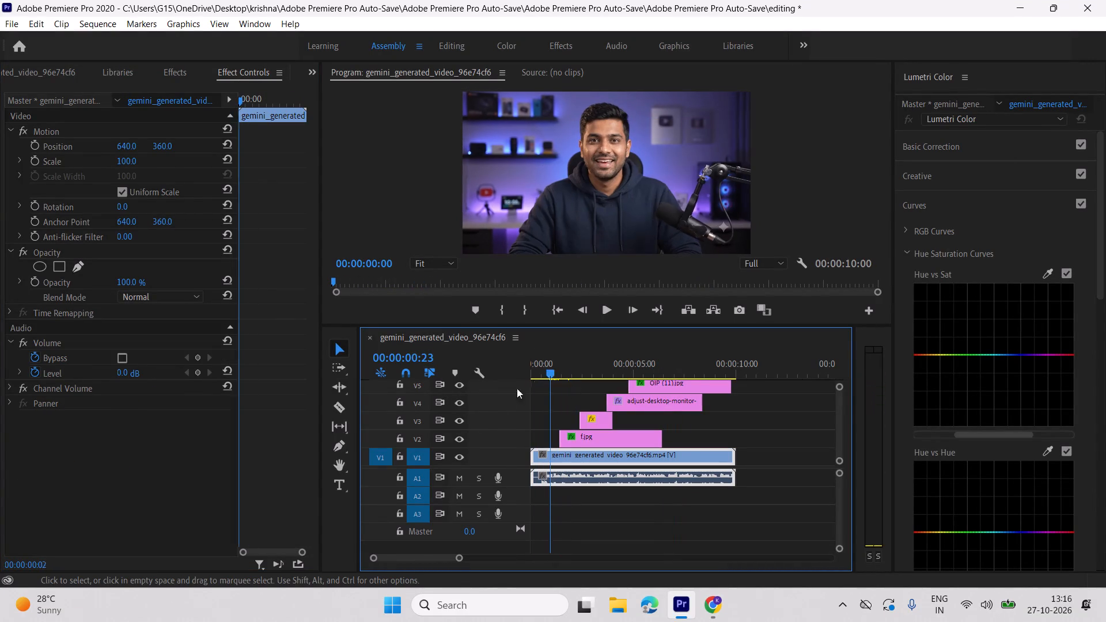
pyautogui.moveTo(517, 388); pyautogui.dragTo(487, 412)
pyautogui.press('space')
pyautogui.press('space')
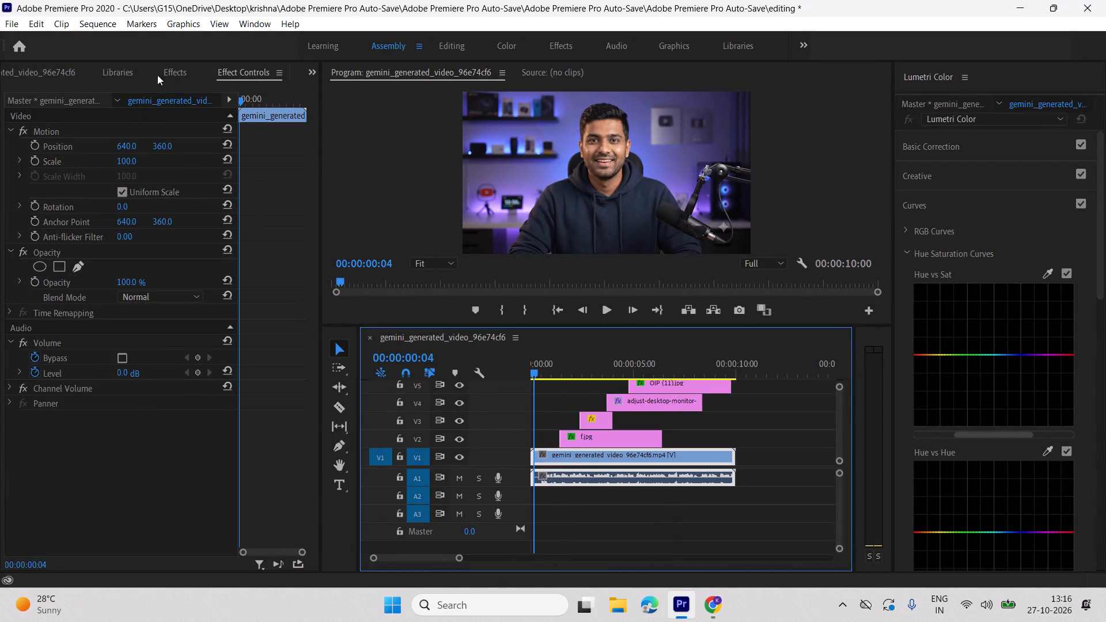
pyautogui.click(167, 71)
pyautogui.moveTo(150, 196); pyautogui.dragTo(543, 447)
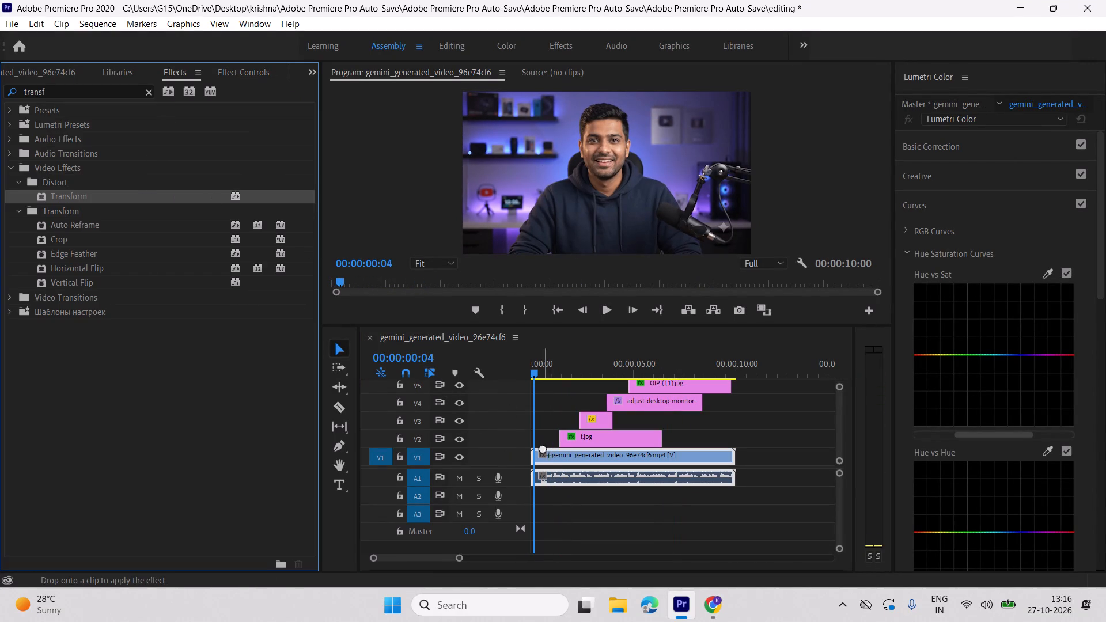
pyautogui.moveTo(543, 447); pyautogui.dragTo(548, 458)
# Set the Transform effect's Shutter Angle to 360 on the main video clip.
pyautogui.scroll(-1, 234, 67)
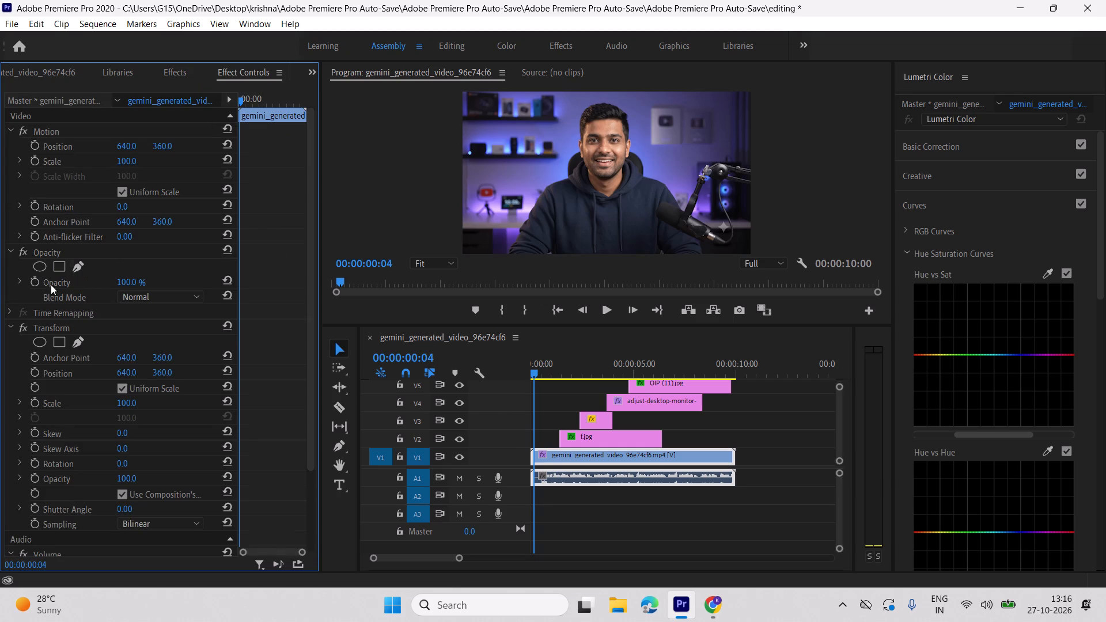
pyautogui.scroll(-5, 119, 357)
pyautogui.scroll(-2, 143, 456)
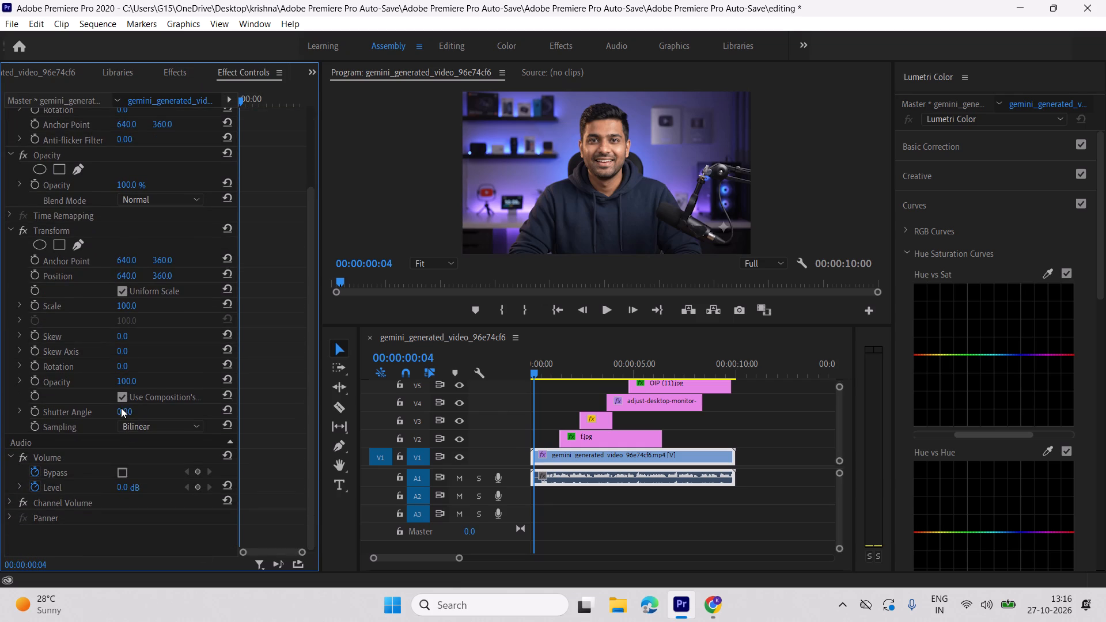
pyautogui.moveTo(122, 407); pyautogui.dragTo(579, 379)
# Keyframe the main clip's Transform Scale from 100 at 00:00:00:04 to 156 at 00:00:00:20.
pyautogui.click(31, 302)
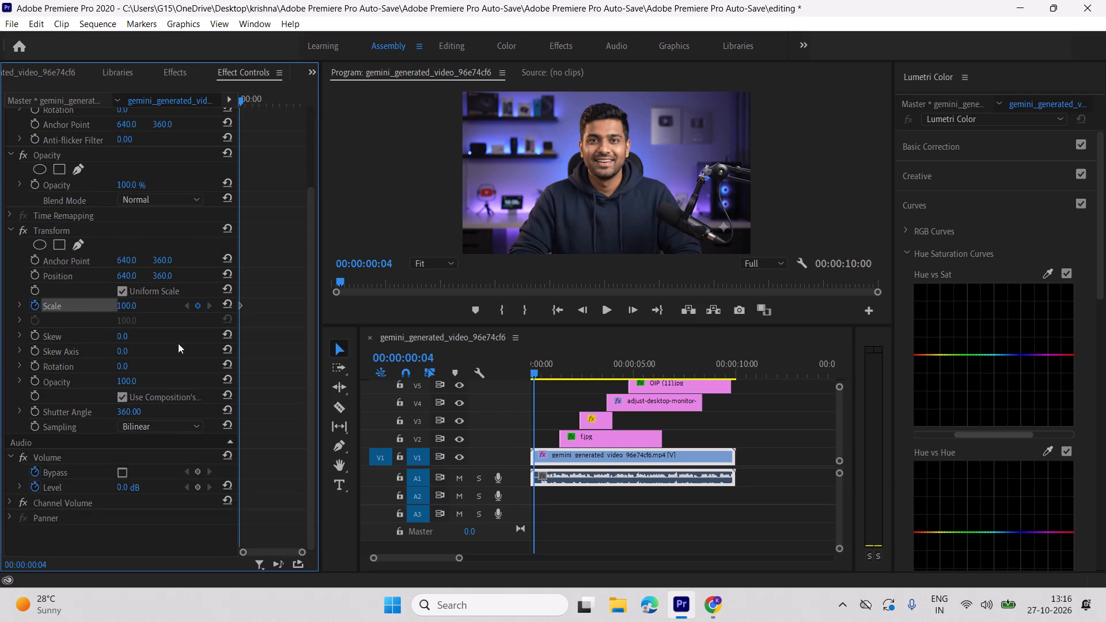
pyautogui.press('space')
pyautogui.press('space')
pyautogui.moveTo(127, 303); pyautogui.dragTo(169, 302)
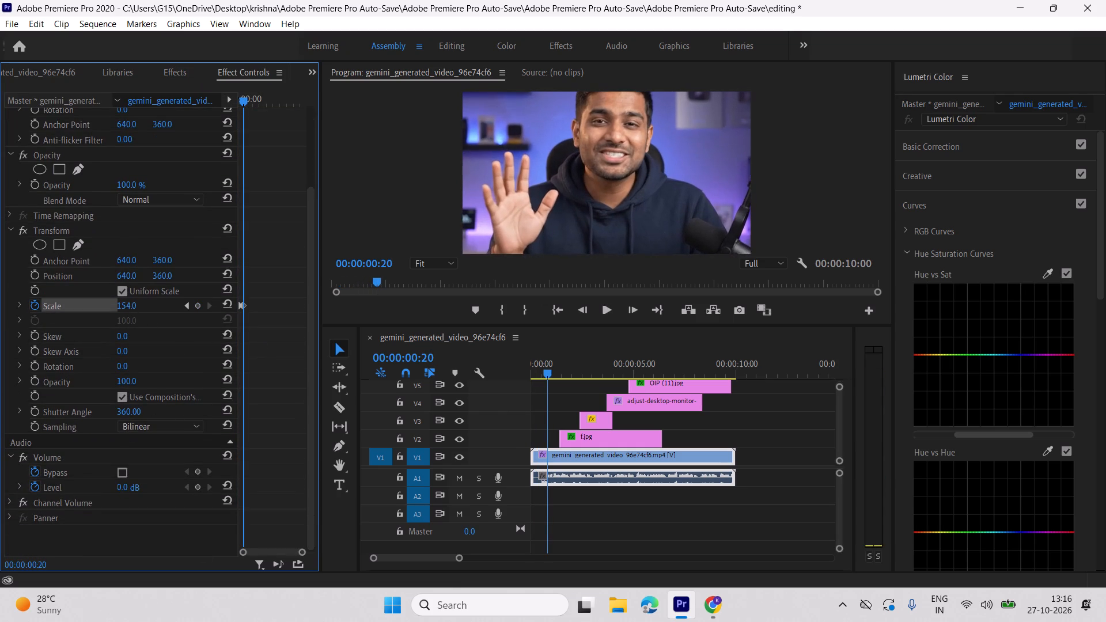
pyautogui.moveTo(169, 302); pyautogui.dragTo(169, 302)
# Shift both Scale keyframes so the zoom-in begins at 00:00:00:20.
pyautogui.moveTo(237, 100); pyautogui.dragTo(198, 106)
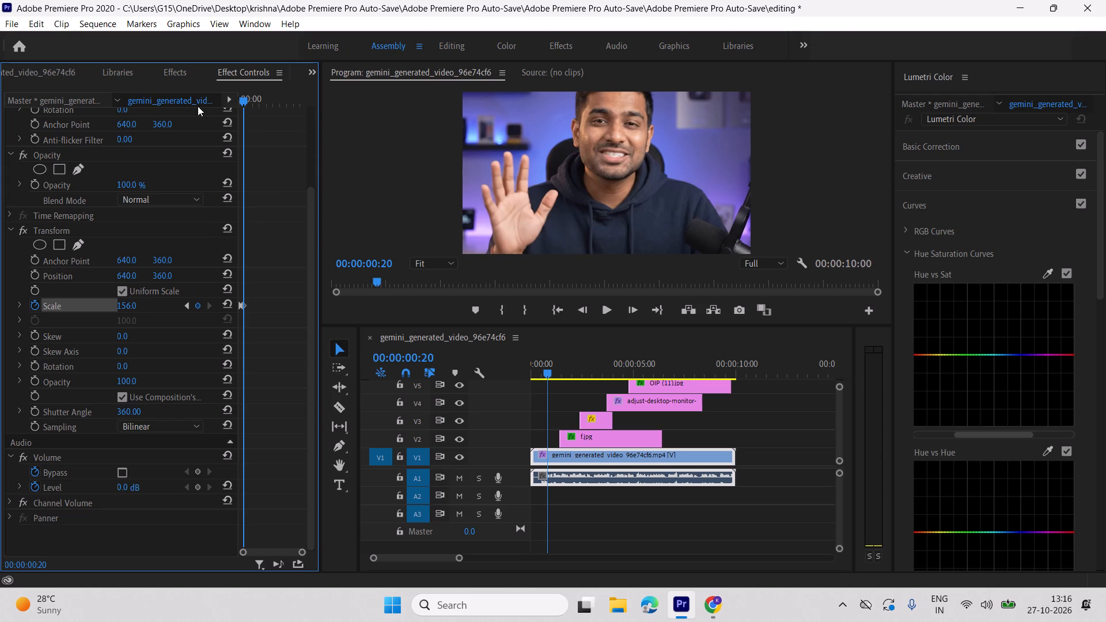
pyautogui.moveTo(198, 106); pyautogui.dragTo(197, 106)
pyautogui.moveTo(286, 249); pyautogui.dragTo(226, 330)
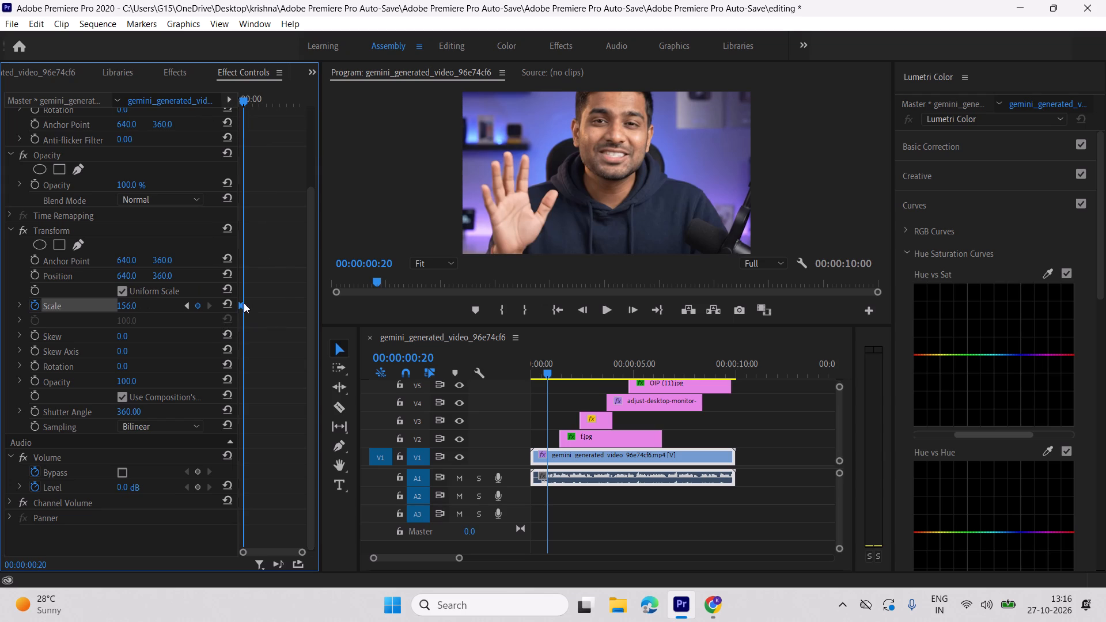
pyautogui.click(244, 303)
pyautogui.click(259, 320)
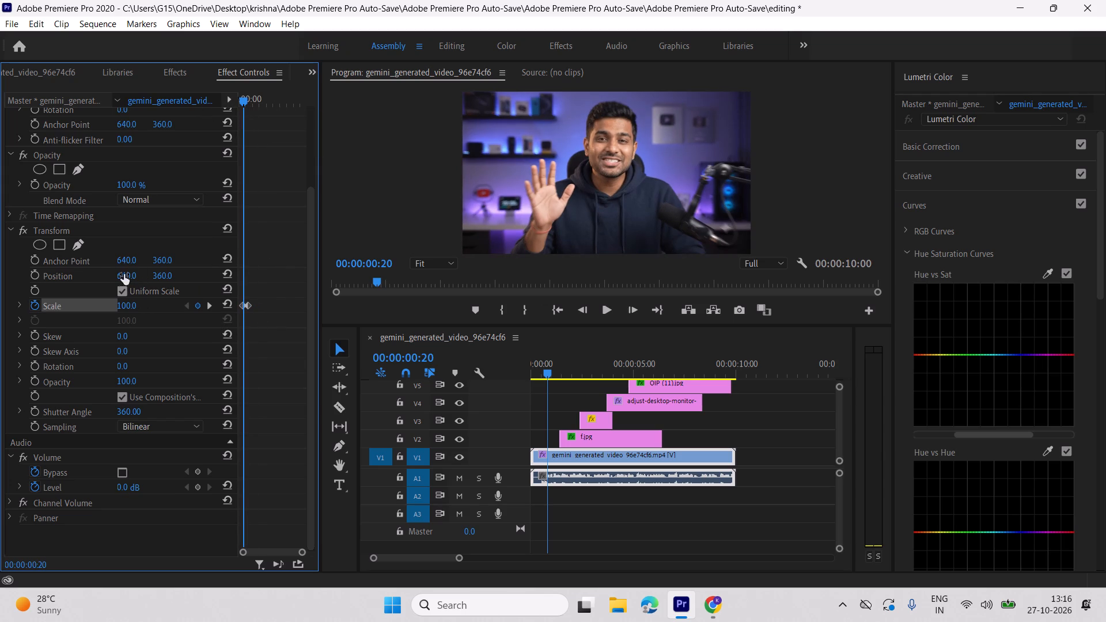
# Keyframe the Transform Position from 640, 360 at 00:00:00:20 to 640, 481 at 00:00:01:09.
pyautogui.click(32, 272)
pyautogui.press('space')
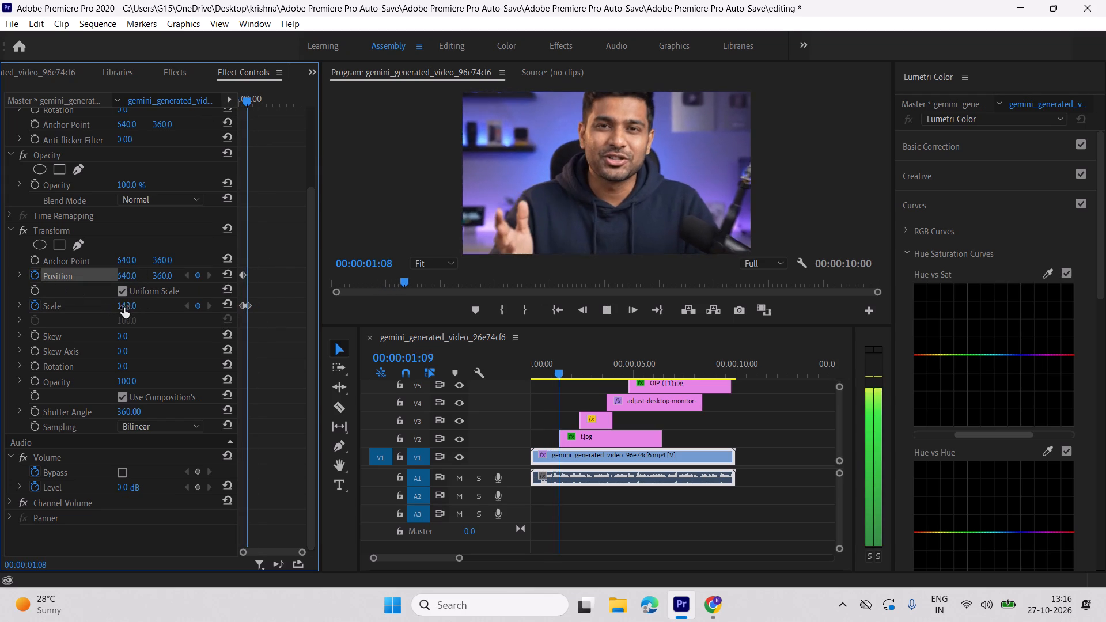
pyautogui.press('space')
pyautogui.moveTo(157, 276); pyautogui.dragTo(234, 280)
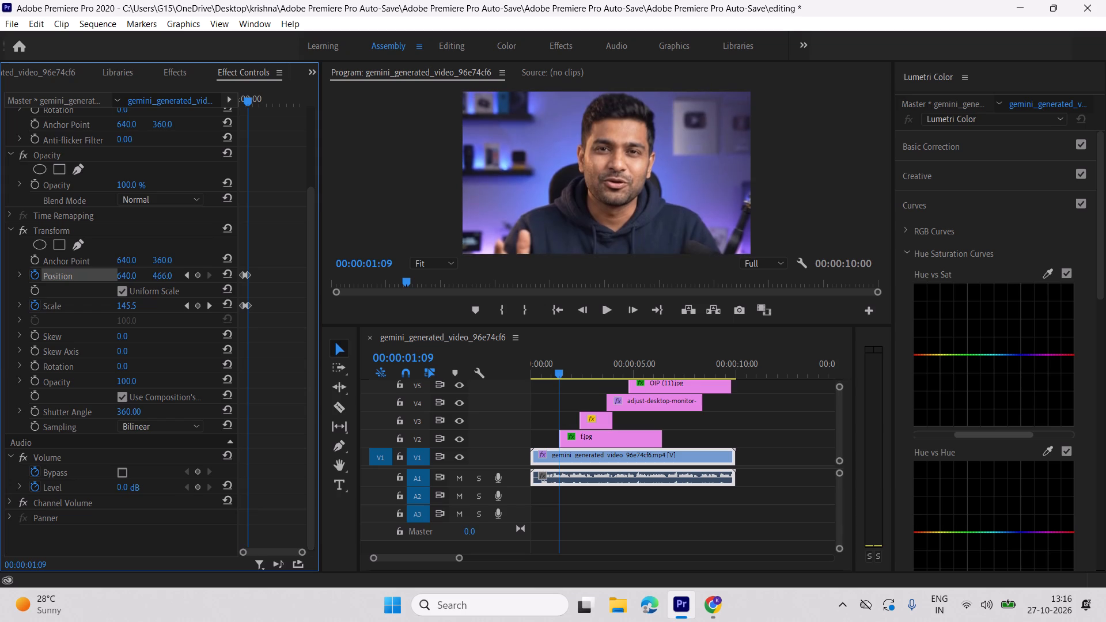
pyautogui.moveTo(234, 280); pyautogui.dragTo(245, 280)
pyautogui.click(262, 286)
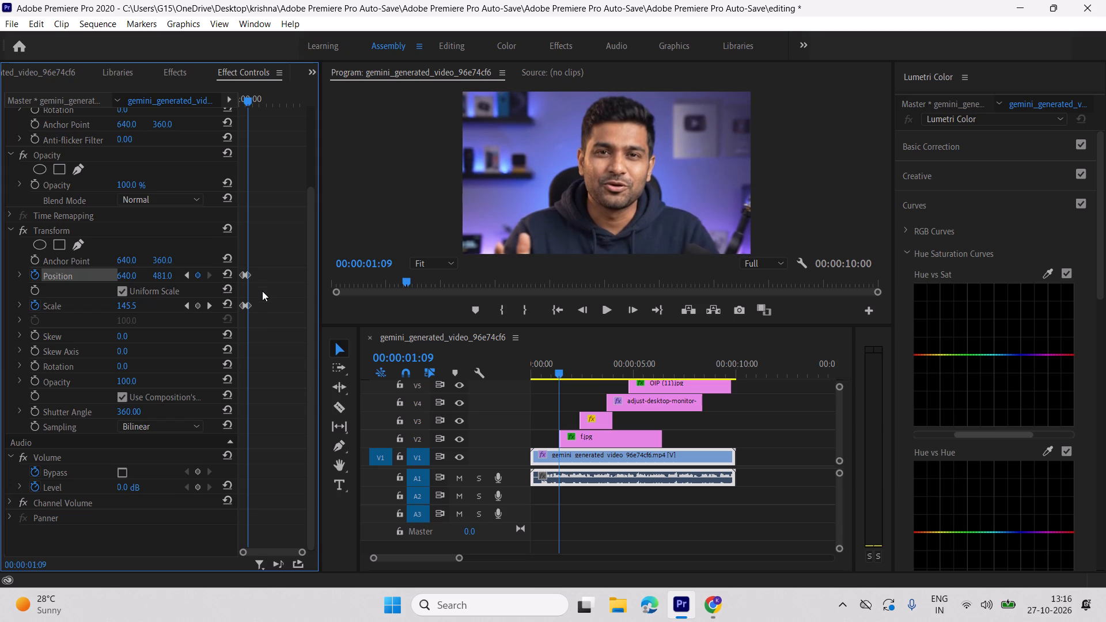
# Move the second Position keyframe to line up with the second Scale keyframe.
pyautogui.press('=')
pyautogui.press('=')
pyautogui.click(263, 272)
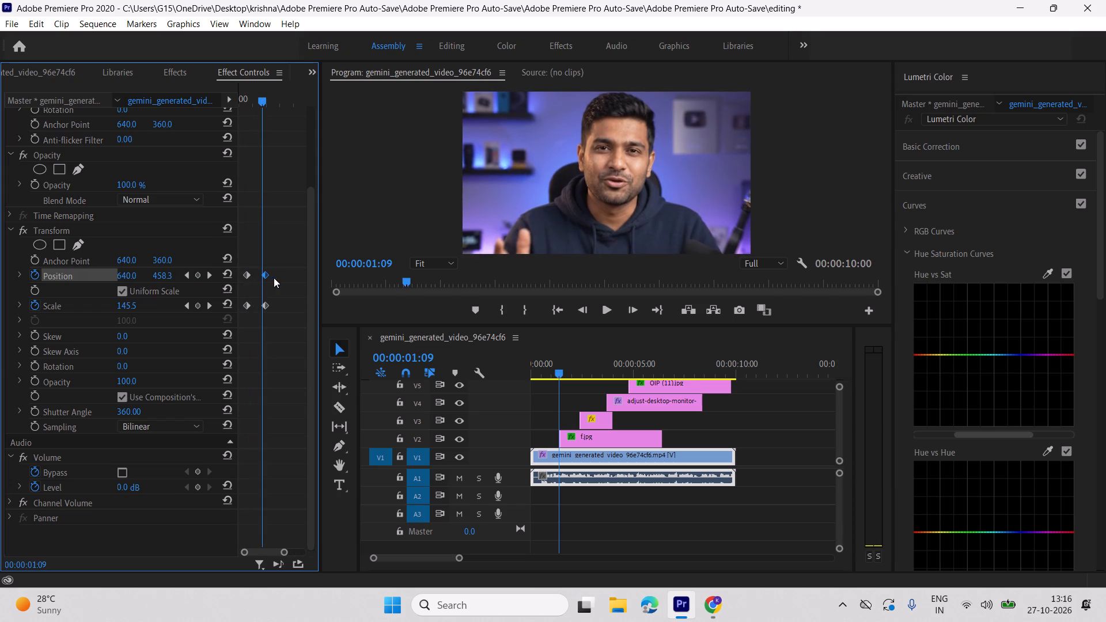
pyautogui.click(286, 280)
# Play back the opening up to about 00:00:02:09 to check the speaker's zoom-in.
pyautogui.moveTo(262, 94); pyautogui.dragTo(150, 129)
pyautogui.press('space')
pyautogui.press('space')
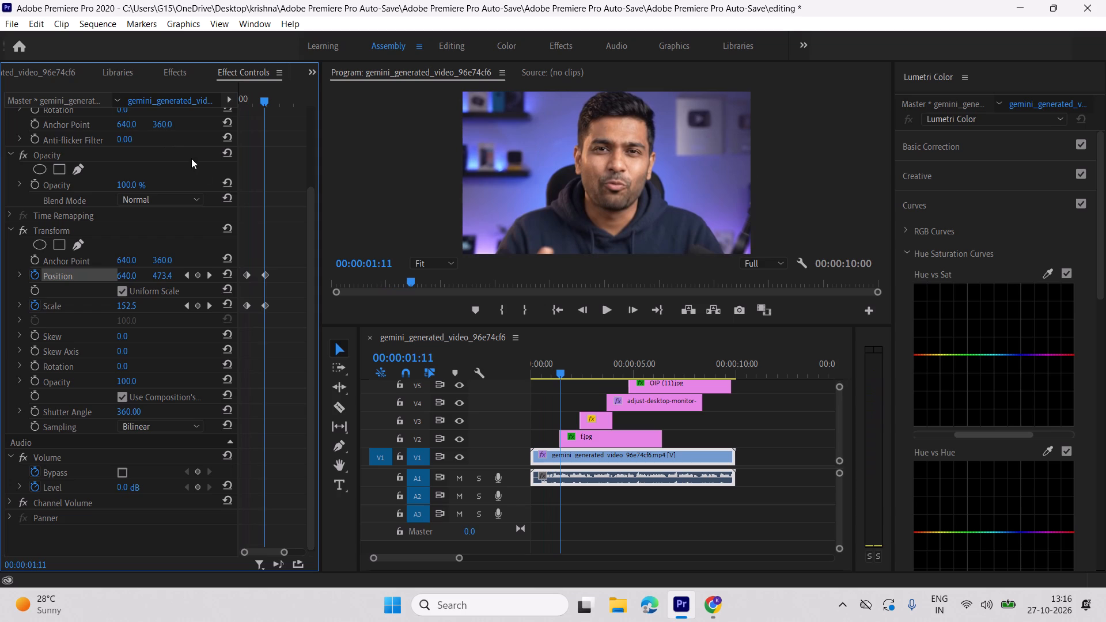
pyautogui.click(282, 229)
pyautogui.press('space')
pyautogui.press('space')
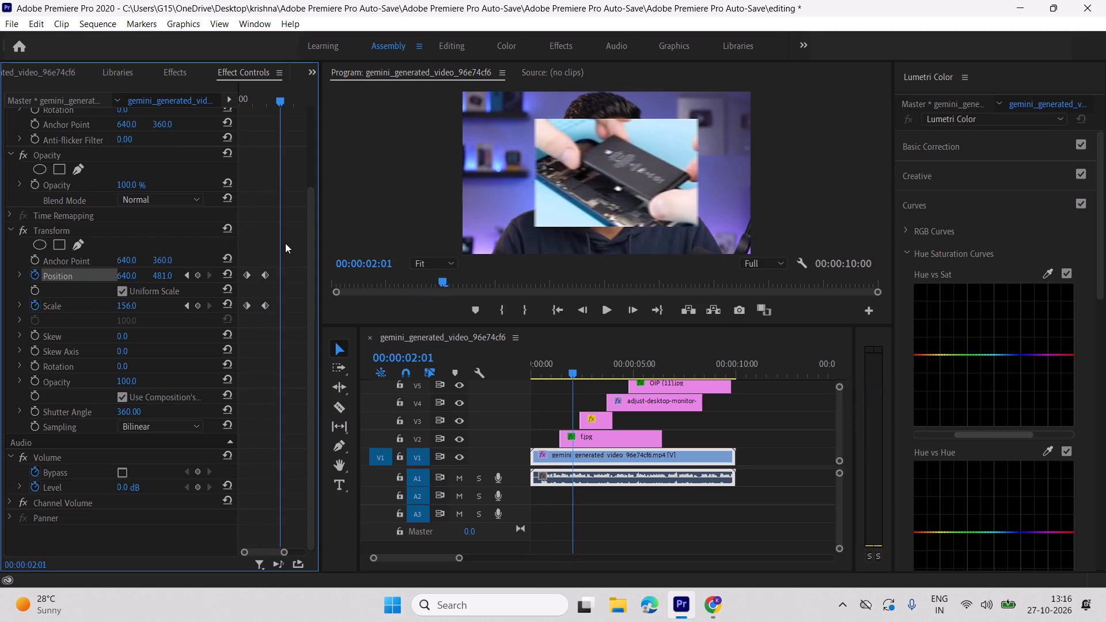
pyautogui.press('space')
pyautogui.press('space')
# Apply Ease In and Ease Out temporal interpolation to all Position and Scale keyframes of the Transform effect.
pyautogui.moveTo(280, 233); pyautogui.dragTo(238, 361)
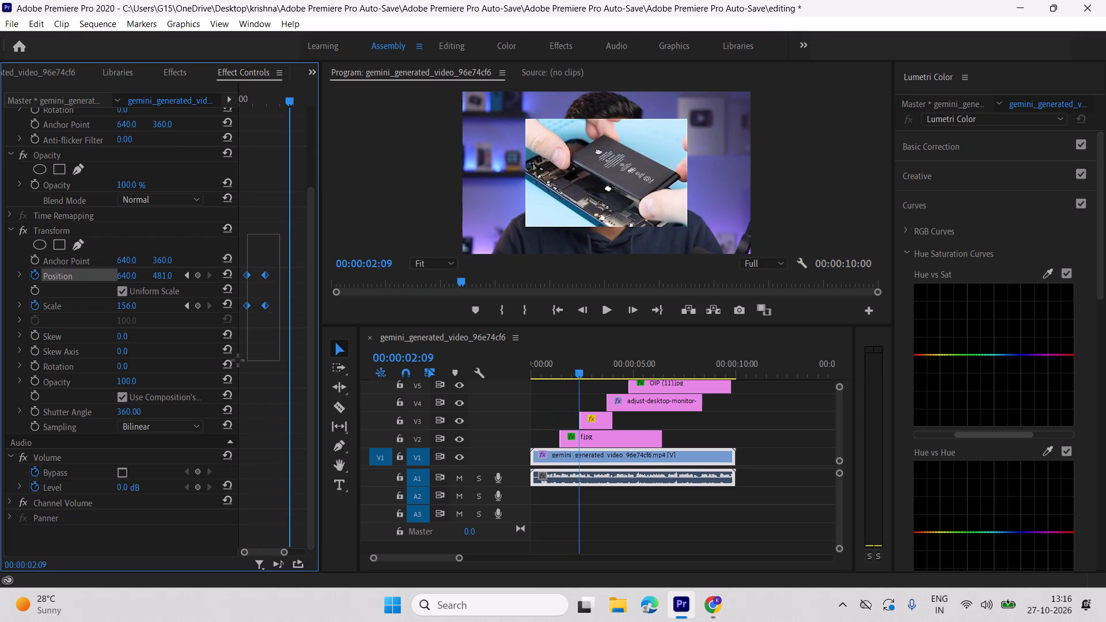
pyautogui.moveTo(238, 361); pyautogui.dragTo(236, 361)
pyautogui.rightClick(264, 304)
pyautogui.click(312, 418)
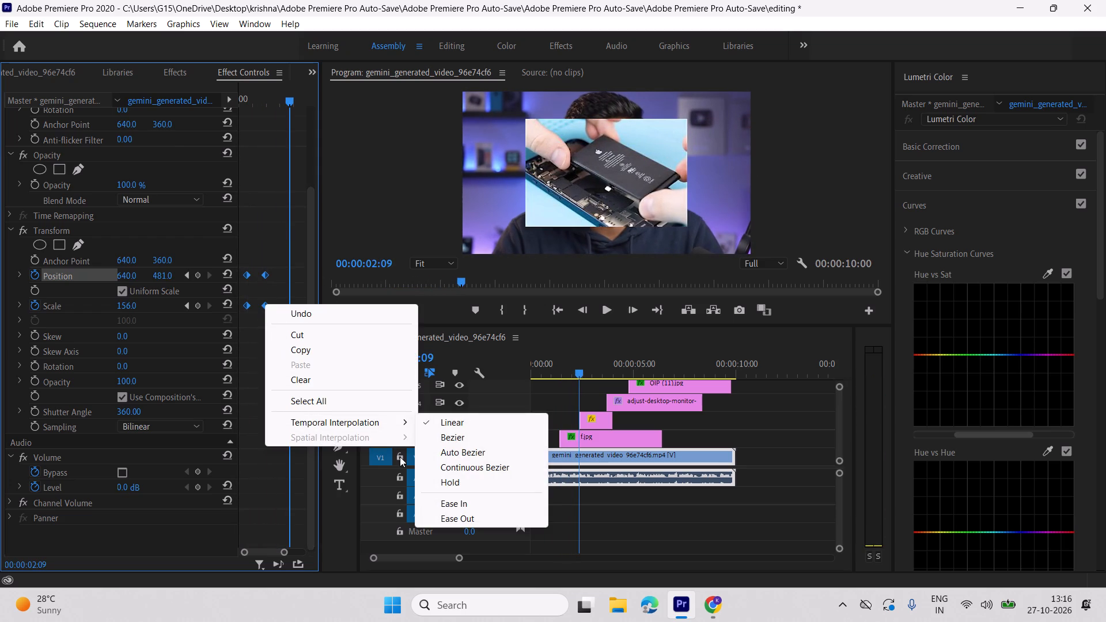
pyautogui.click(466, 506)
pyautogui.rightClick(266, 305)
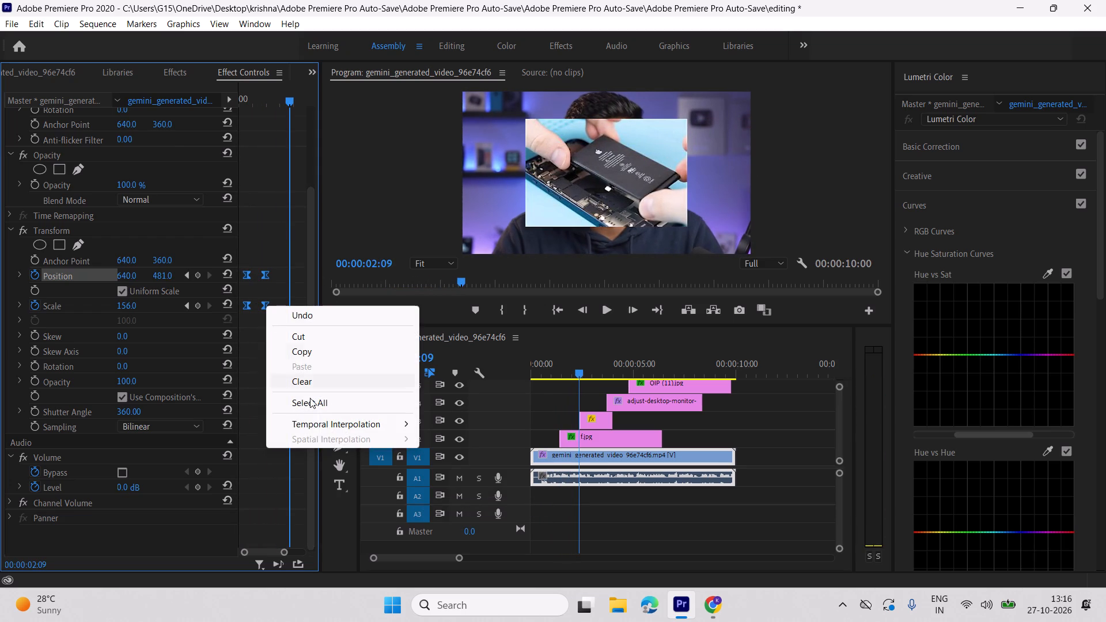
pyautogui.click(319, 424)
pyautogui.click(464, 522)
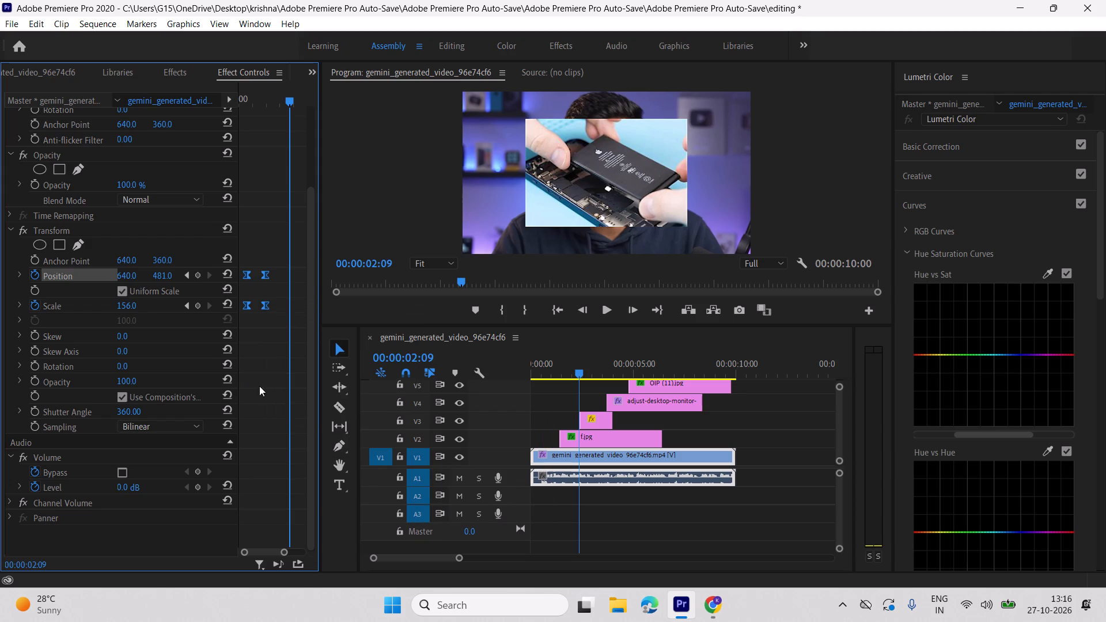
# Reshape the Position velocity curve so the movement peaks early and settles slowly.
pyautogui.click(260, 386)
pyautogui.click(20, 272)
pyautogui.moveTo(279, 244); pyautogui.dragTo(226, 282)
pyautogui.moveTo(260, 320); pyautogui.dragTo(253, 321)
pyautogui.moveTo(287, 332); pyautogui.dragTo(256, 344)
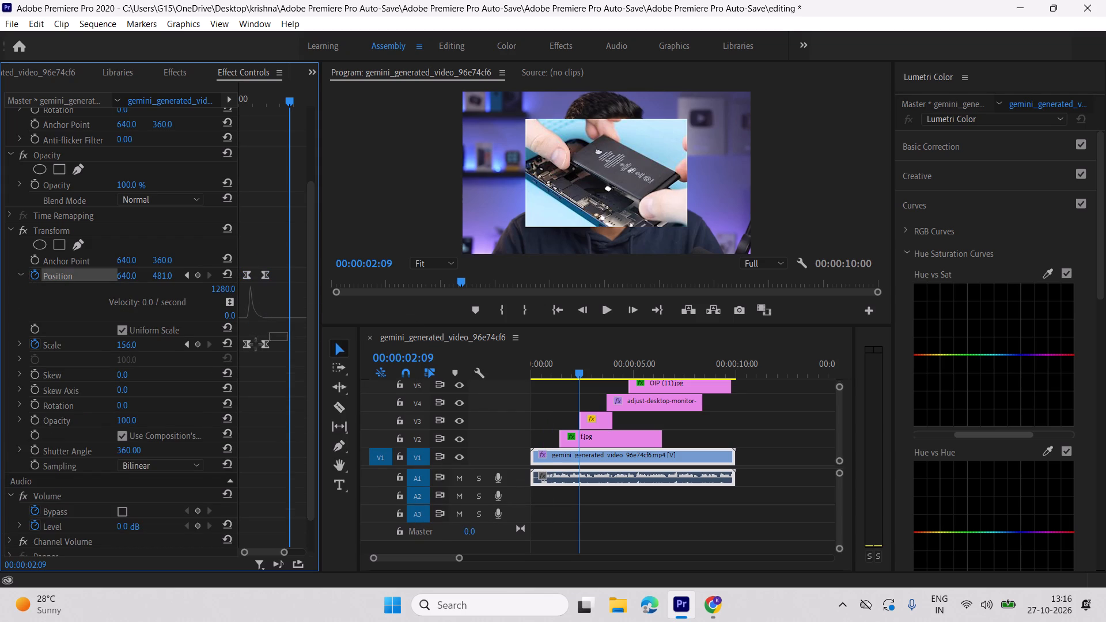
pyautogui.moveTo(256, 344); pyautogui.dragTo(240, 348)
# Reshape the Scale velocity curve so the zoom peaks early and settles slowly, then collapse both graphs.
pyautogui.click(17, 342)
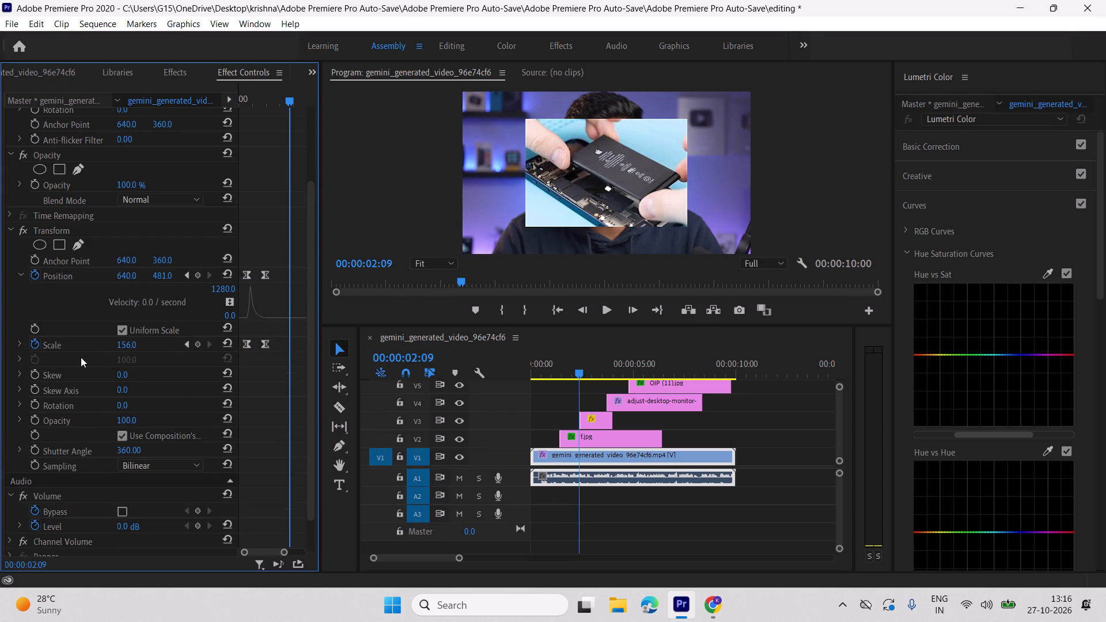
pyautogui.click(22, 342)
pyautogui.moveTo(282, 332); pyautogui.dragTo(230, 339)
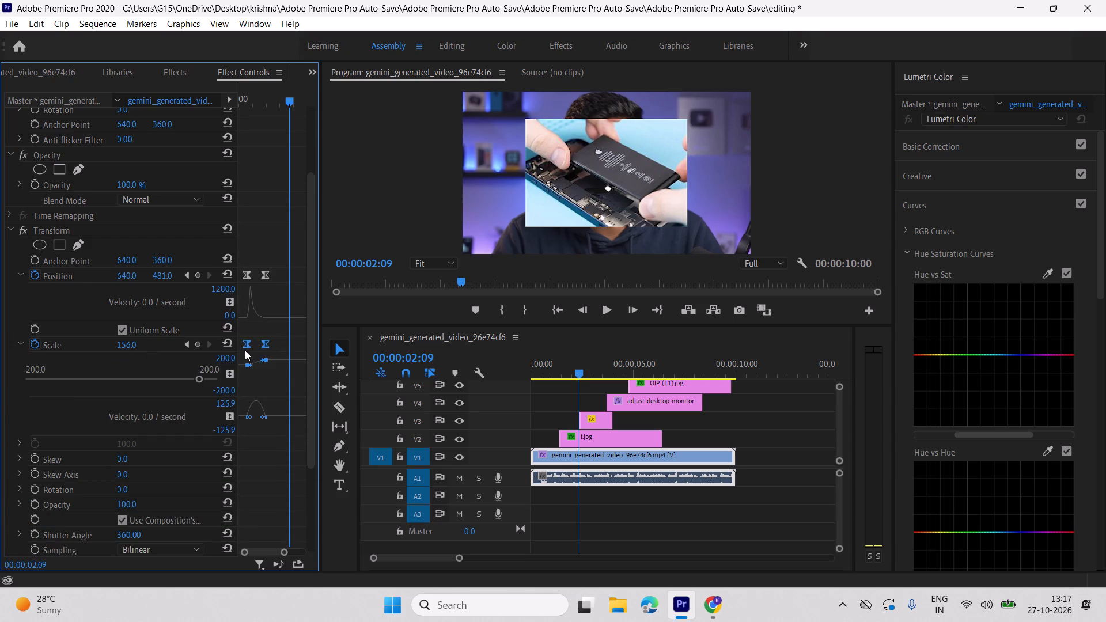
pyautogui.moveTo(260, 418); pyautogui.dragTo(248, 418)
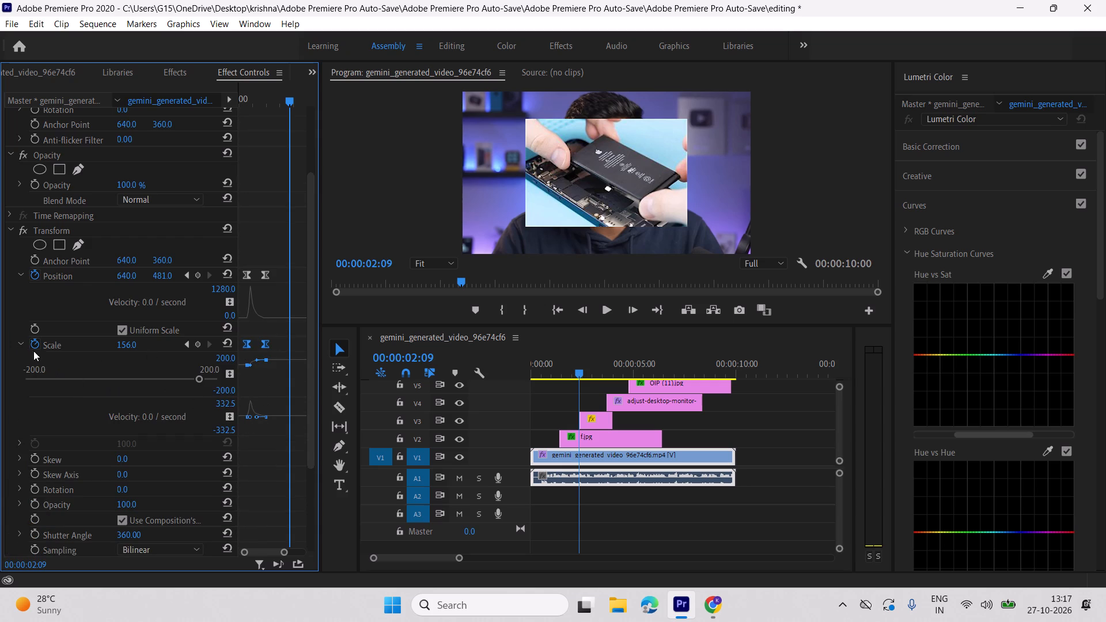
pyautogui.click(25, 346)
pyautogui.click(18, 280)
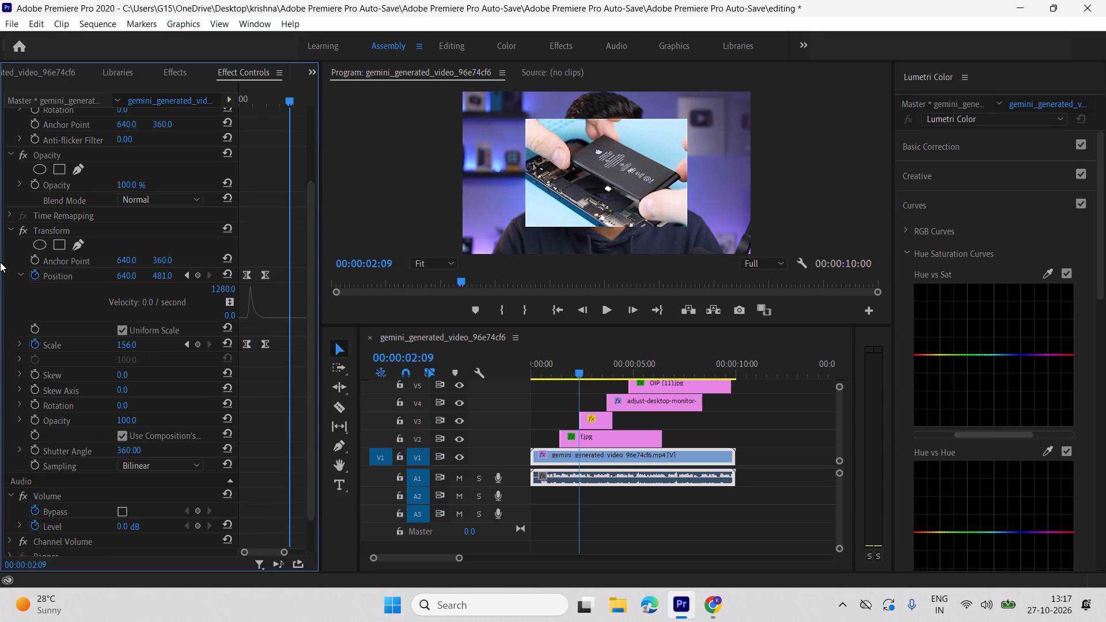
pyautogui.click(18, 275)
# Play back the sequence from the start to check the eased zoom-in on the speaker.
pyautogui.moveTo(285, 96); pyautogui.dragTo(105, 108)
pyautogui.press('space')
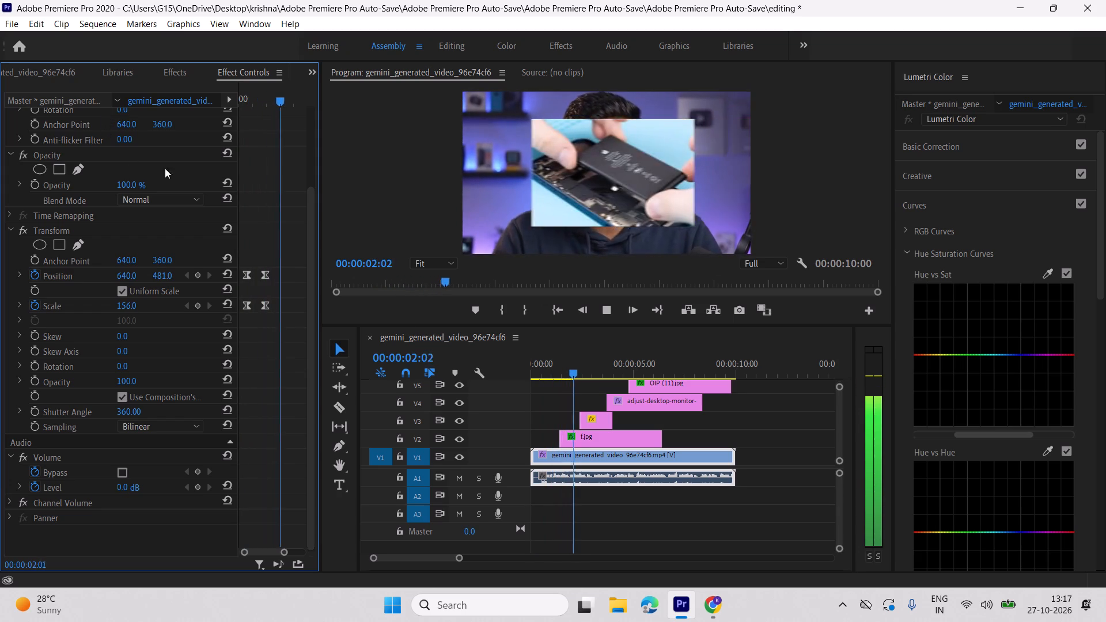
pyautogui.press('space')
pyautogui.press('space')
pyautogui.press('space')
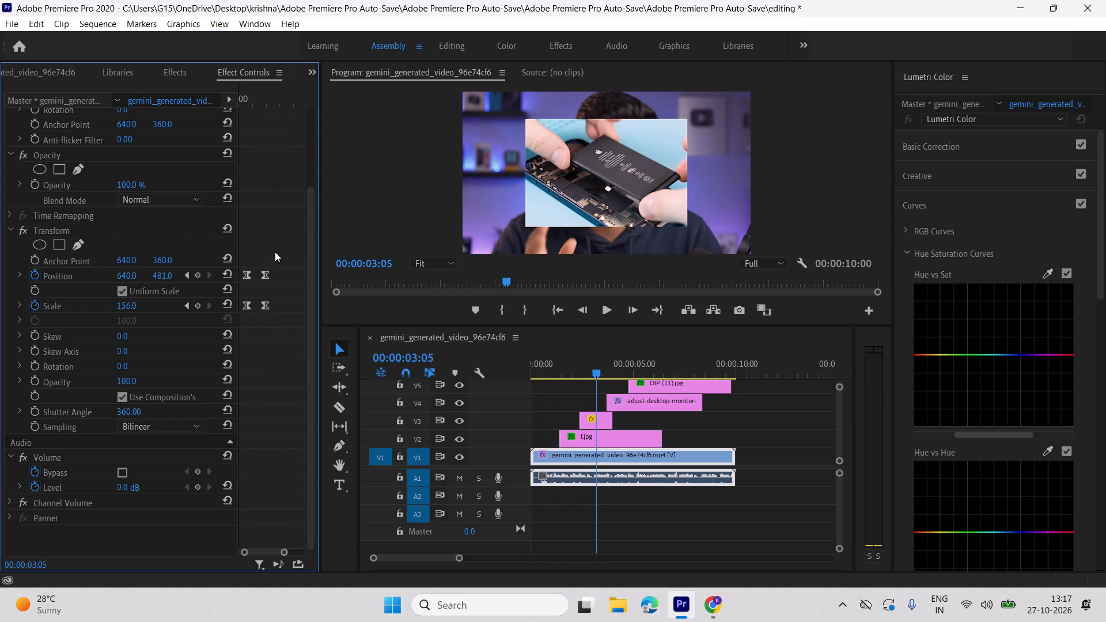
# Add holding Position and Scale keyframes at 00:00:03:03, just before the battery image slides out.
pyautogui.scroll(-4, 297, 284)
pyautogui.press('-')
pyautogui.press('space')
pyautogui.press('space')
pyautogui.press('space')
pyautogui.press('space')
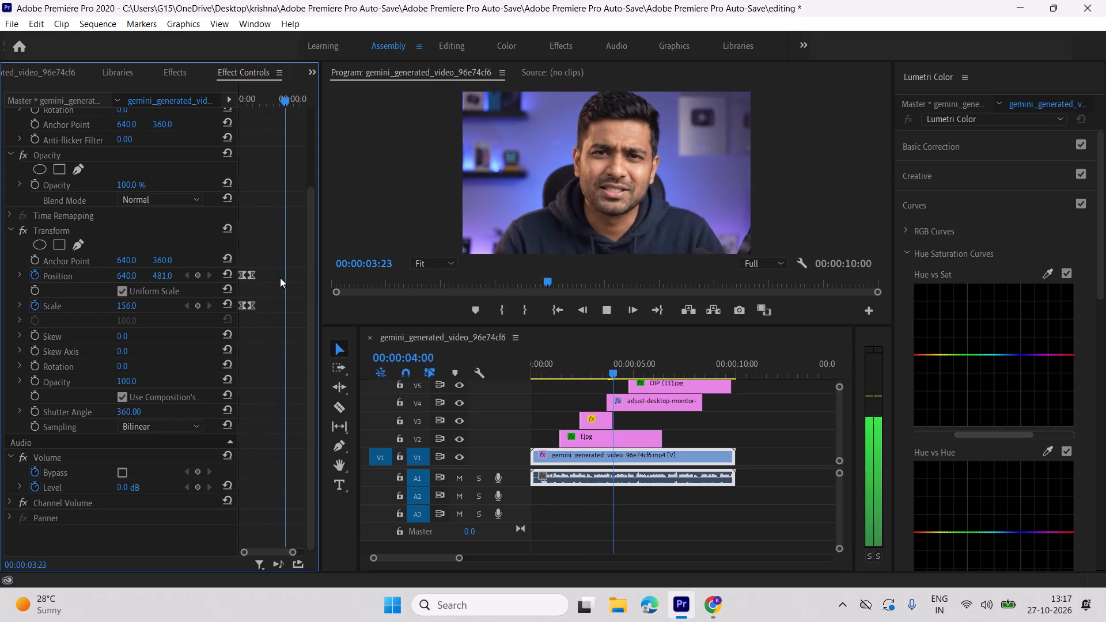
pyautogui.moveTo(286, 94); pyautogui.dragTo(278, 99)
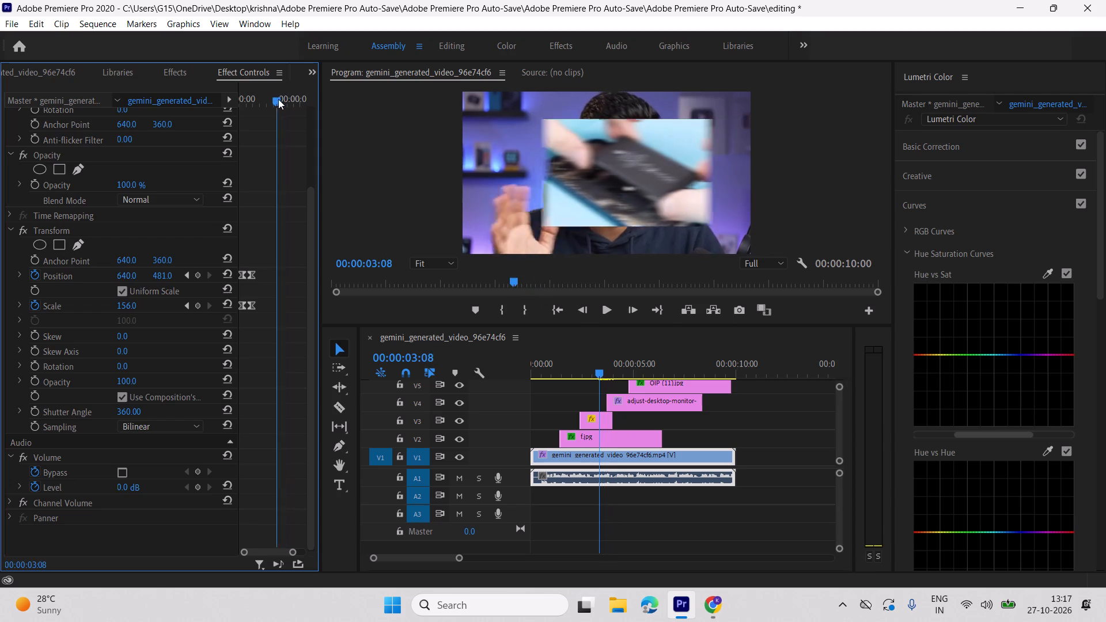
pyautogui.moveTo(278, 99); pyautogui.dragTo(275, 101)
pyautogui.press('space')
pyautogui.press('space')
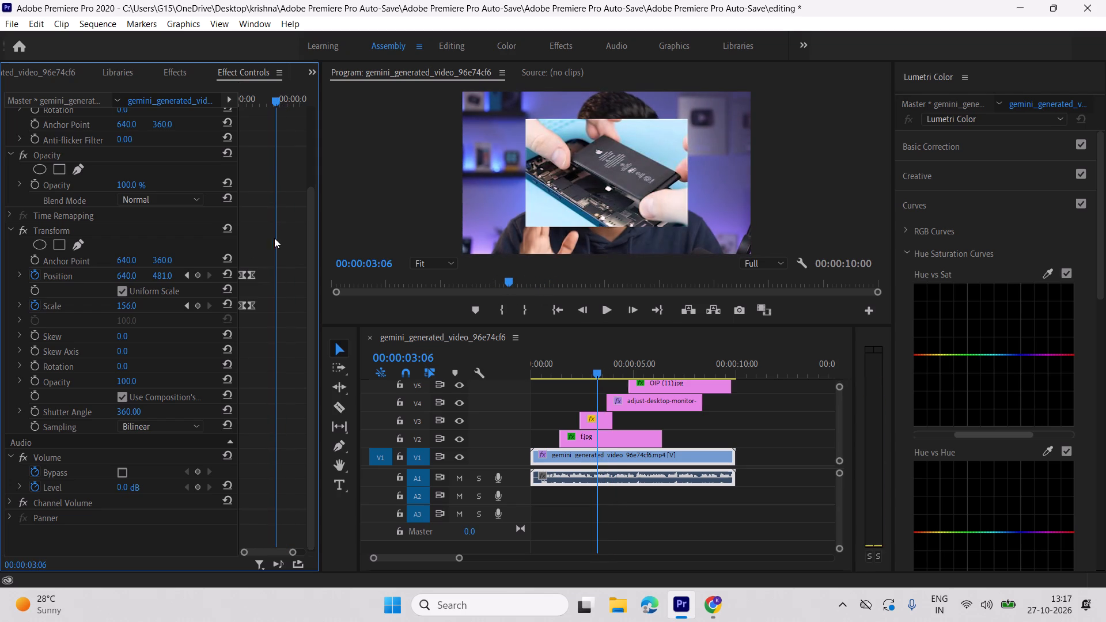
pyautogui.click(278, 101)
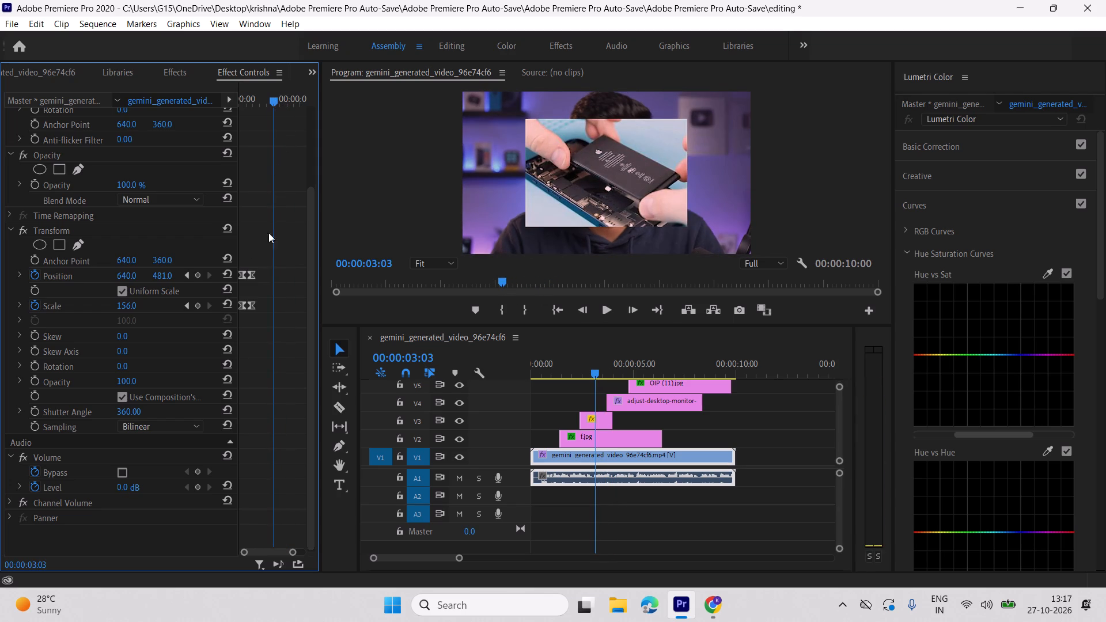
pyautogui.click(199, 275)
pyautogui.click(196, 305)
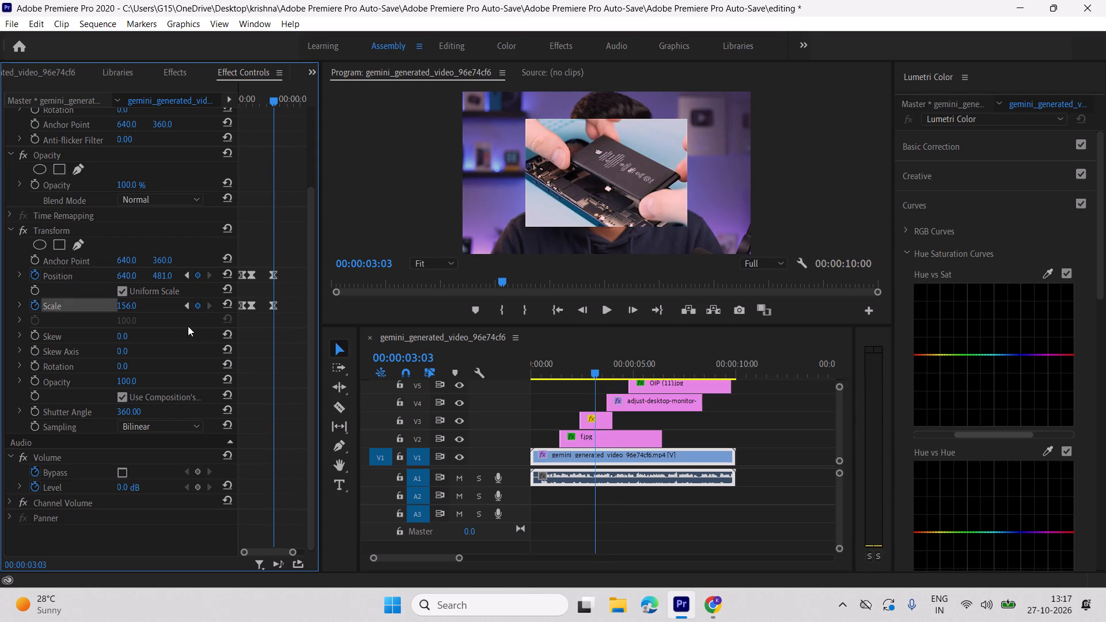
# Zoom the speaker back out with Transform keyframes at 00:00:03:21, Position 640, 377 and Scale 114.
pyautogui.press('space')
pyautogui.press('space')
pyautogui.press('space')
pyautogui.press('space')
pyautogui.moveTo(128, 304); pyautogui.dragTo(116, 305)
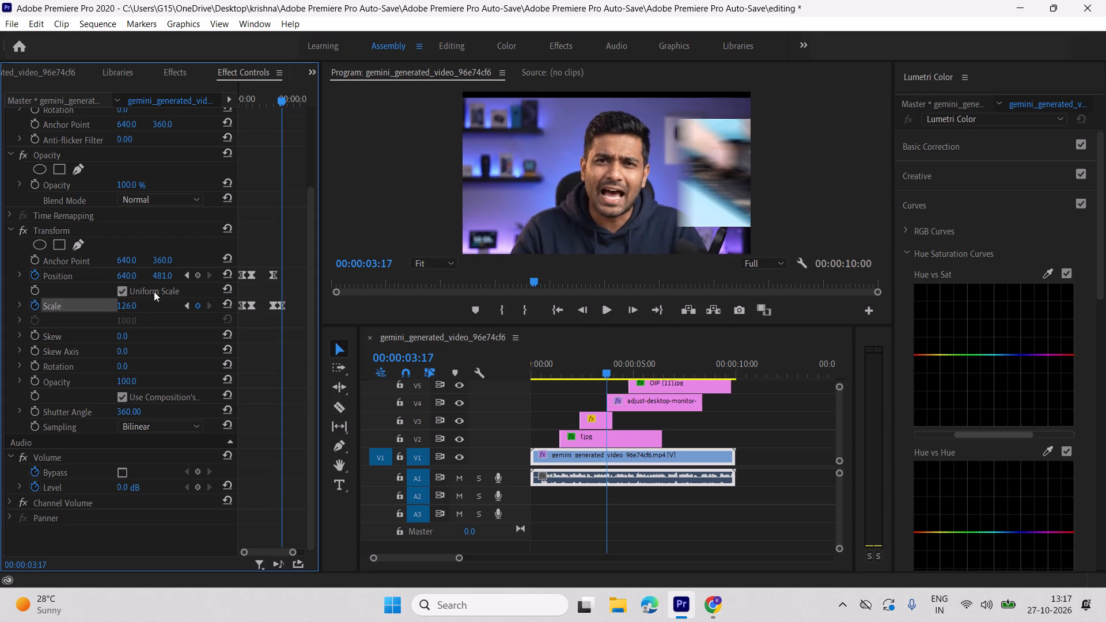
pyautogui.moveTo(161, 271); pyautogui.dragTo(84, 306)
pyautogui.press('space')
pyautogui.press('space')
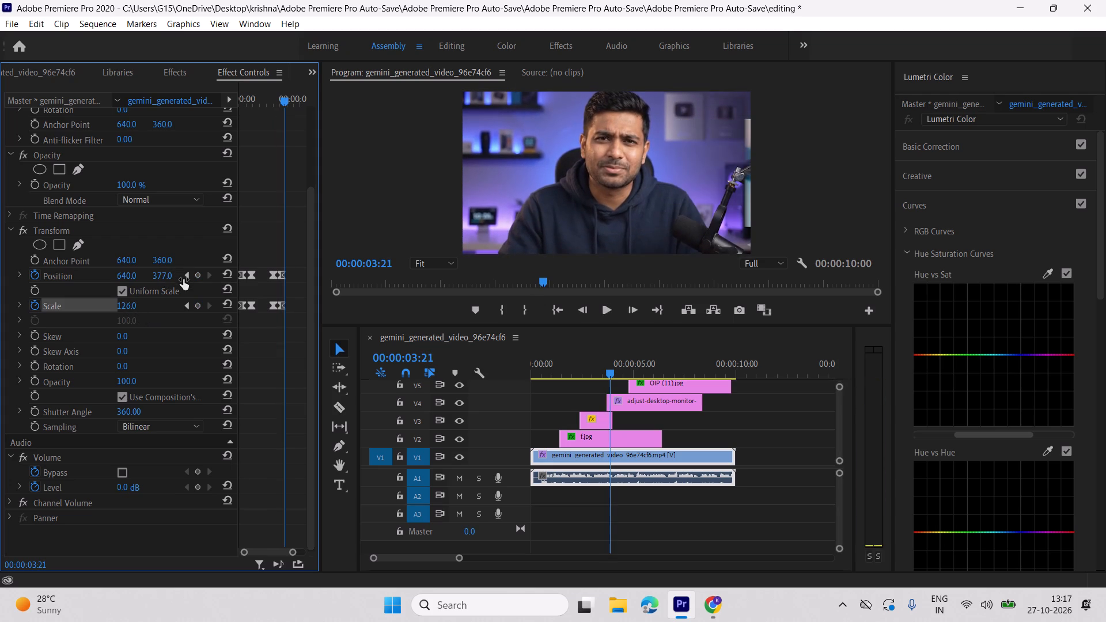
pyautogui.click(279, 304)
pyautogui.moveTo(132, 307); pyautogui.dragTo(120, 308)
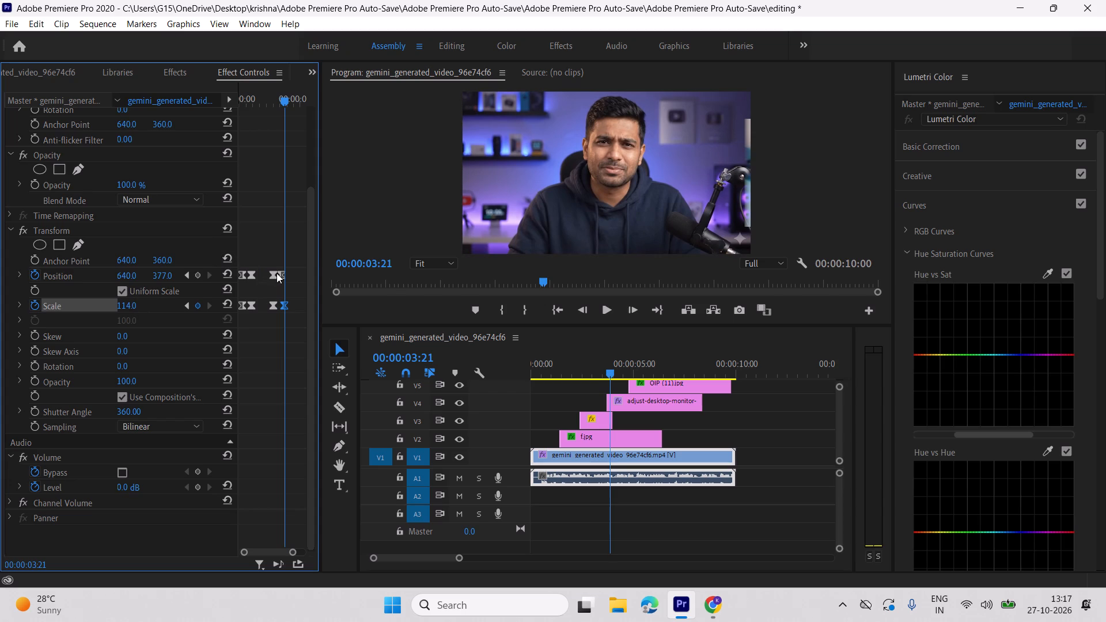
pyautogui.click(281, 274)
# Apply Ease In to the two zoom-out Position keyframes and reshape their velocity curve to peak early and settle slowly.
pyautogui.press('=')
pyautogui.moveTo(288, 259); pyautogui.dragTo(245, 314)
pyautogui.click(17, 276)
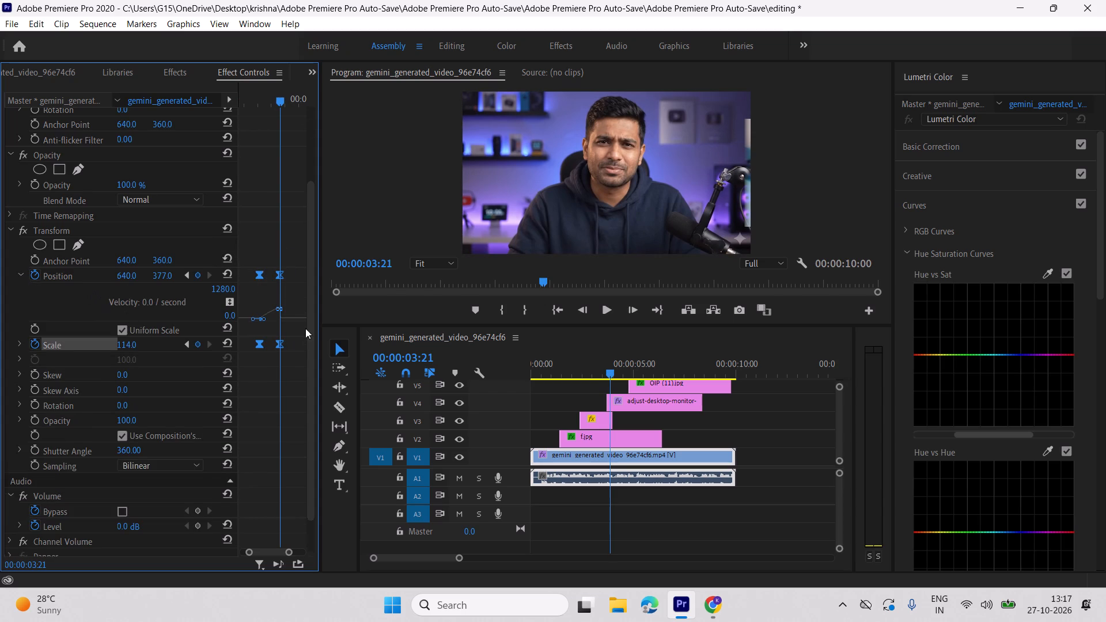
pyautogui.rightClick(281, 275)
pyautogui.click(315, 388)
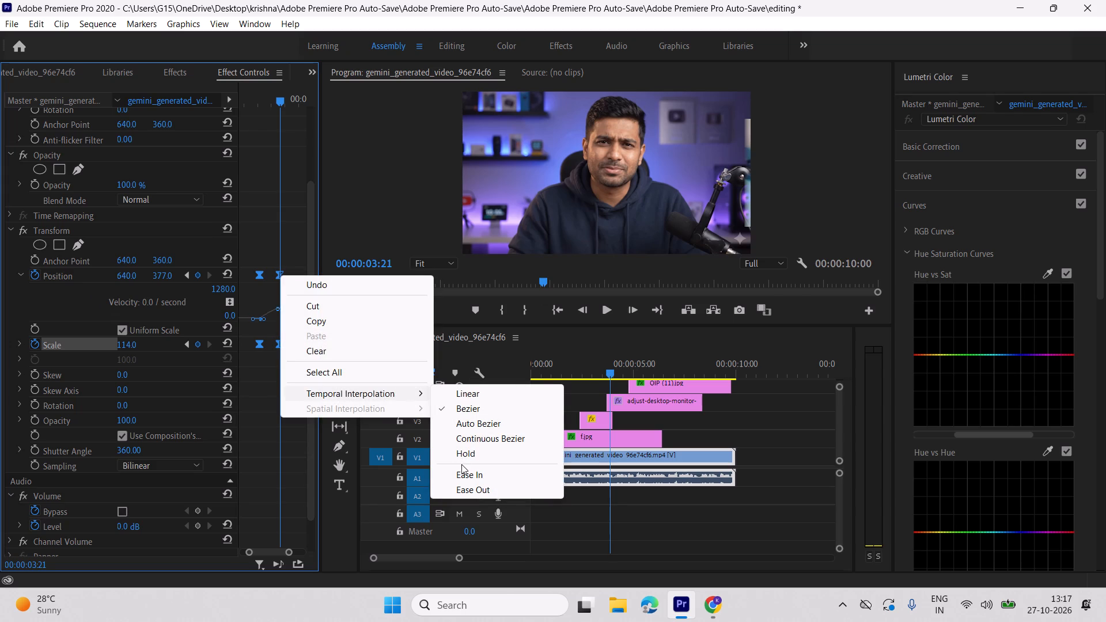
pyautogui.click(463, 471)
pyautogui.moveTo(279, 320); pyautogui.dragTo(274, 320)
# Apply Ease In to the two zoom-out Scale keyframes, reshape their velocity curve to settle slowly, and collapse both graphs.
pyautogui.moveTo(296, 330); pyautogui.dragTo(249, 348)
pyautogui.rightClick(278, 339)
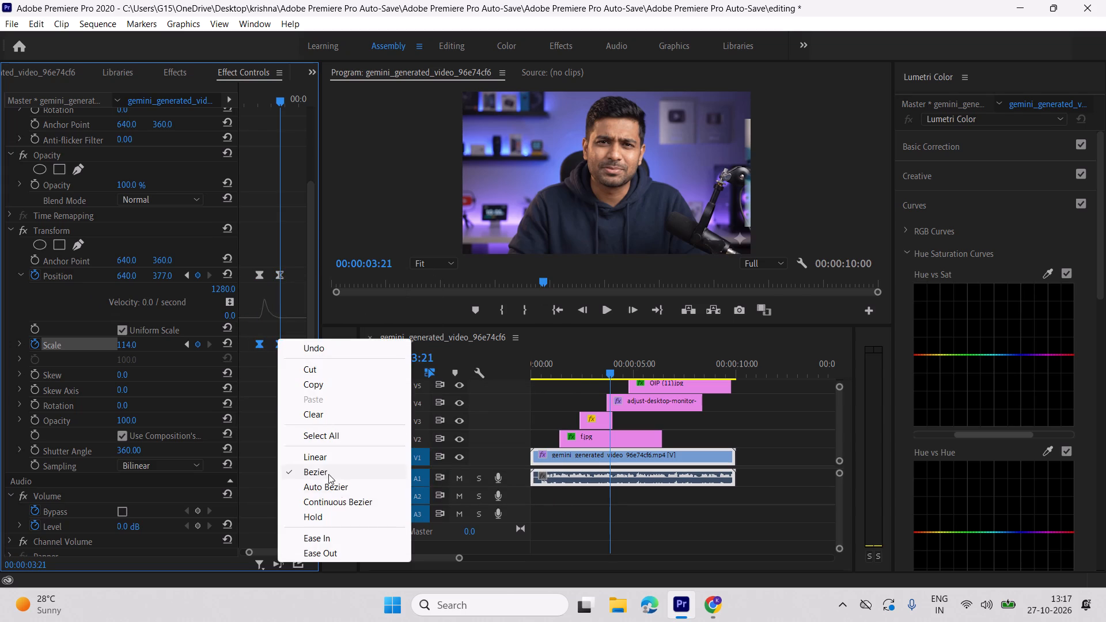
pyautogui.click(353, 536)
pyautogui.click(21, 341)
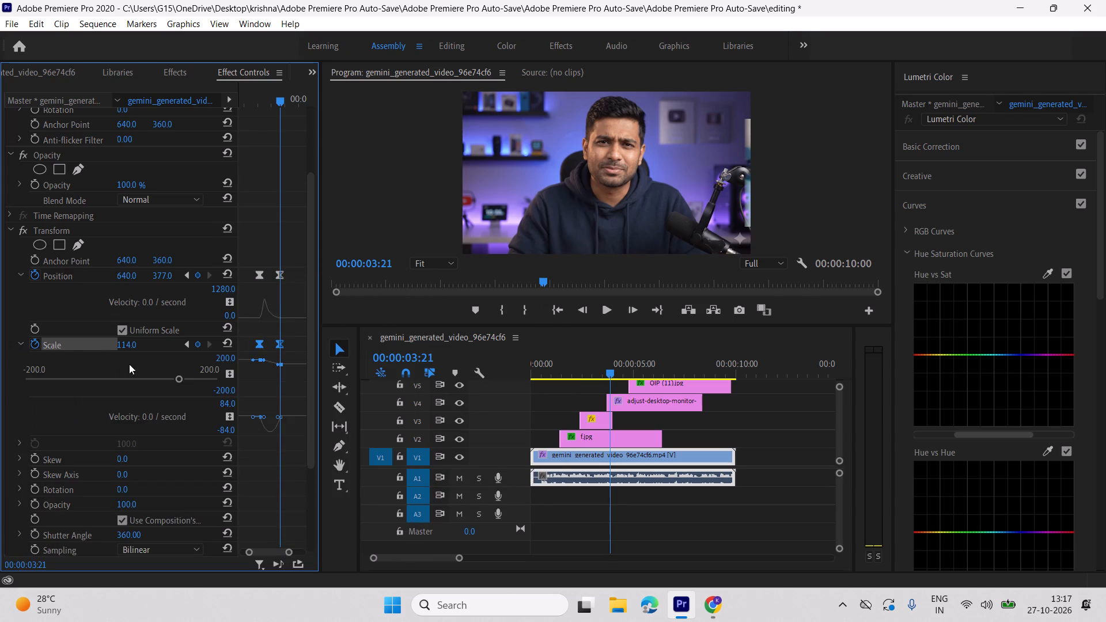
pyautogui.click(276, 416)
pyautogui.click(22, 341)
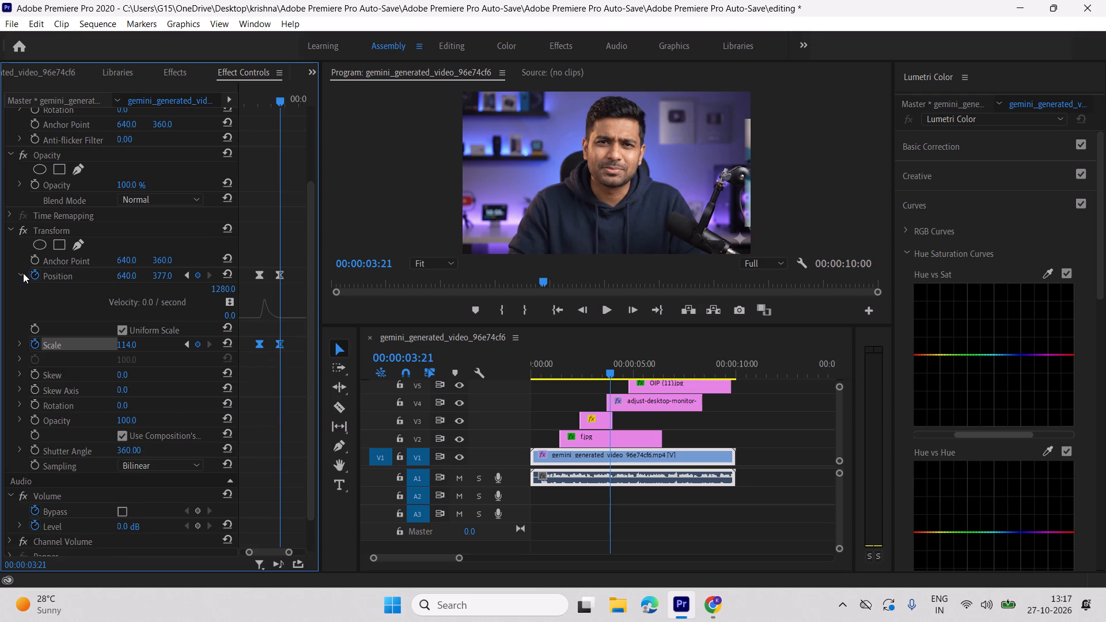
pyautogui.click(23, 273)
pyautogui.press('-')
# Play back the opening of the sequence to check the zoom on the speaker with the battery image.
pyautogui.moveTo(283, 94); pyautogui.dragTo(111, 123)
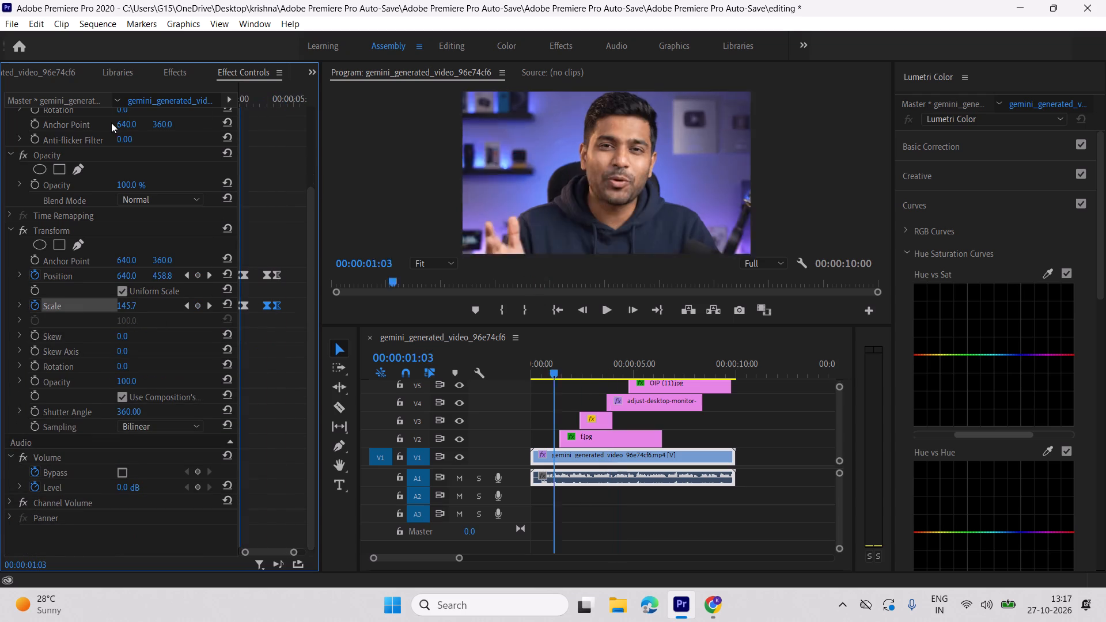
pyautogui.moveTo(111, 123); pyautogui.dragTo(116, 122)
pyautogui.press('space')
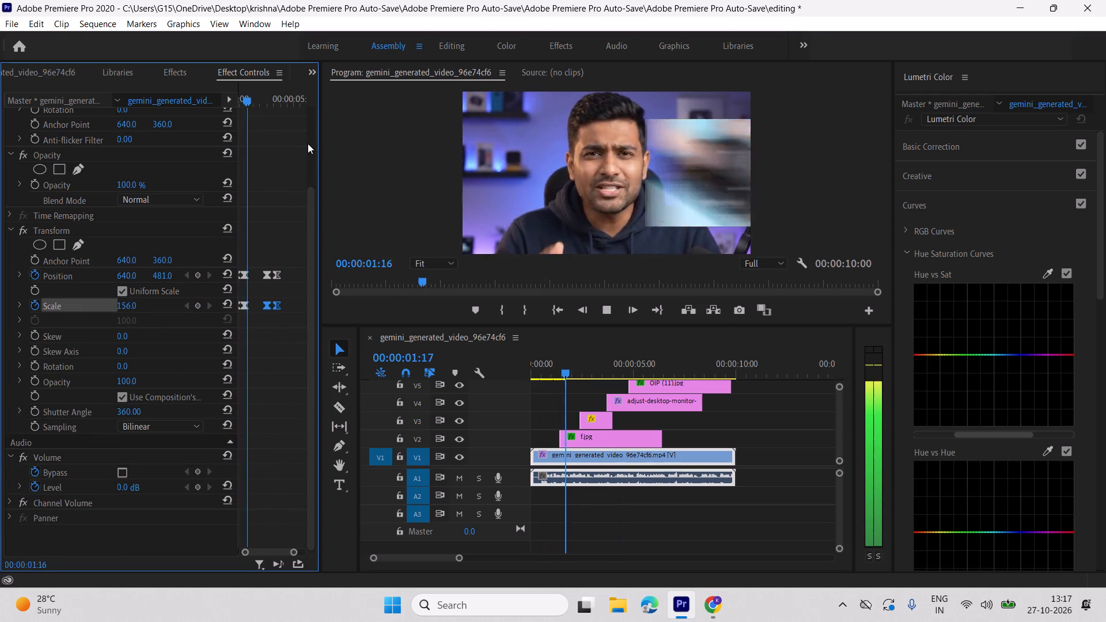
pyautogui.press('space')
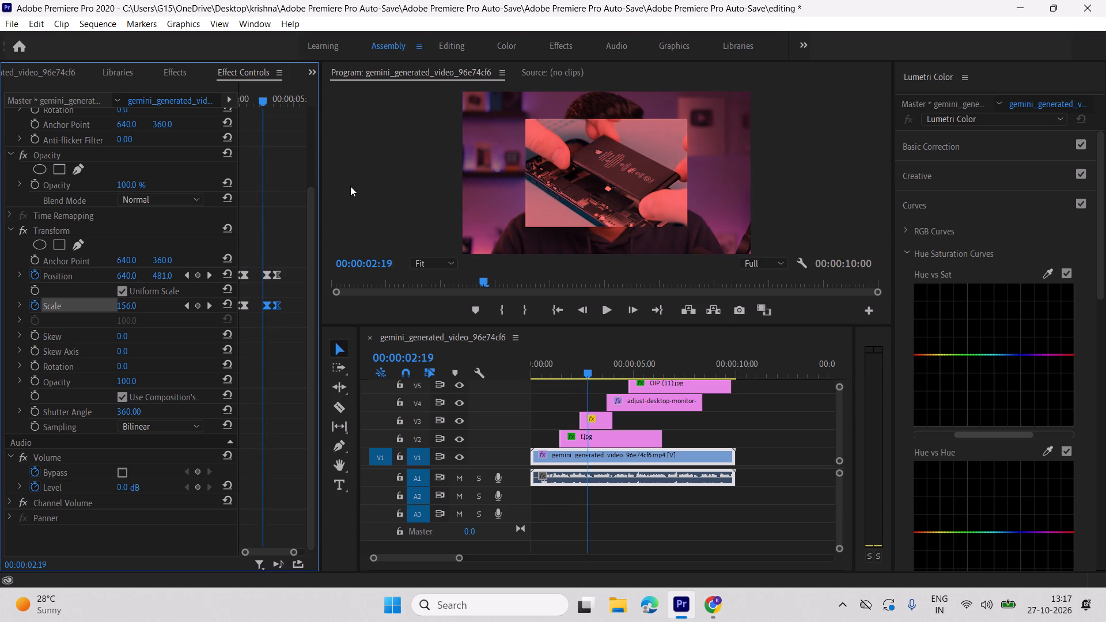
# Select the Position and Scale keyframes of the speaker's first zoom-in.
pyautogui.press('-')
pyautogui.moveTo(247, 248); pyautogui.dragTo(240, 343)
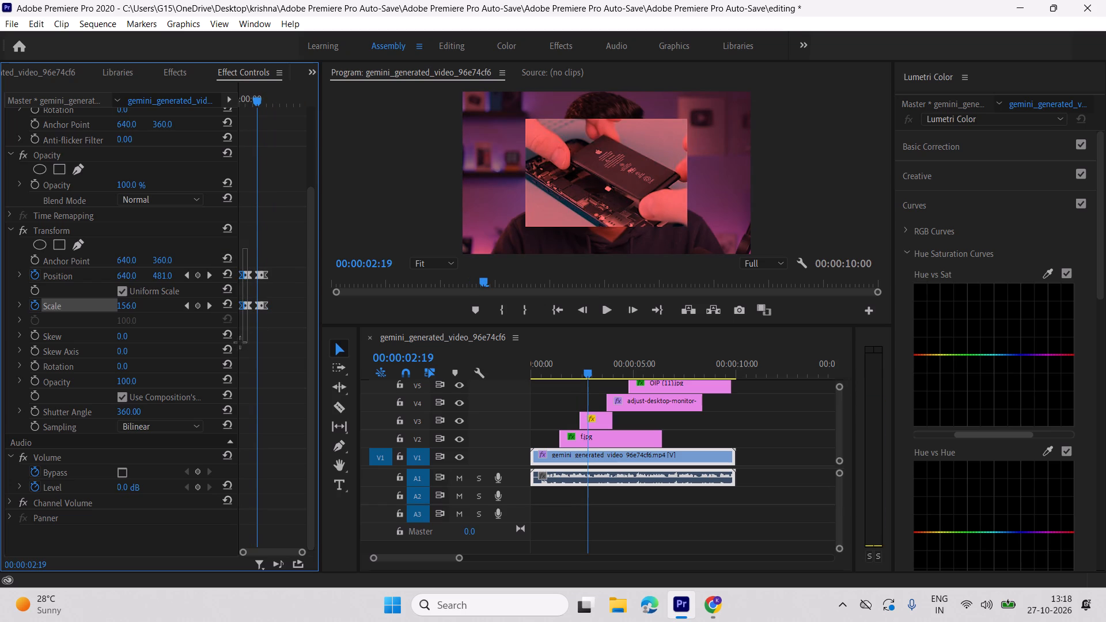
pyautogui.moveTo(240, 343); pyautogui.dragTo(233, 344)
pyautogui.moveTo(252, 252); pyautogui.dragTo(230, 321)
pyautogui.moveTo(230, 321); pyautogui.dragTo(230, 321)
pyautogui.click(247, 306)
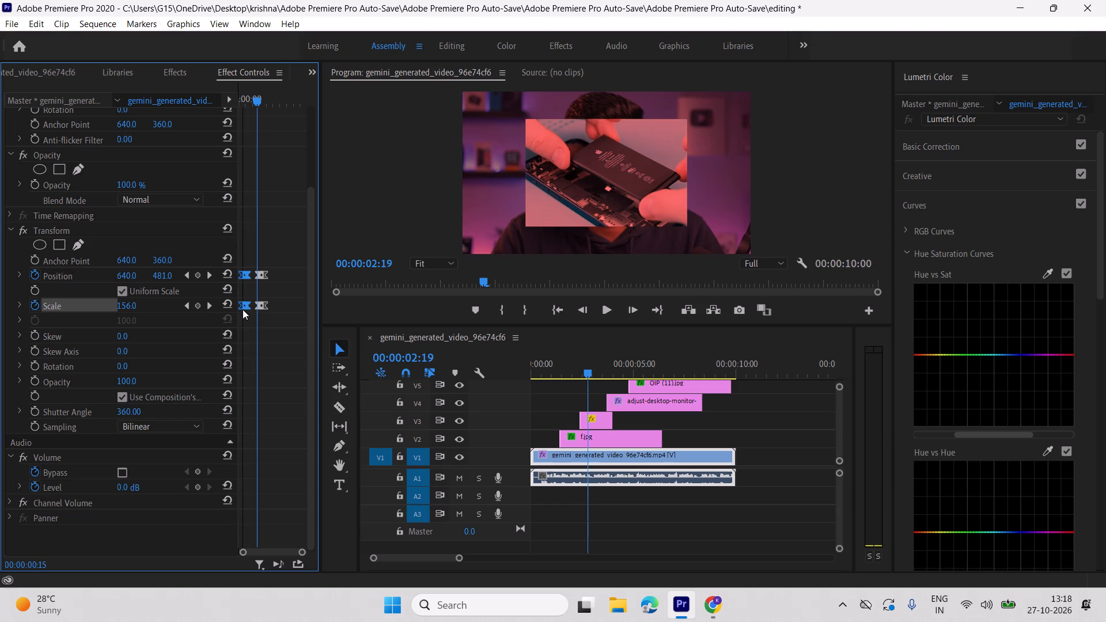
# Play back from the start through the brightness and background refresh images to check the zooms and find where the speaker returns.
pyautogui.moveTo(257, 101); pyautogui.dragTo(138, 132)
pyautogui.press('space')
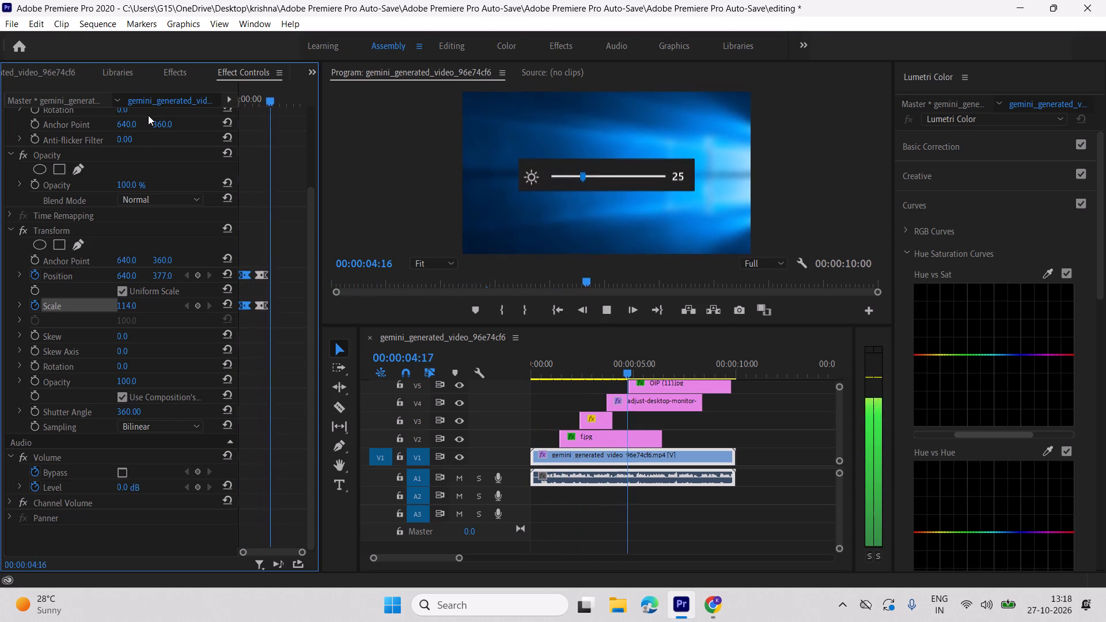
pyautogui.press('space')
pyautogui.press('space')
pyautogui.press('space')
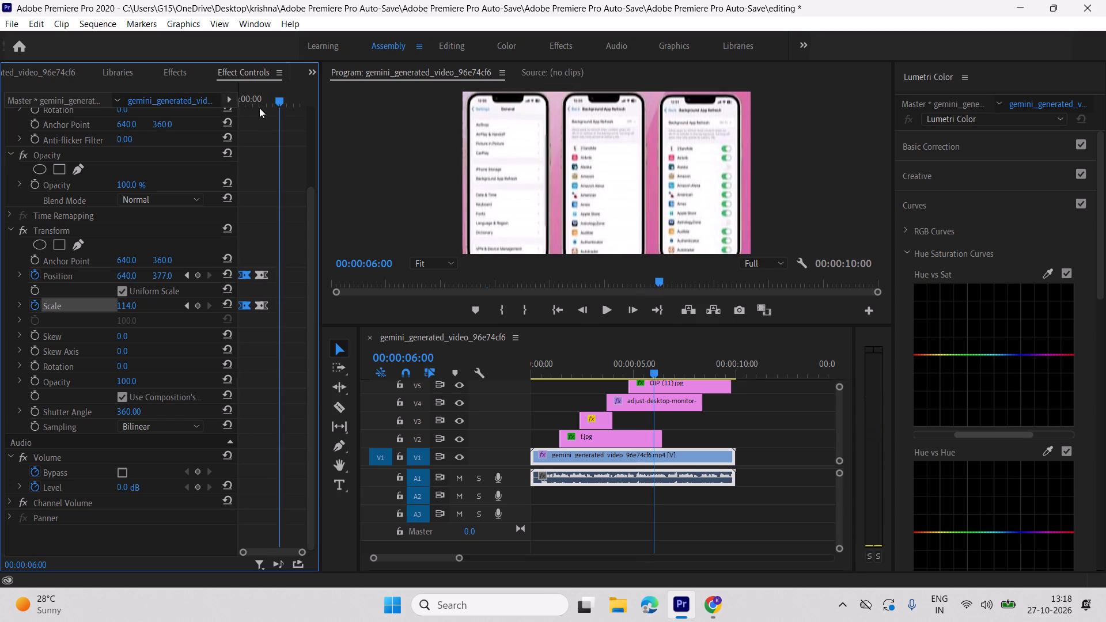
pyautogui.press('space')
pyautogui.press('space')
pyautogui.press('space')
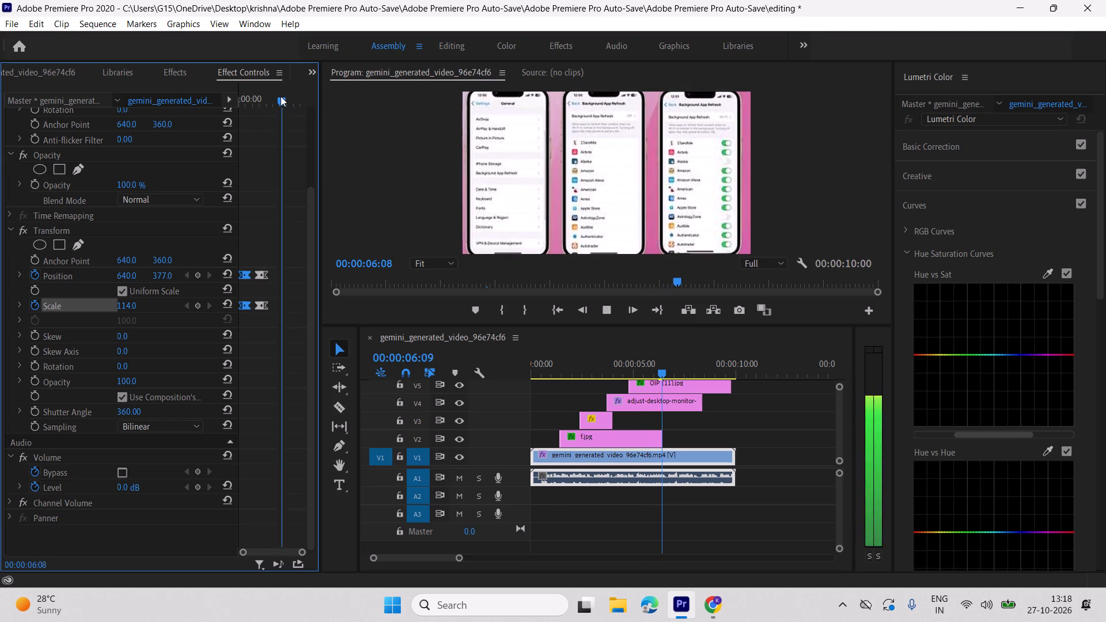
pyautogui.press('space')
# Split the speaker clip on V1 at 00:00:06:03, while the background refresh image covers the frame.
pyautogui.click(281, 96)
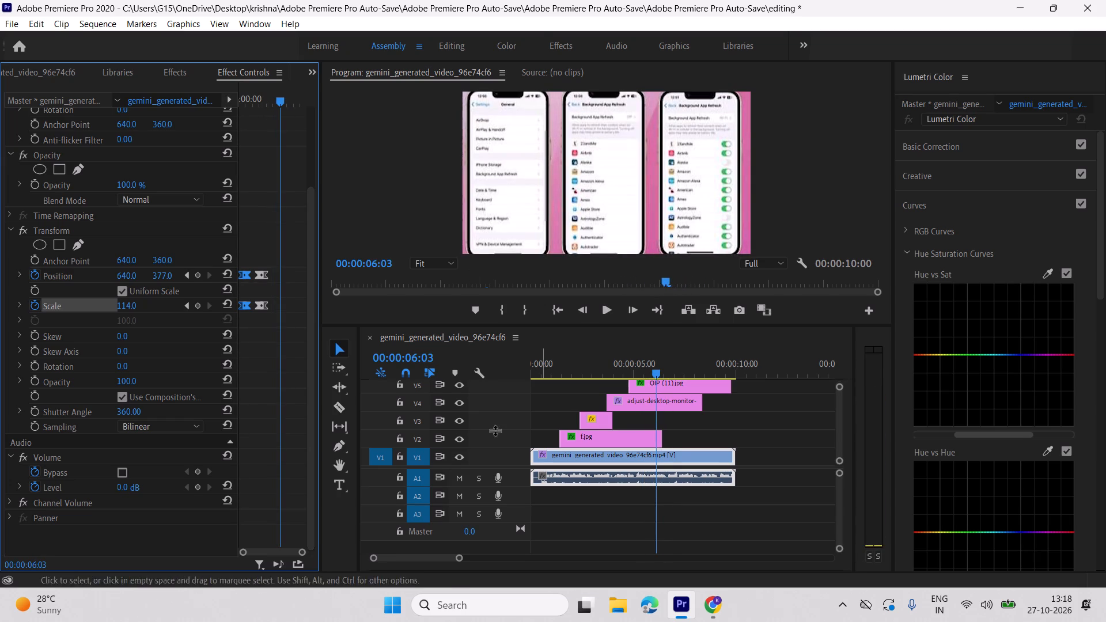
pyautogui.click(331, 405)
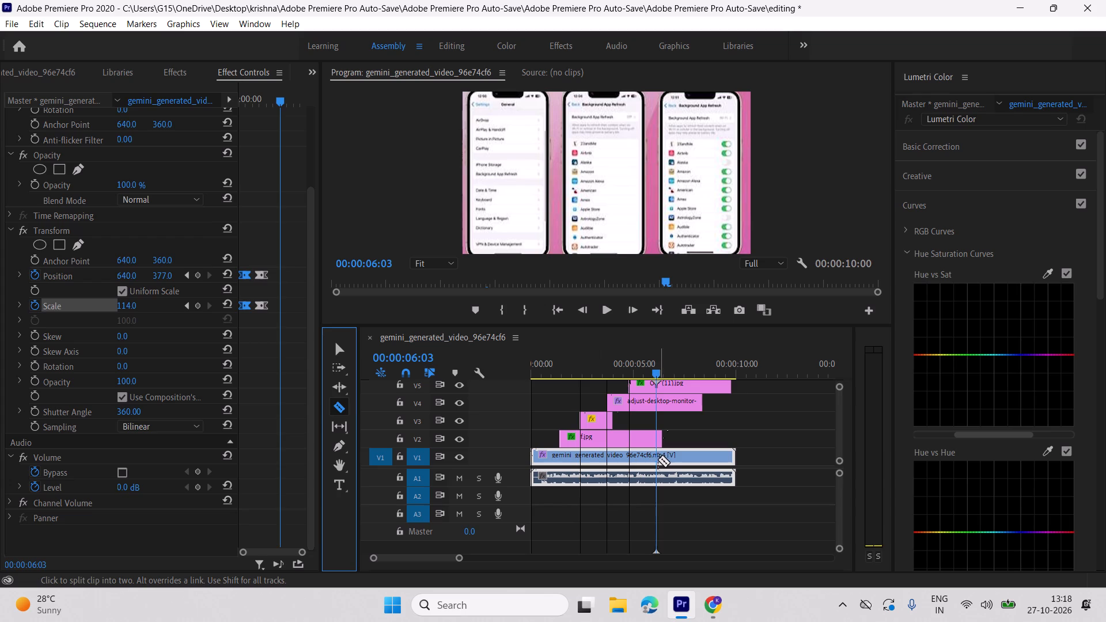
pyautogui.click(655, 460)
pyautogui.click(341, 340)
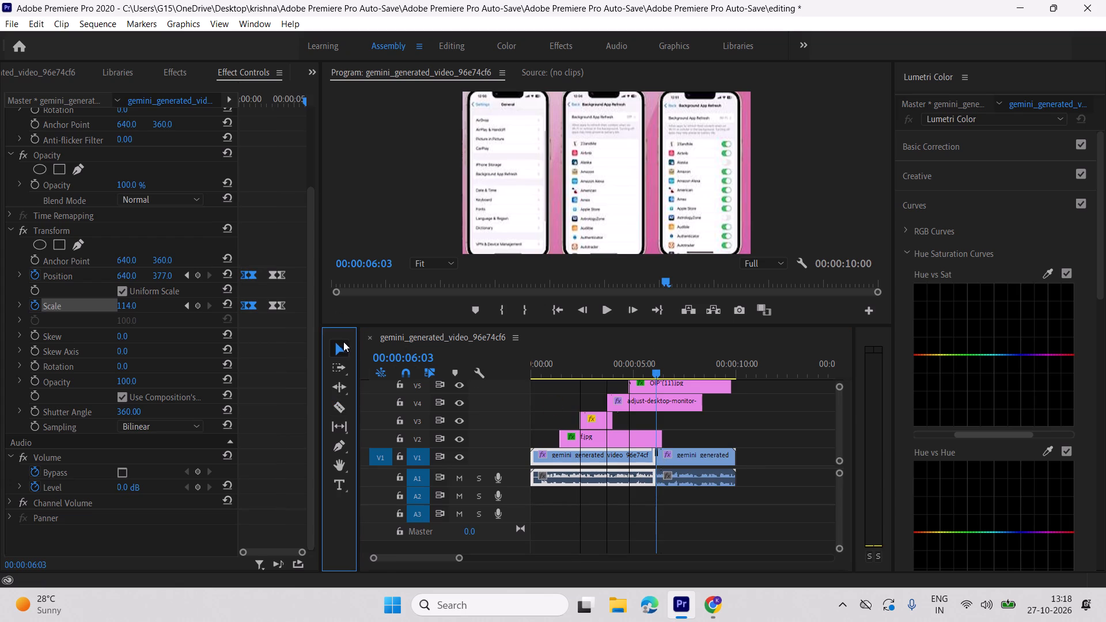
# Set the second speaker segment's Motion Scale to 91 and Position to 640, 344, and play it back to check the framing.
pyautogui.press('space')
pyautogui.press('space')
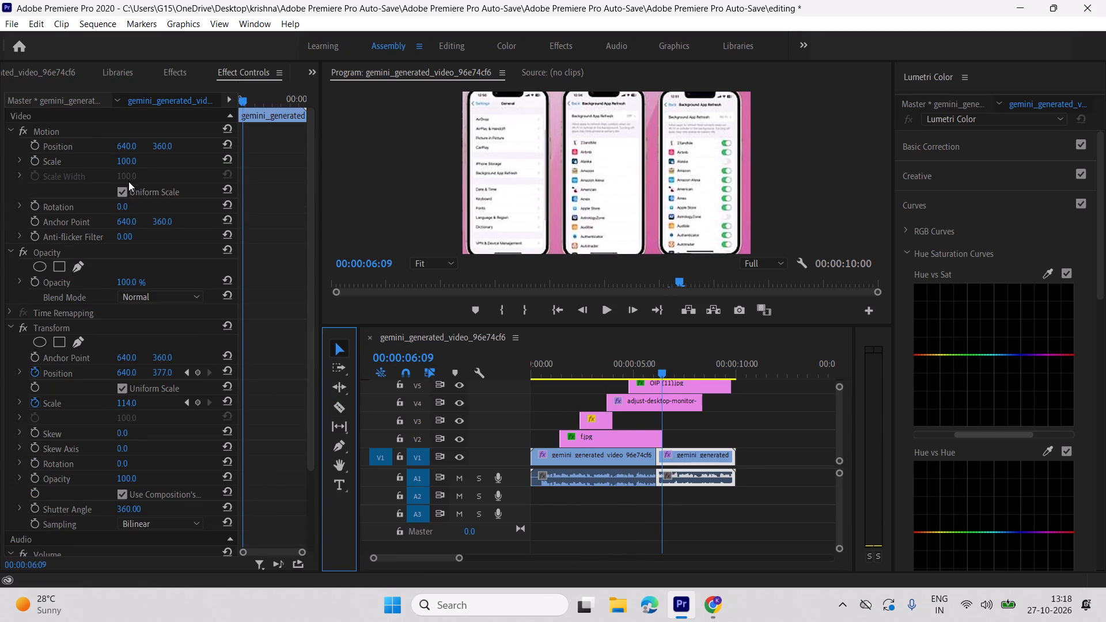
pyautogui.moveTo(127, 160); pyautogui.dragTo(111, 163)
pyautogui.press('space')
pyautogui.press('space')
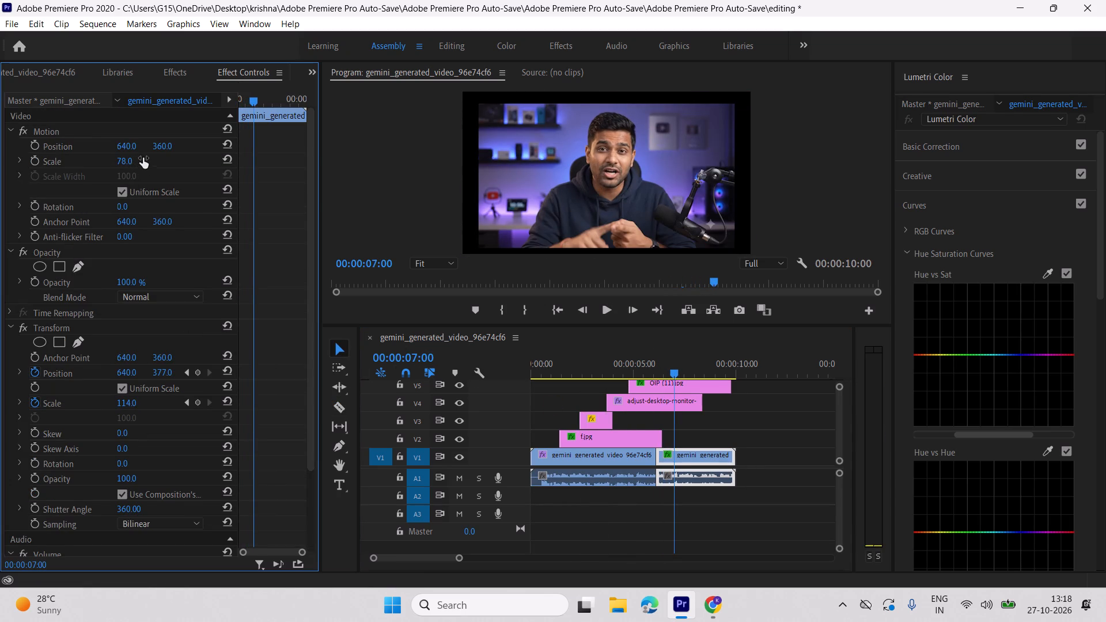
pyautogui.moveTo(127, 160); pyautogui.dragTo(125, 162)
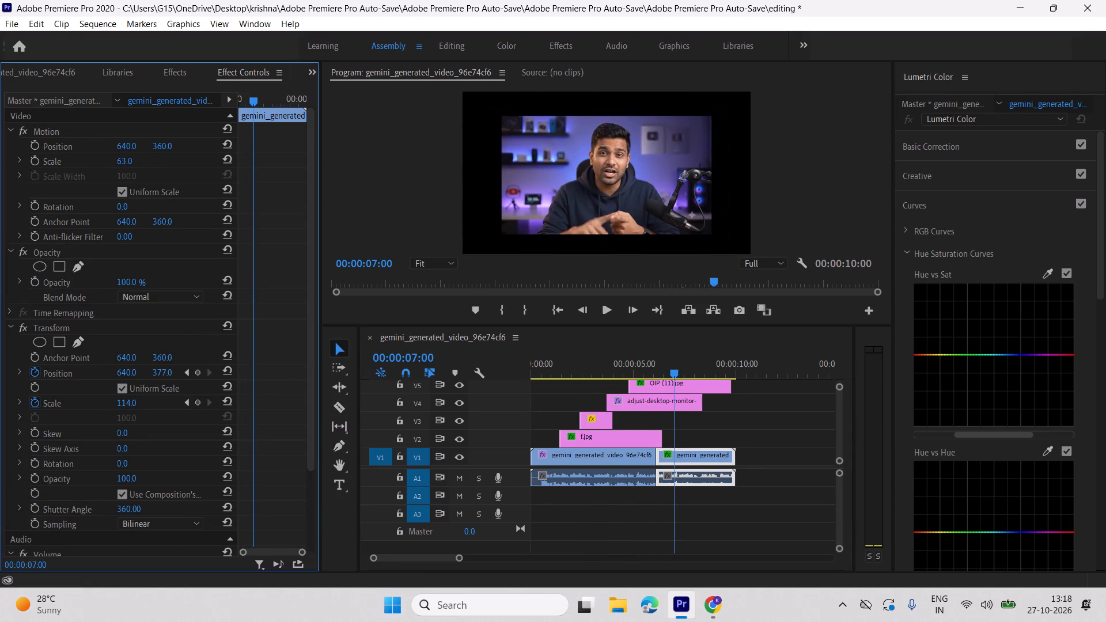
pyautogui.moveTo(125, 162); pyautogui.dragTo(137, 162)
pyautogui.moveTo(166, 145); pyautogui.dragTo(148, 148)
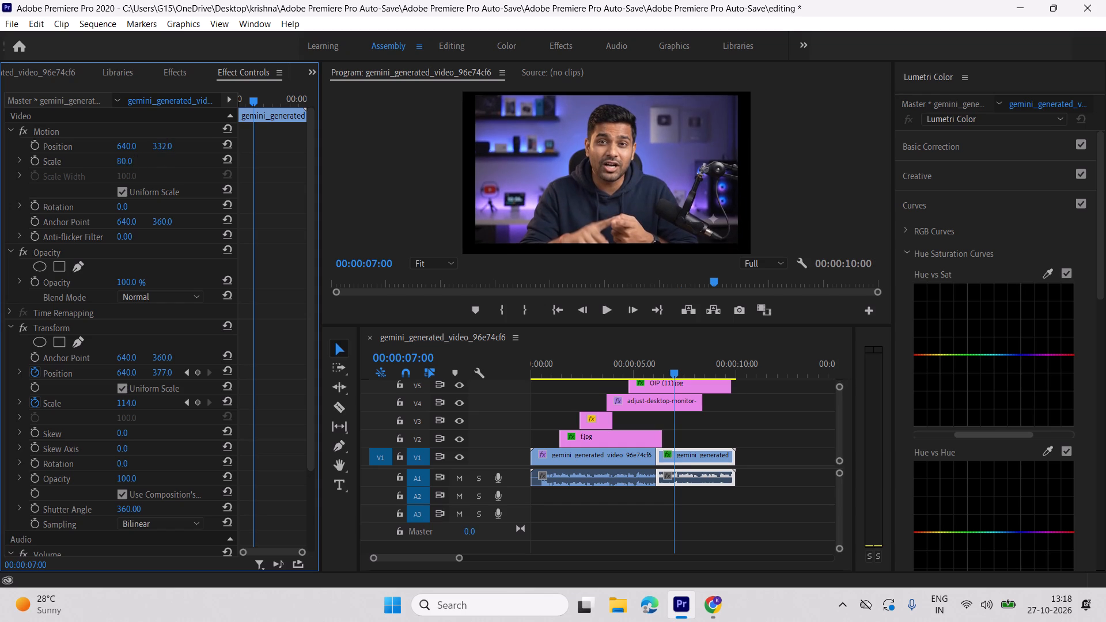
pyautogui.moveTo(148, 148); pyautogui.dragTo(158, 149)
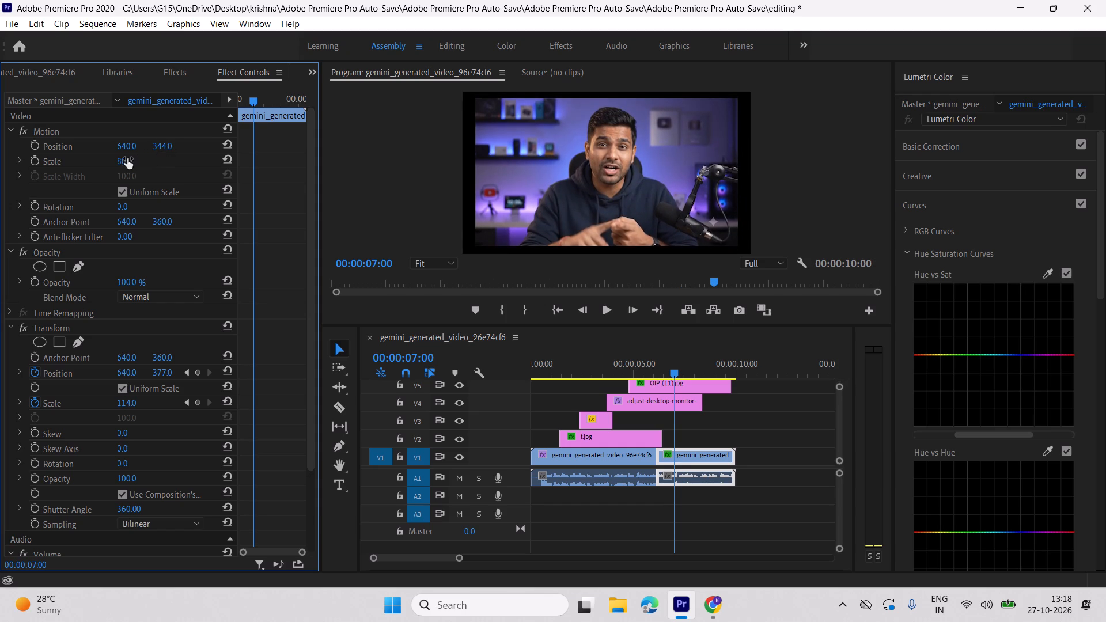
pyautogui.moveTo(124, 160); pyautogui.dragTo(134, 161)
pyautogui.press('space')
pyautogui.press('space')
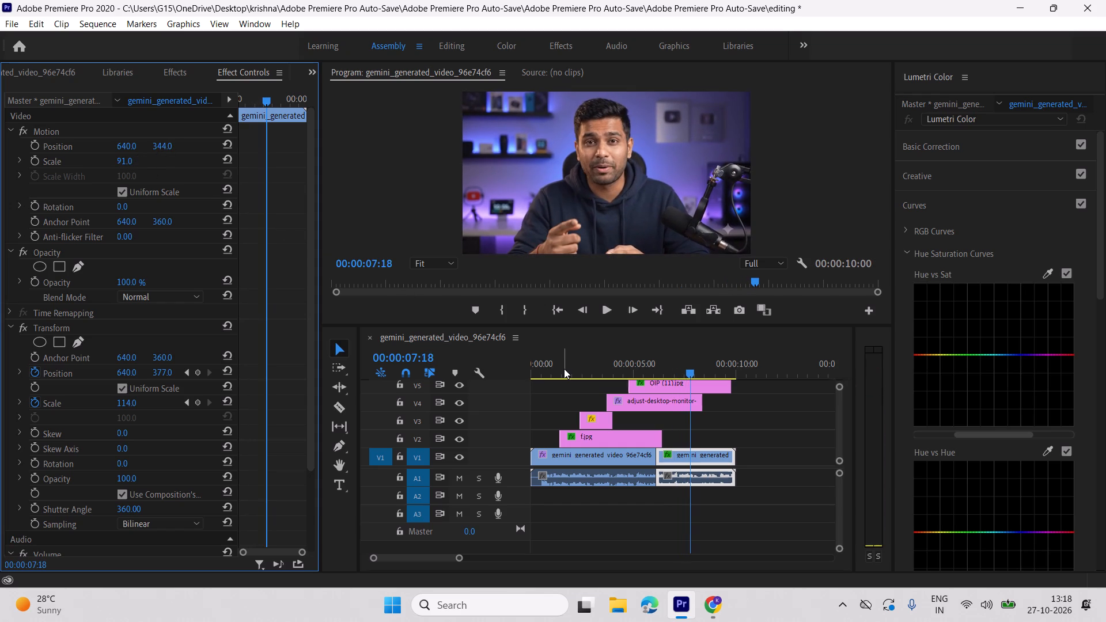
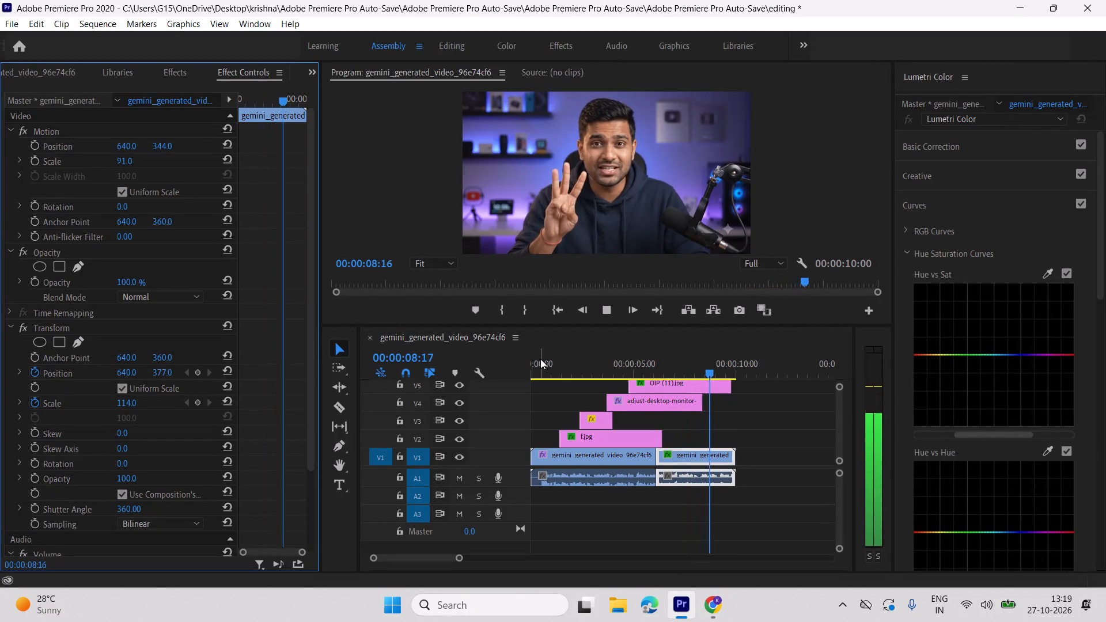
# Play the whole sequence through repeatedly to review the zooms, the sliding images and the second speaker segment's framing.
pyautogui.press('space')
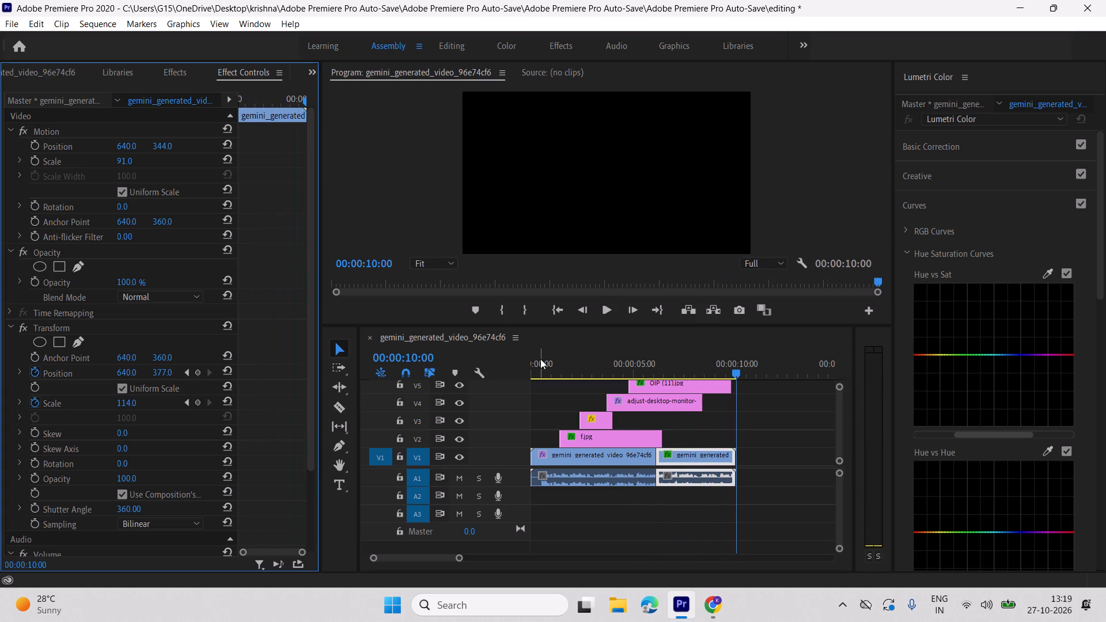
pyautogui.press('space')
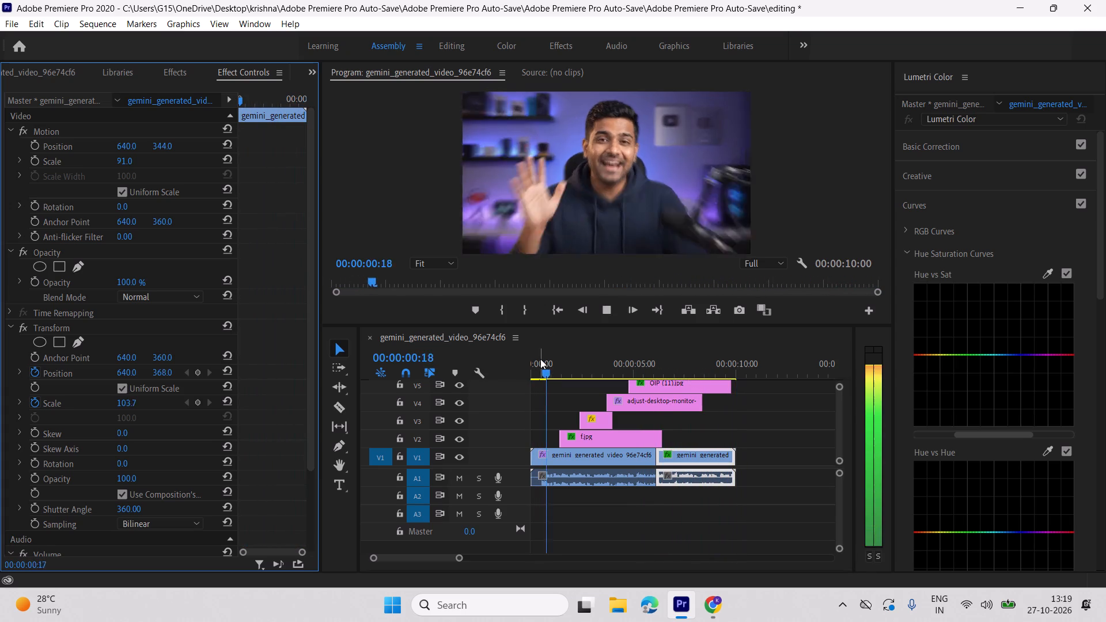
pyautogui.press('space')
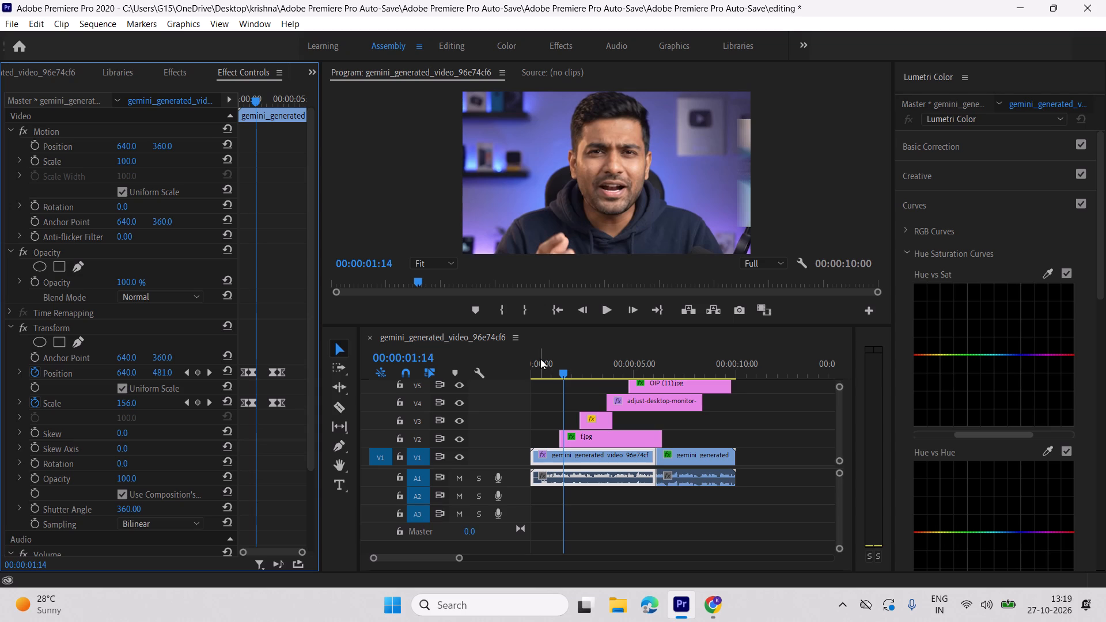
pyautogui.press('space')
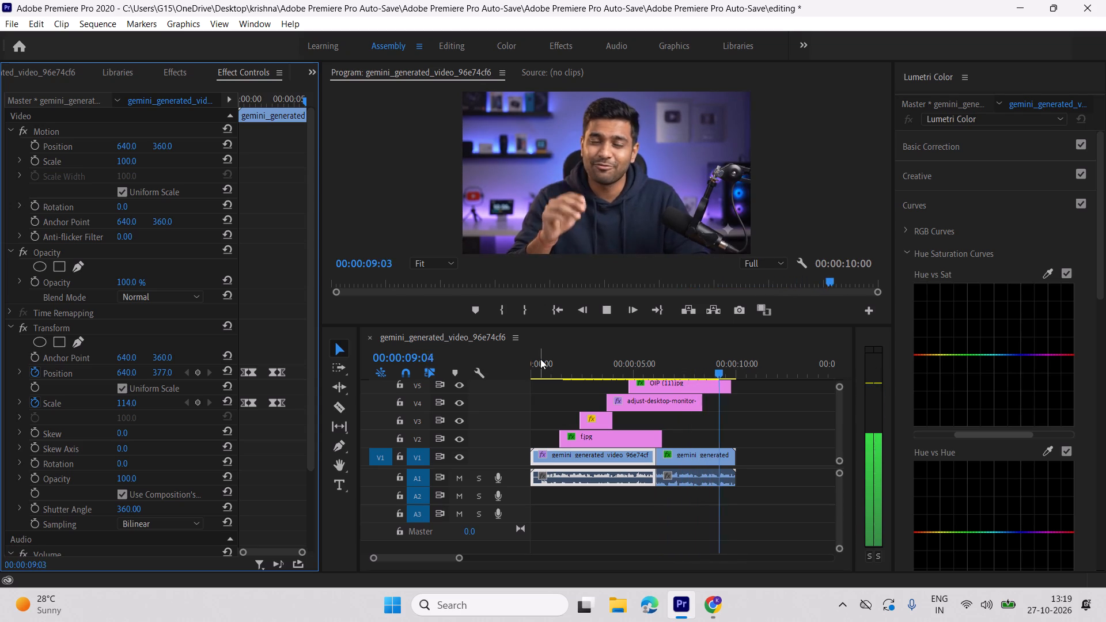
pyautogui.press('space')
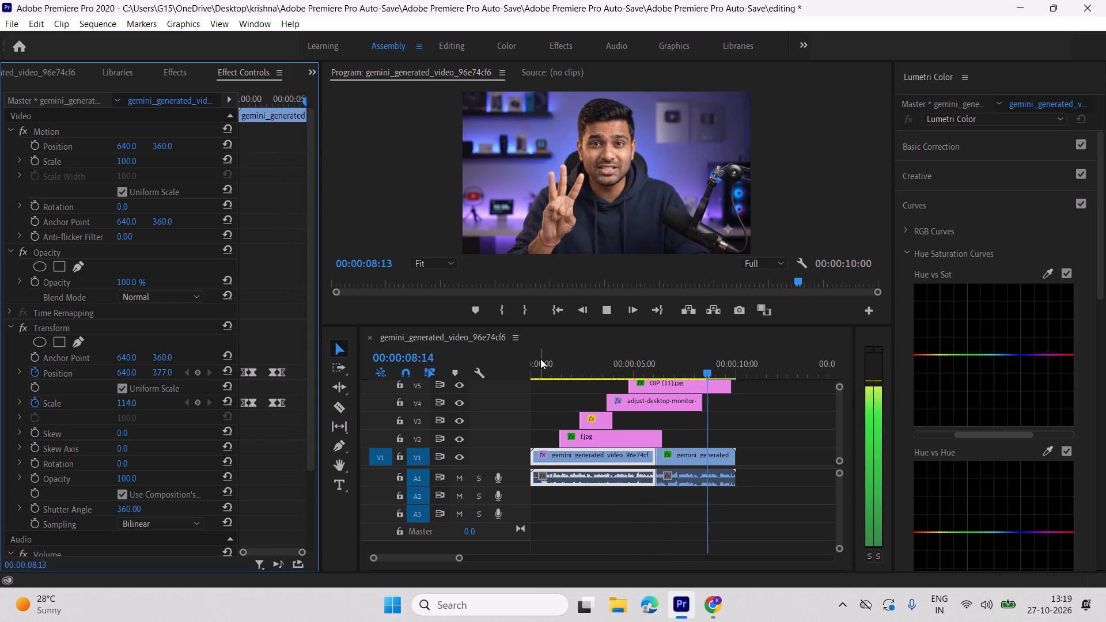
pyautogui.press('space')
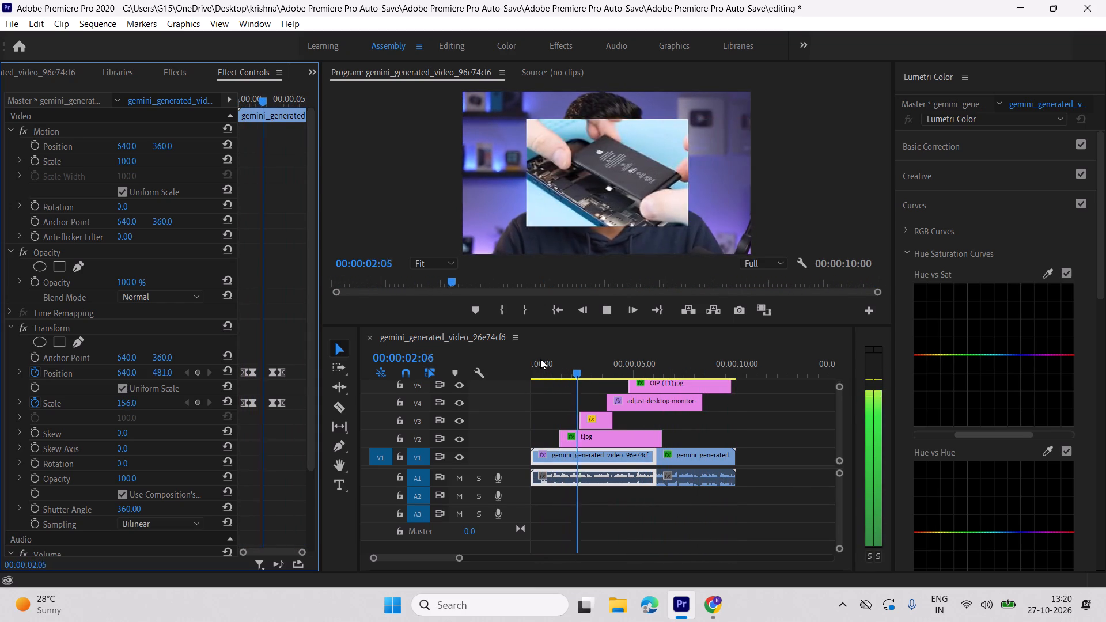
pyautogui.press('space')
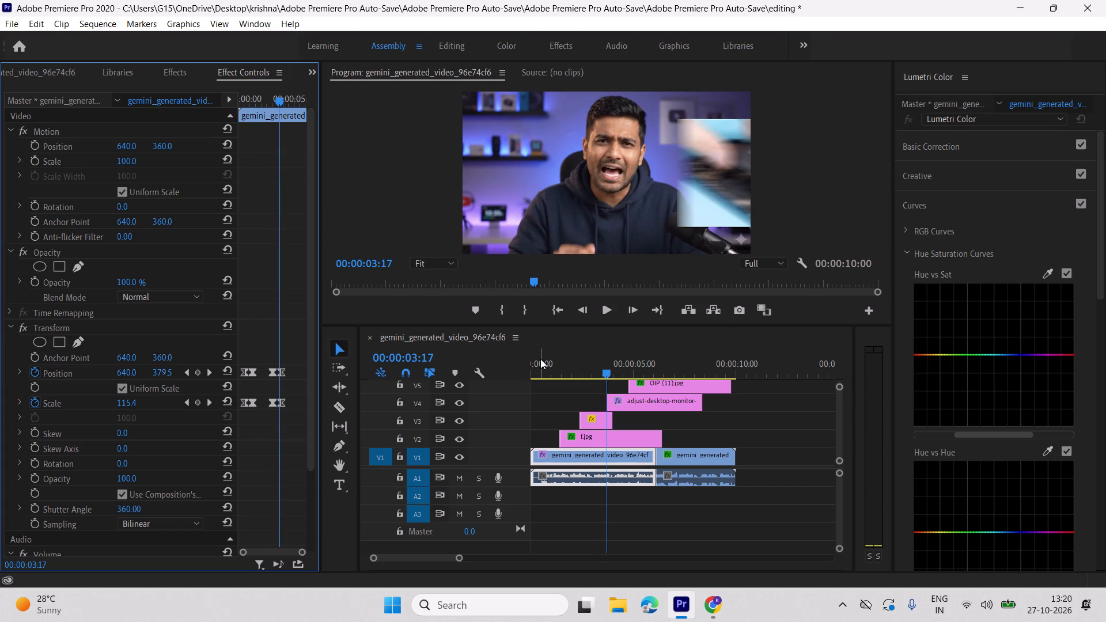
pyautogui.press('space')
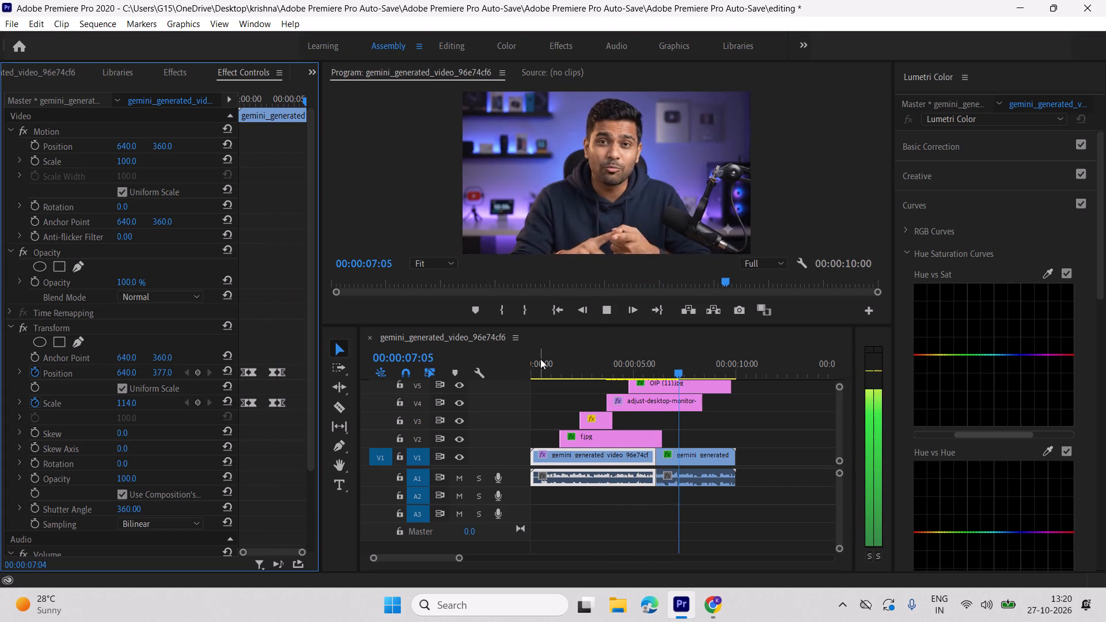
pyautogui.press('space')
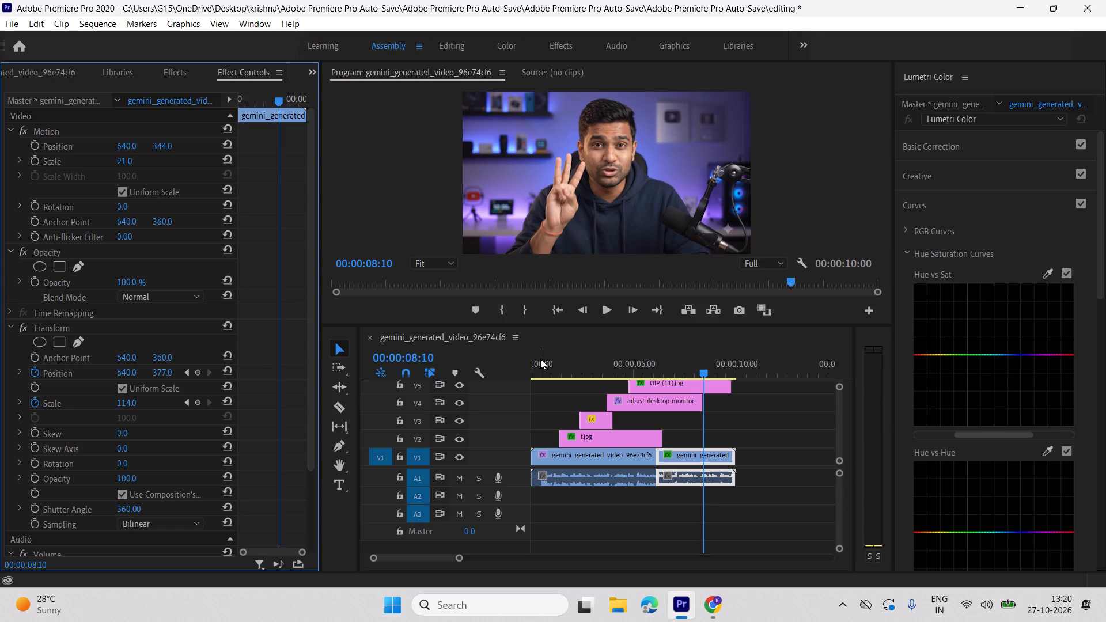
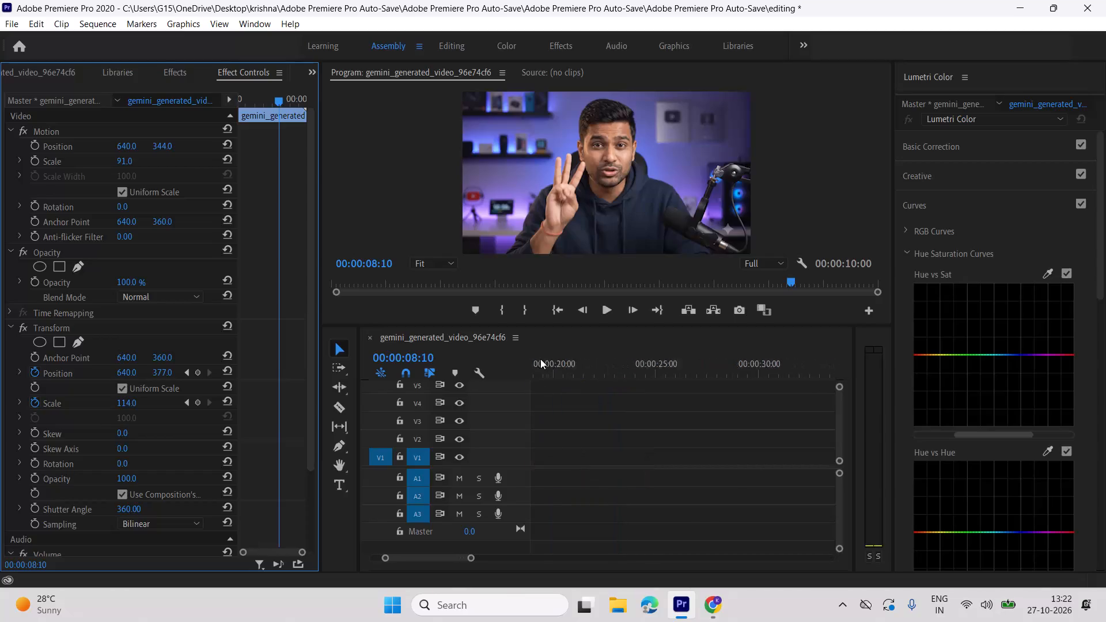
# Play the sequence from the beginning to review the first speaker segment's zooms and the sliding images.
pyautogui.hscroll(5, 540, 359)
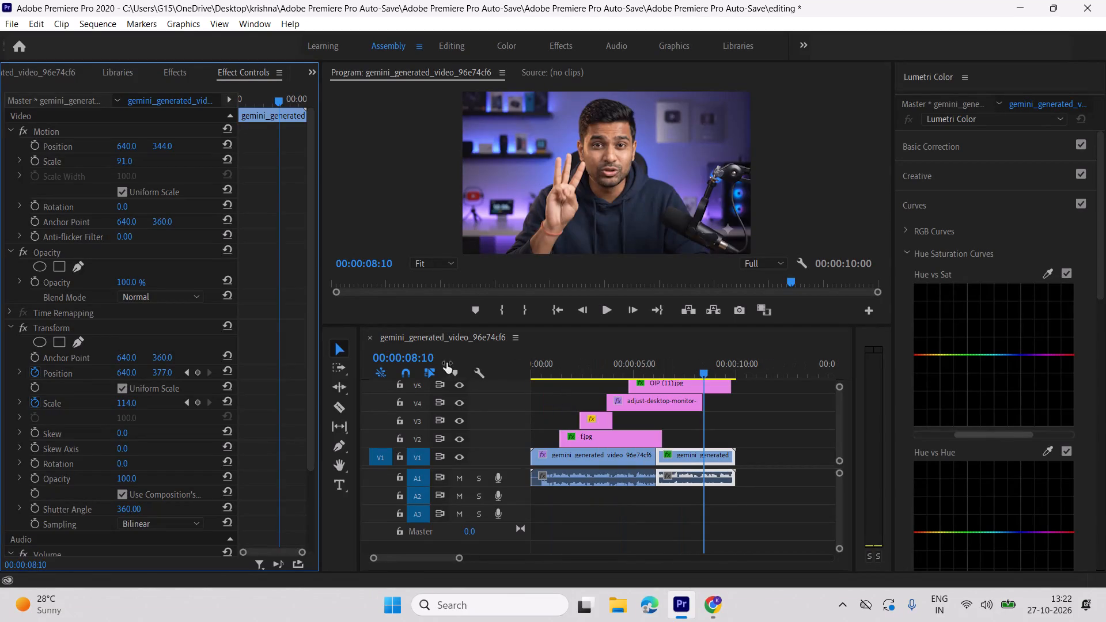
pyautogui.moveTo(703, 376); pyautogui.dragTo(138, 467)
pyautogui.click(138, 467)
pyautogui.press('space')
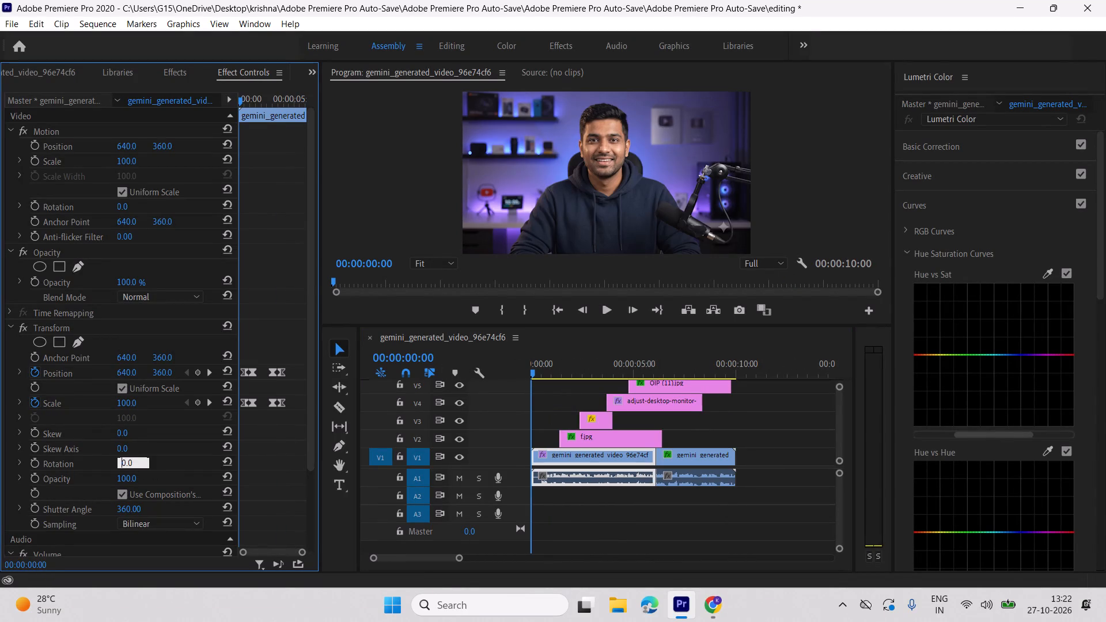
pyautogui.press('space')
pyautogui.press('space')
pyautogui.press('space')
pyautogui.press('space')
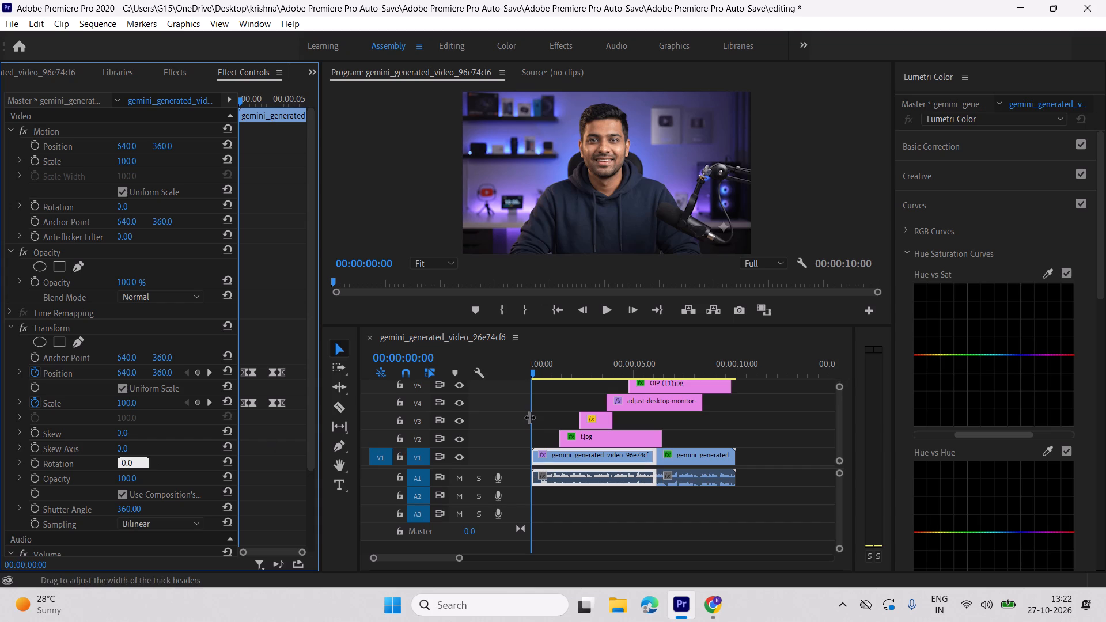
pyautogui.press('space')
pyautogui.press('space')
pyautogui.click(605, 312)
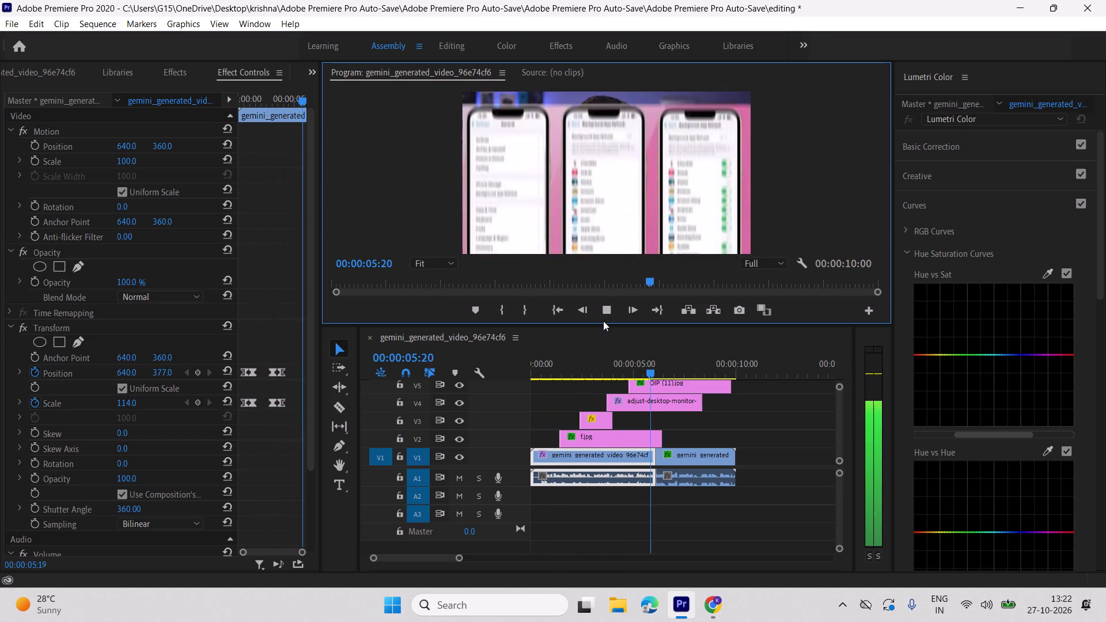
# Pause and resume playback through the second speaker segment, from about 7 to 9 seconds, to check its framing.
pyautogui.press('space')
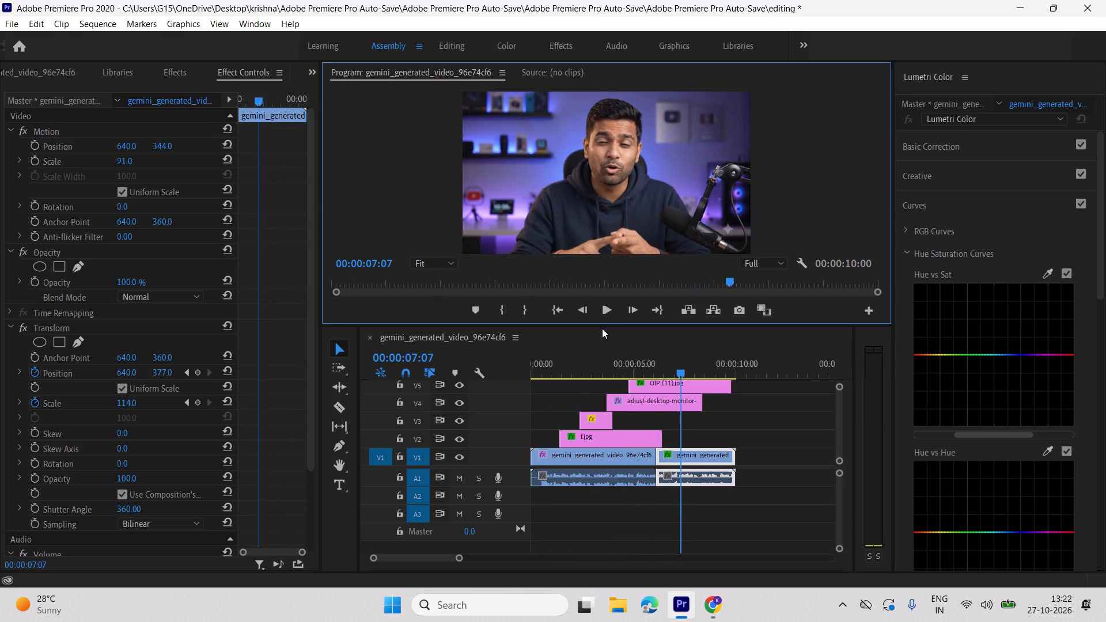
pyautogui.press('space')
pyautogui.press('space')
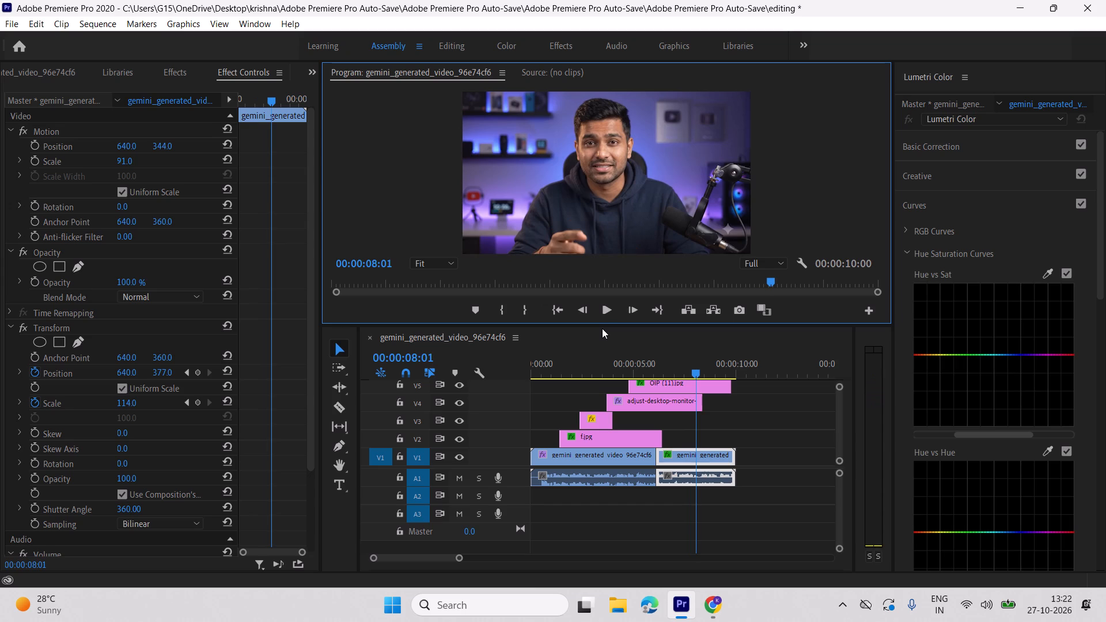
pyautogui.press('space')
pyautogui.press('space')
pyautogui.press('space')
pyautogui.press('space')
pyautogui.press('space')
pyautogui.press('space')
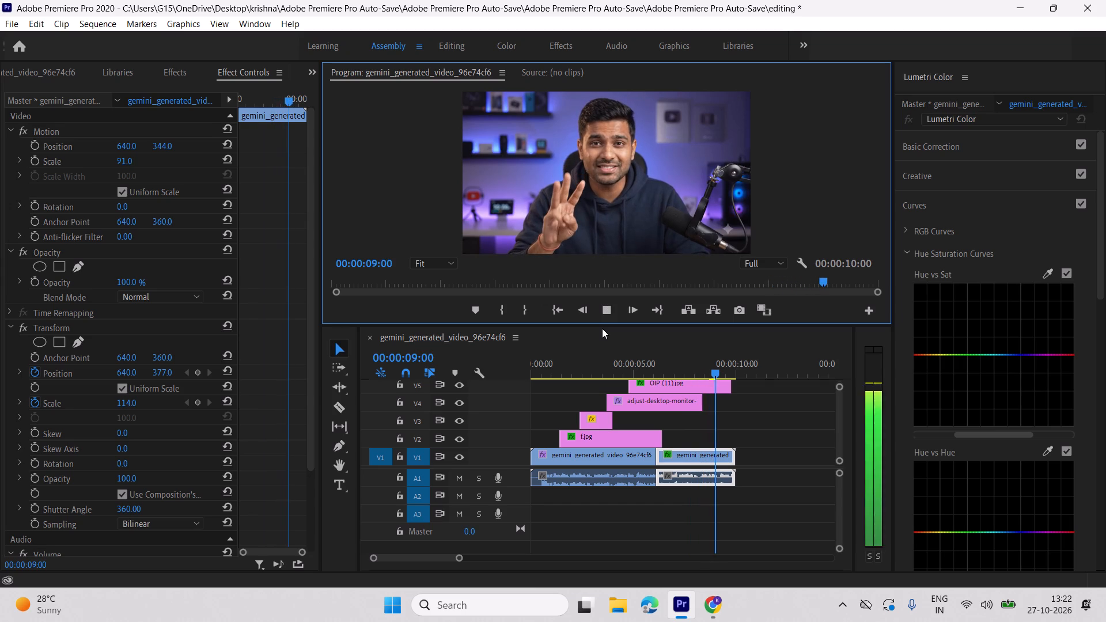
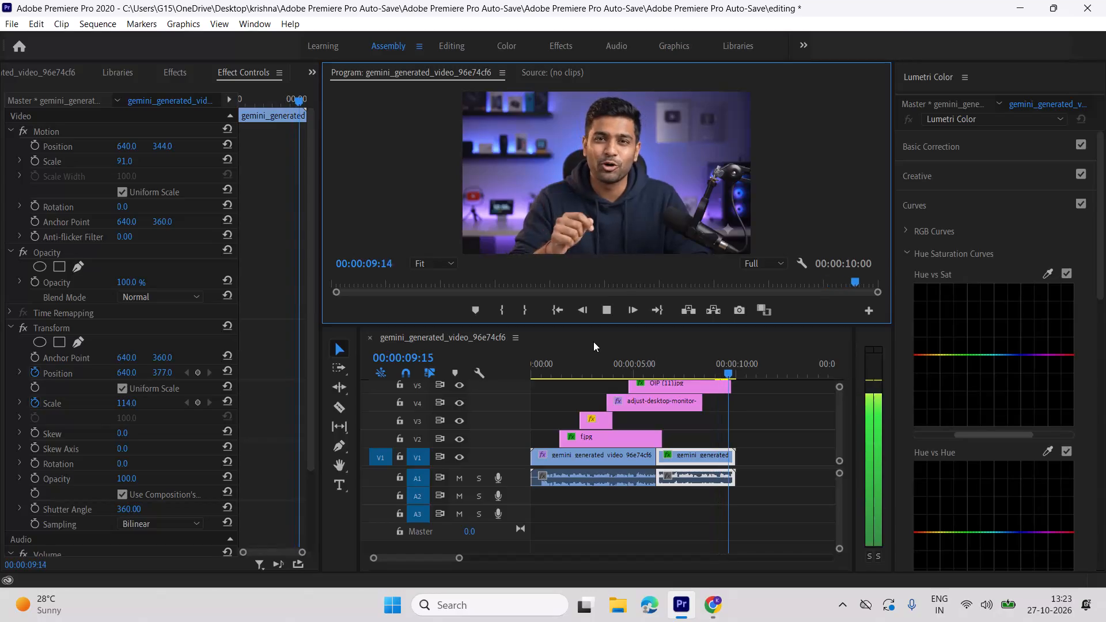
# Replay the second speaker segment in short passes to check its narration, parking the playhead at 00:00:06:16.
pyautogui.press('space')
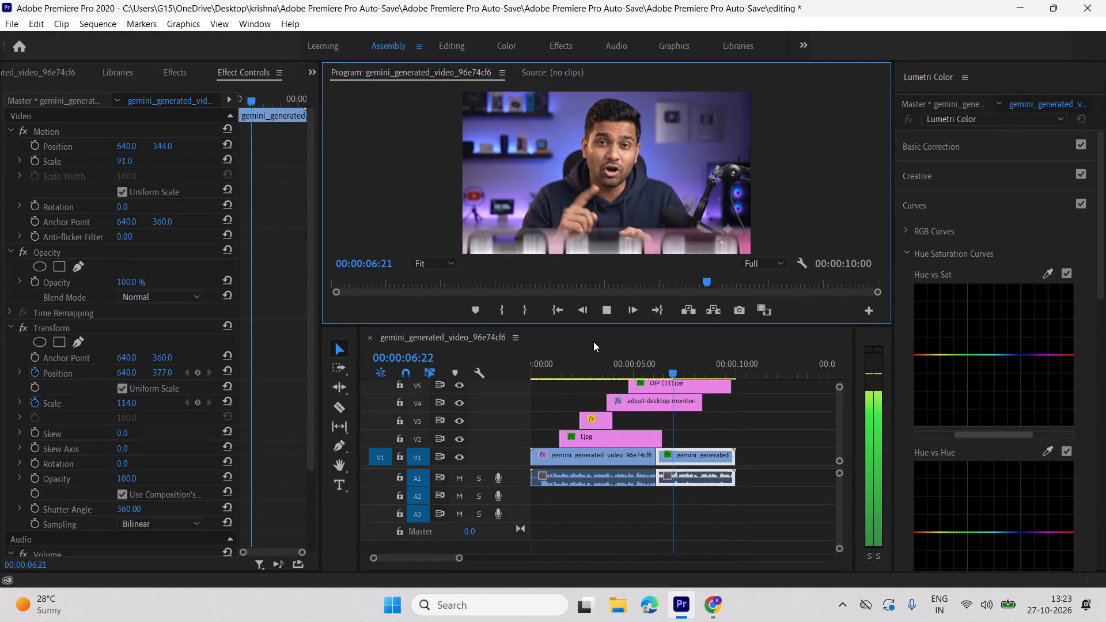
pyautogui.press('space')
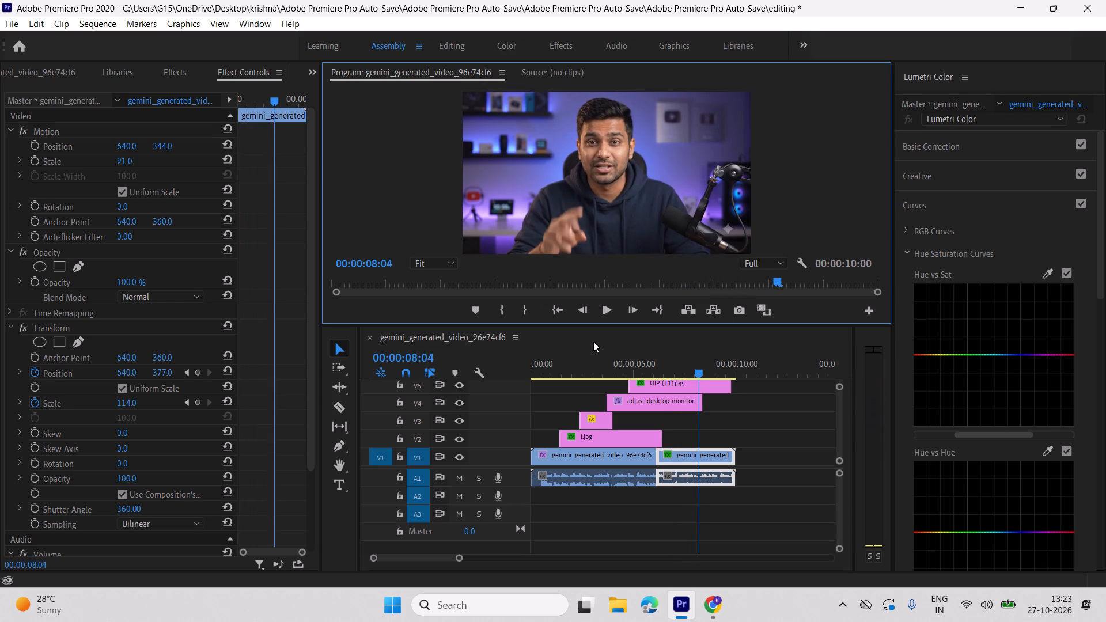
pyautogui.moveTo(698, 374); pyautogui.dragTo(690, 373)
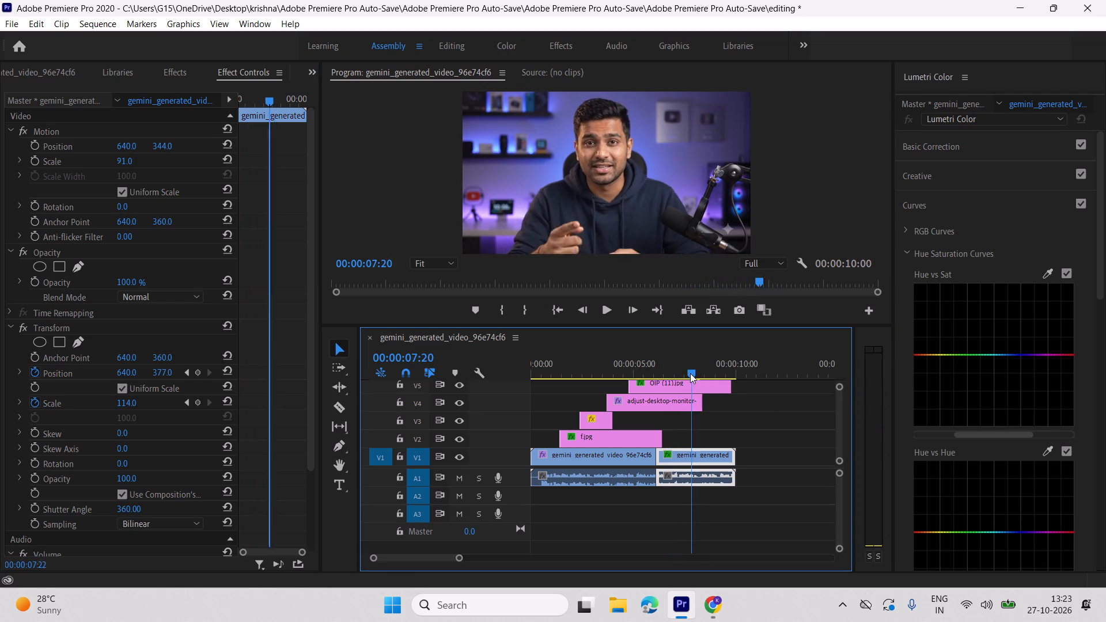
pyautogui.moveTo(690, 373); pyautogui.dragTo(678, 371)
pyautogui.press('space')
pyautogui.press('space')
pyautogui.press('space')
pyautogui.press('space')
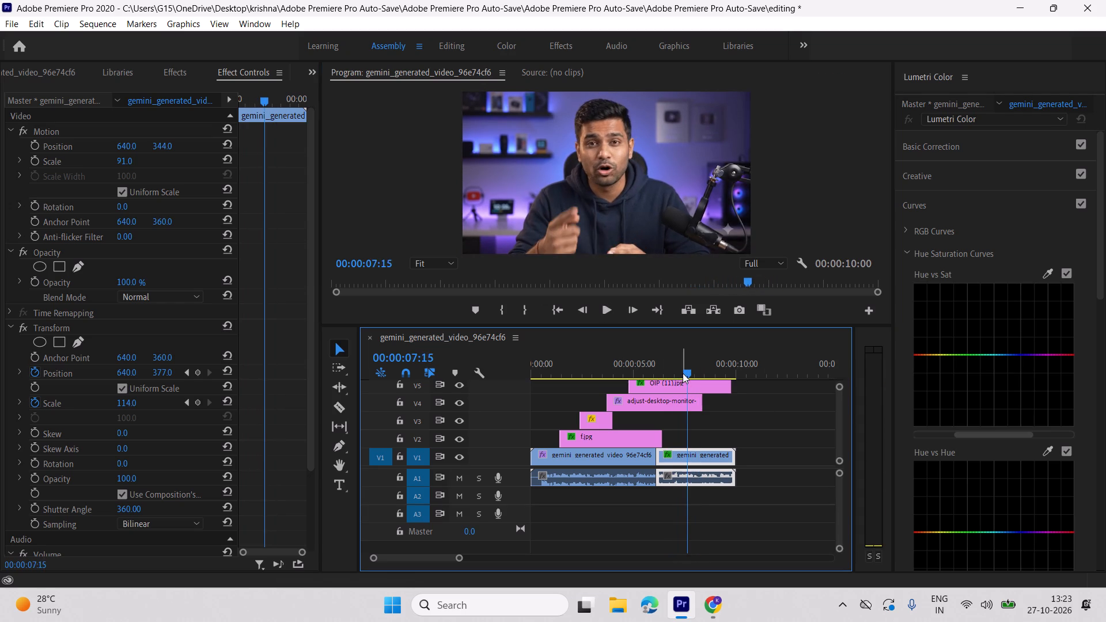
pyautogui.moveTo(683, 373); pyautogui.dragTo(663, 373)
# Switch to Chrome and search Yahoo Images for "dark mode phone", looking through the results for a usable picture.
pyautogui.click(707, 601)
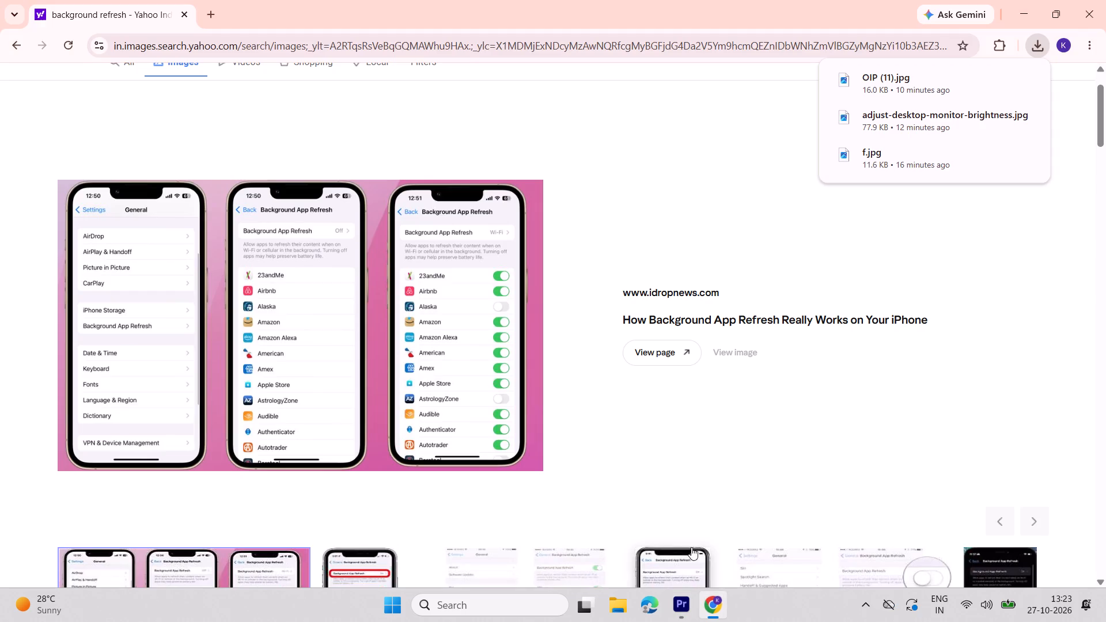
pyautogui.scroll(5, 324, 56)
pyautogui.click(505, 95)
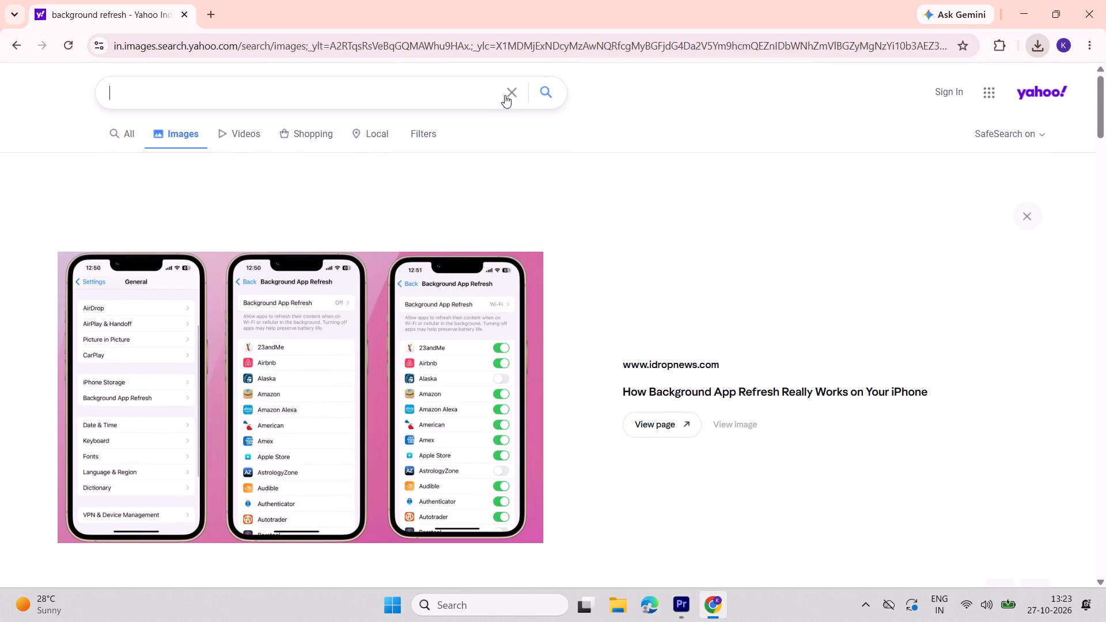
pyautogui.write('dark mode phone')
pyautogui.press('Return')
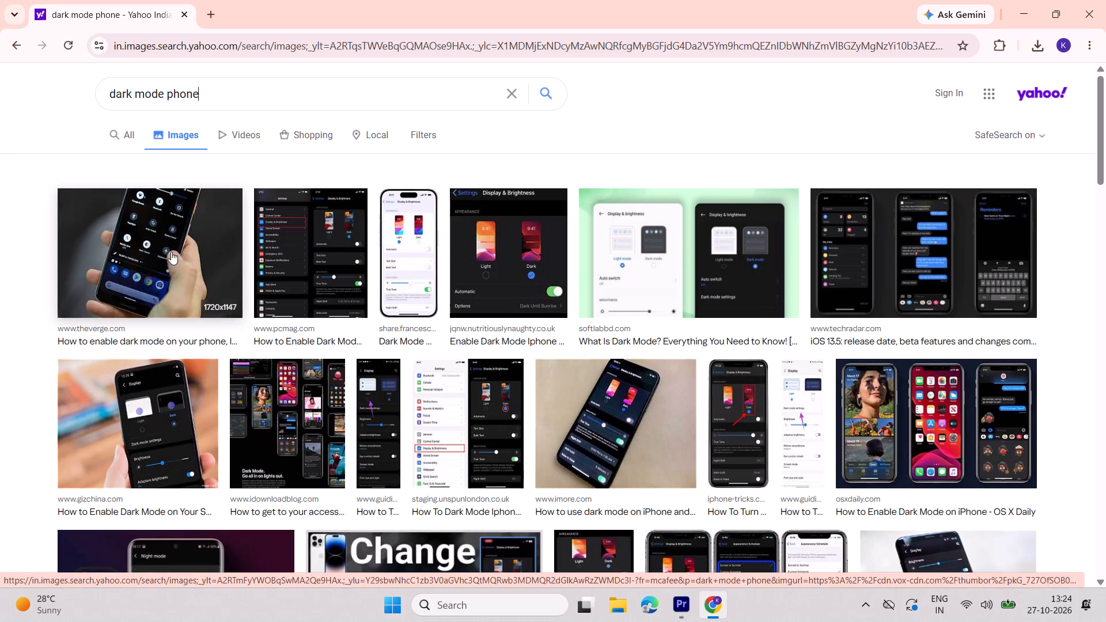
pyautogui.scroll(-2, 634, 372)
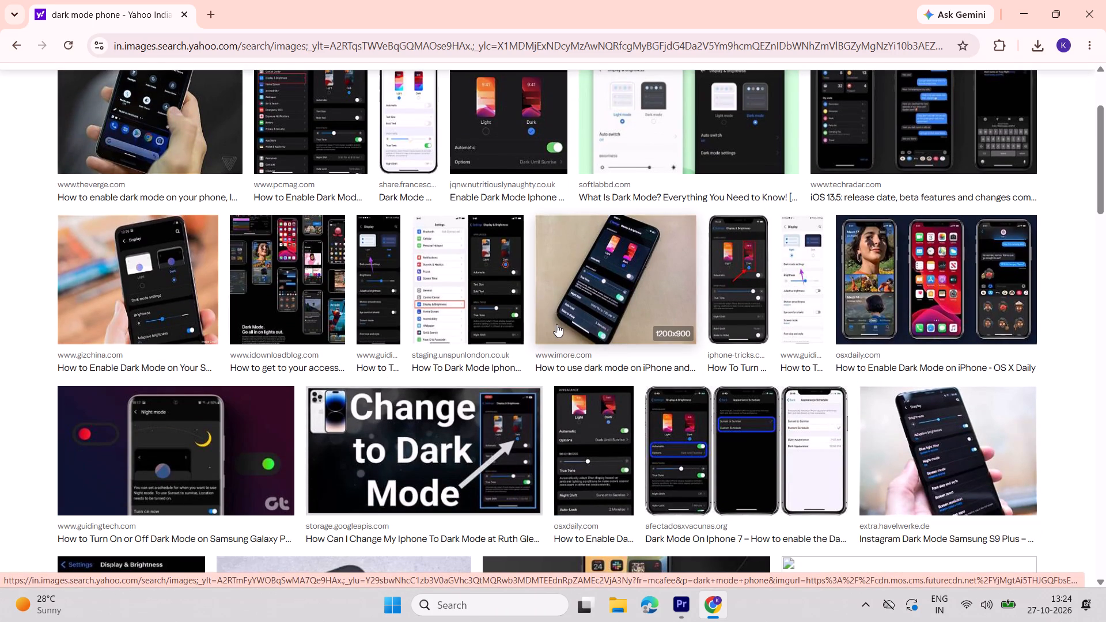
pyautogui.scroll(3, 375, 275)
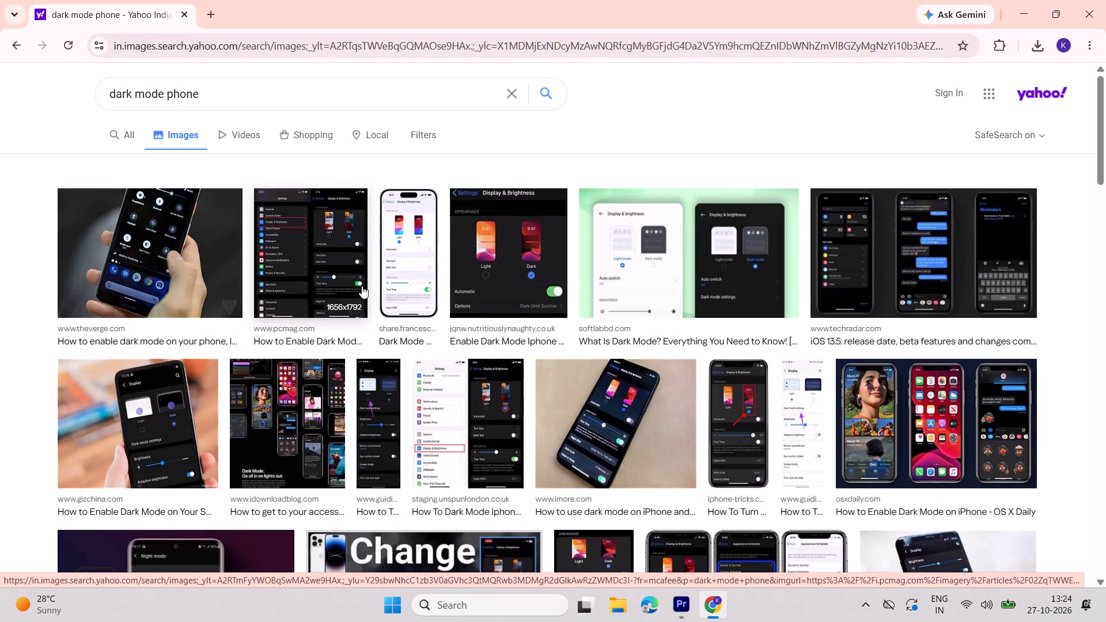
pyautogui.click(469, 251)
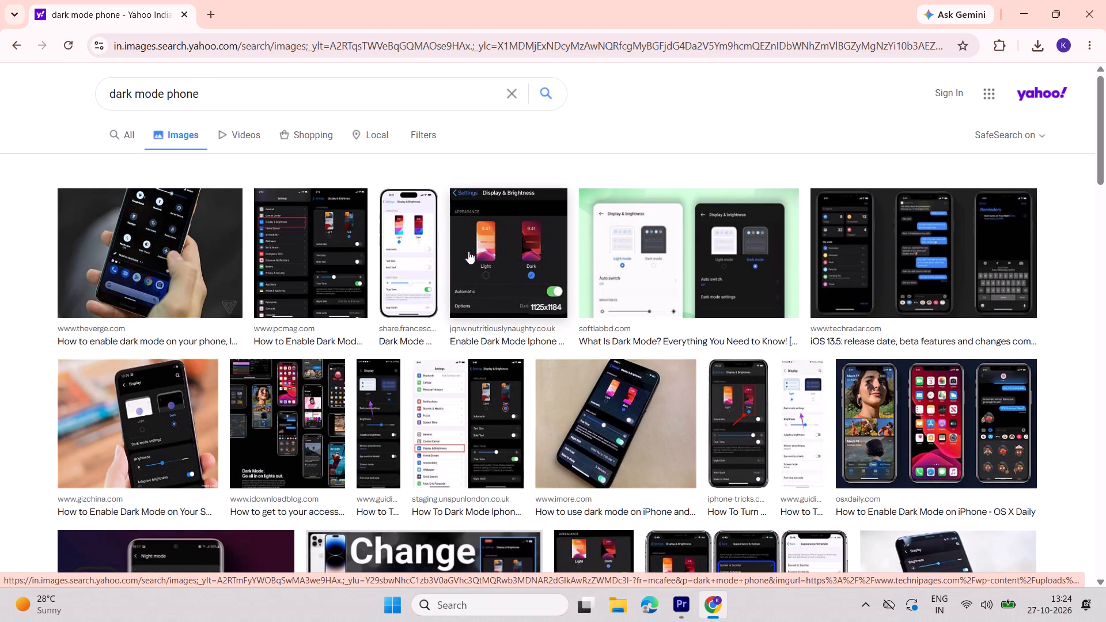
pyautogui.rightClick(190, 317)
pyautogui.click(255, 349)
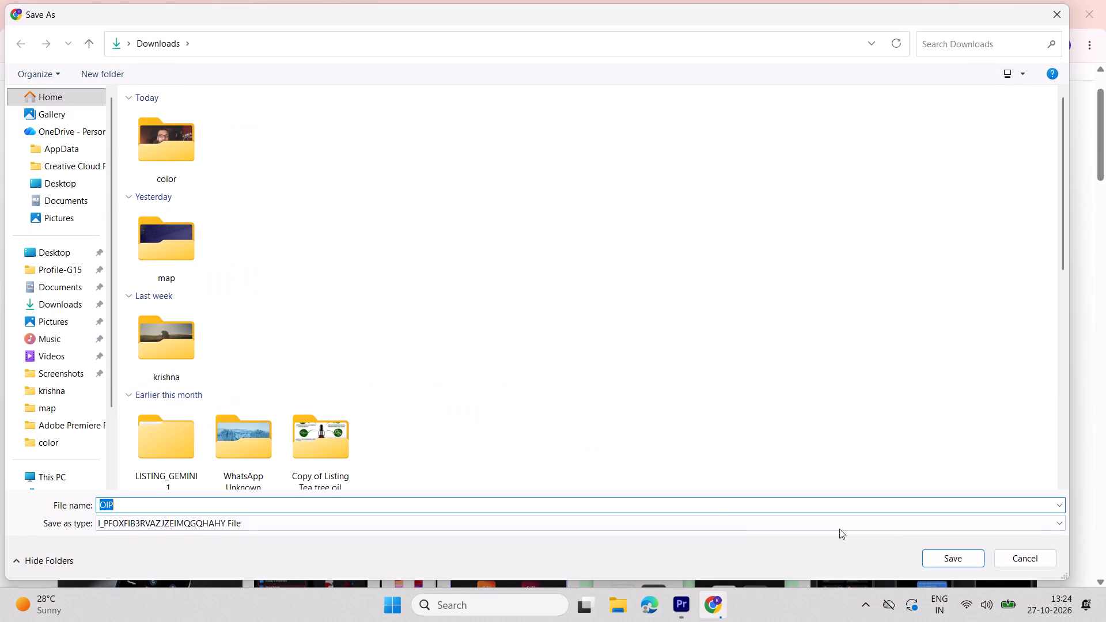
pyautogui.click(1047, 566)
# Open The Verge's picture of a hand holding a dark-mode phone and save it to Downloads as OIP (14).
pyautogui.scroll(6, 725, 475)
pyautogui.scroll(-5, 576, 401)
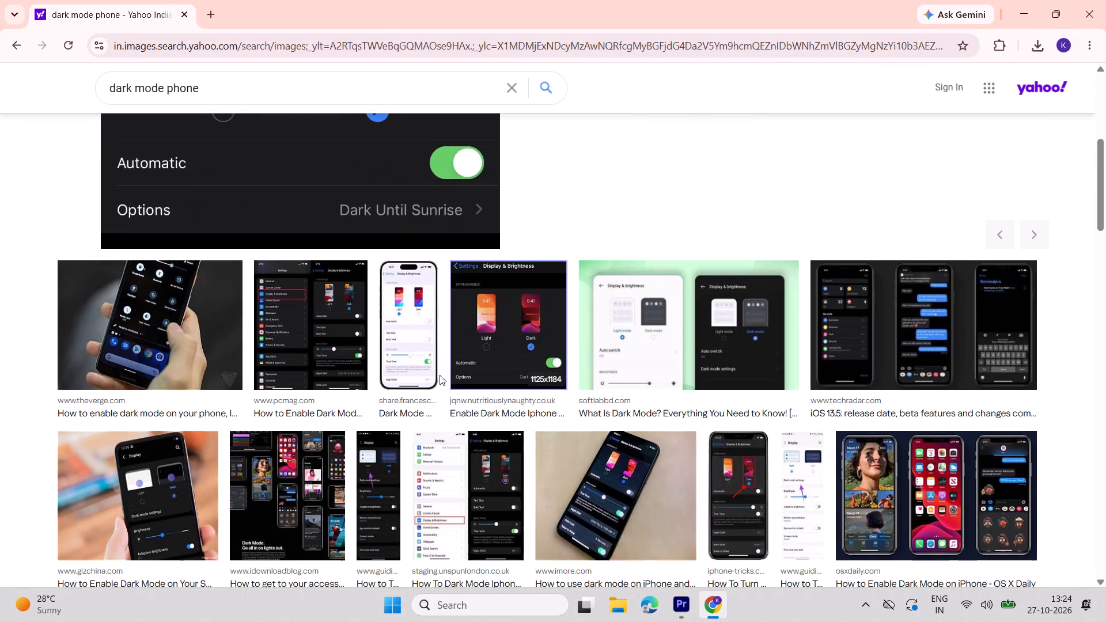
pyautogui.click(140, 297)
pyautogui.rightClick(441, 395)
pyautogui.click(354, 373)
pyautogui.rightClick(357, 374)
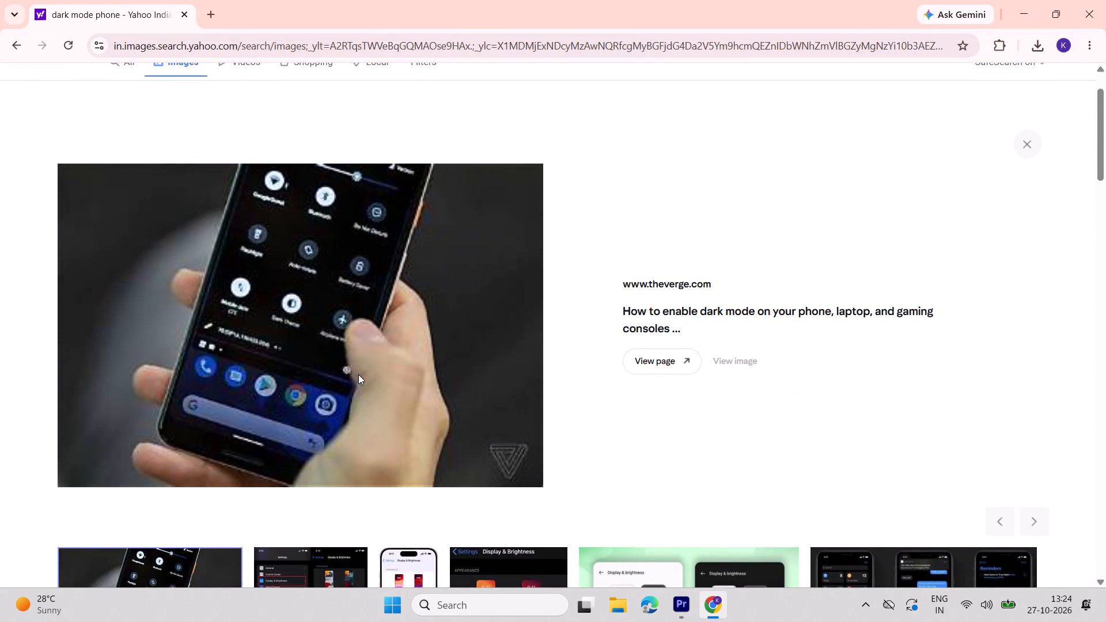
pyautogui.click(394, 409)
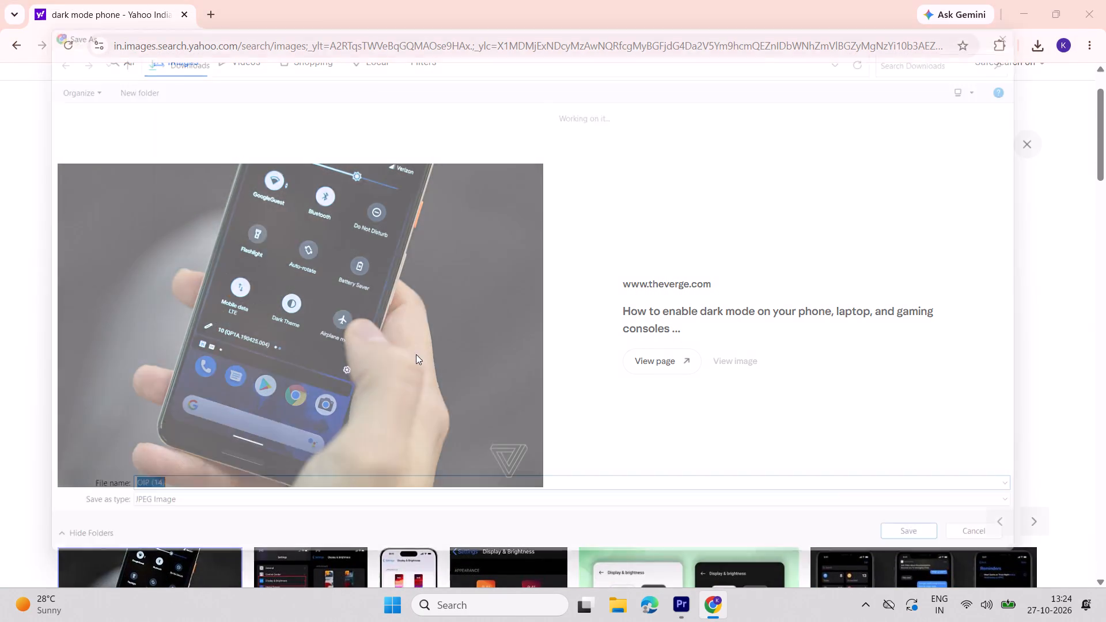
pyautogui.click(946, 557)
# Search Yahoo Images for "lower brightness" and browse the results for a suitable brightness picture.
pyautogui.scroll(5, 505, 411)
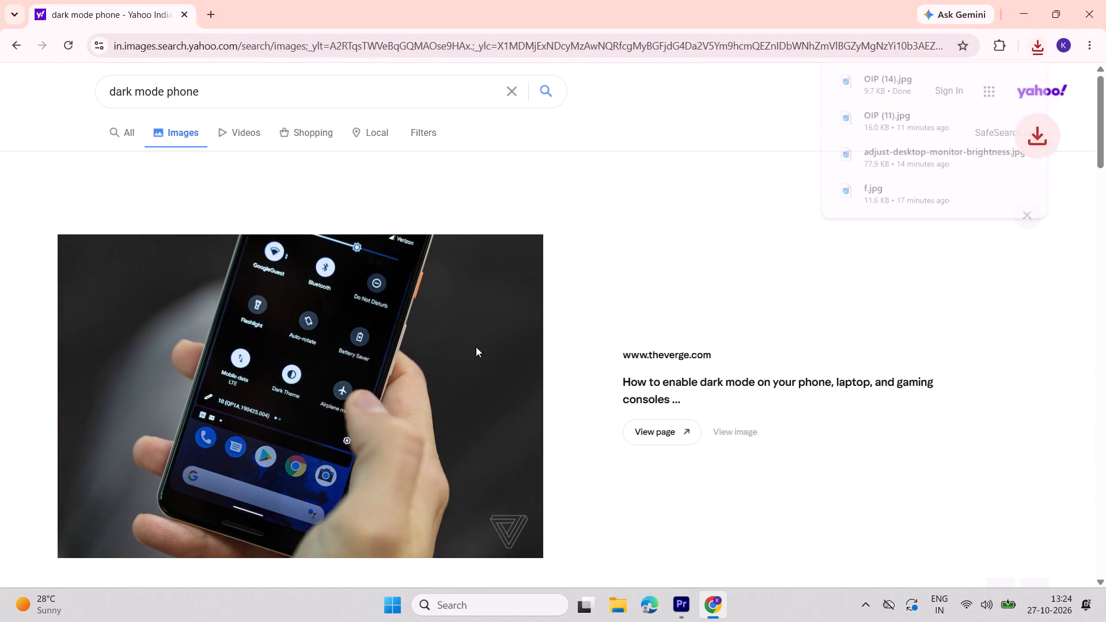
pyautogui.moveTo(334, 93); pyautogui.dragTo(8, 75)
pyautogui.write('lower')
pyautogui.press('space')
pyautogui.write('brighyn\\')
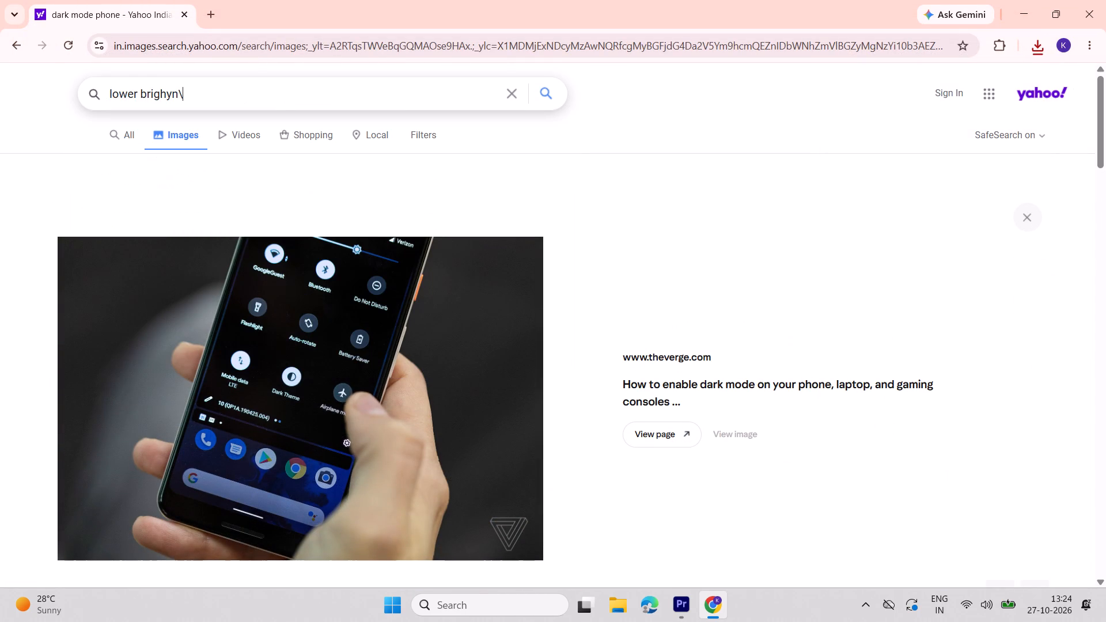
pyautogui.press('BackSpace')
pyautogui.press('BackSpace')
pyautogui.press('BackSpace')
pyautogui.write('yn')
pyautogui.press('BackSpace')
pyautogui.press('BackSpace')
pyautogui.write('tness')
pyautogui.press('Return')
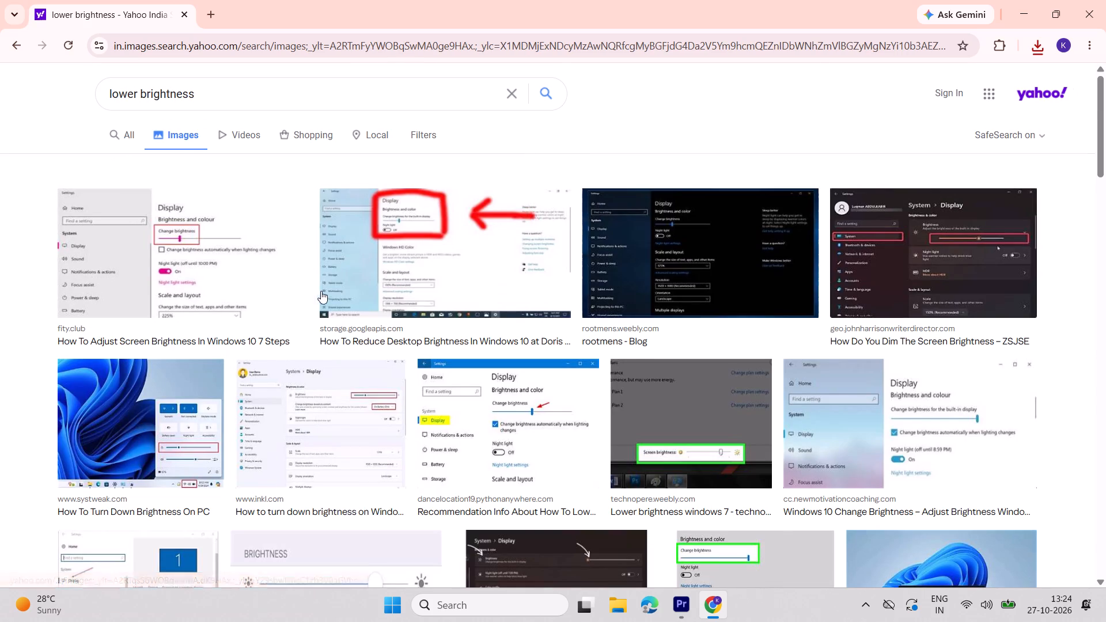
pyautogui.scroll(-3, 323, 293)
pyautogui.scroll(-3, 447, 285)
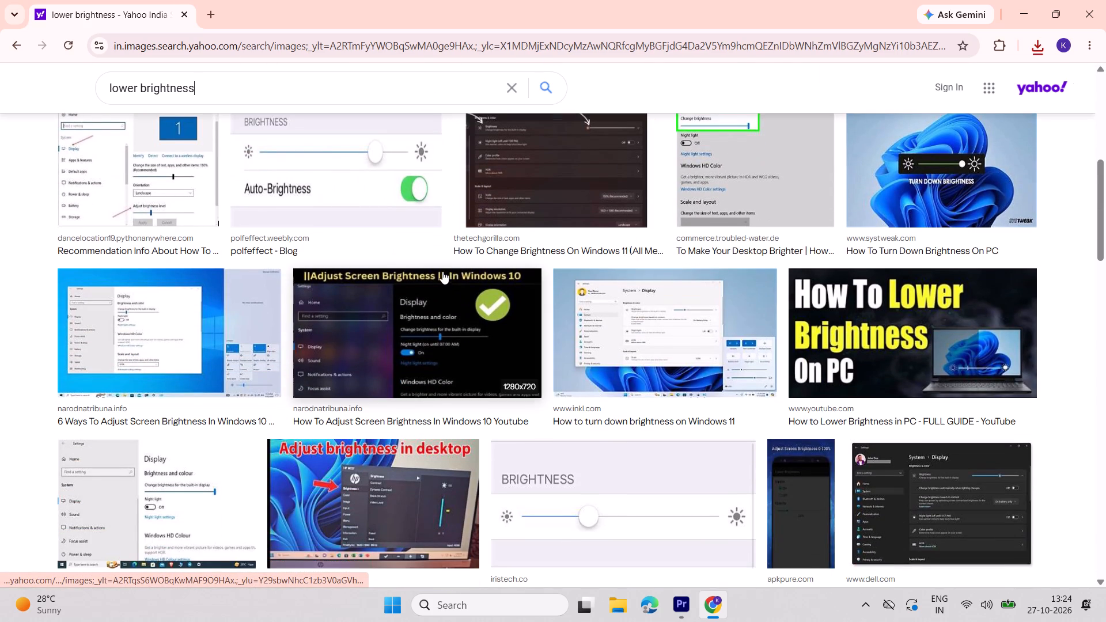
pyautogui.scroll(-2, 439, 257)
pyautogui.scroll(-3, 707, 346)
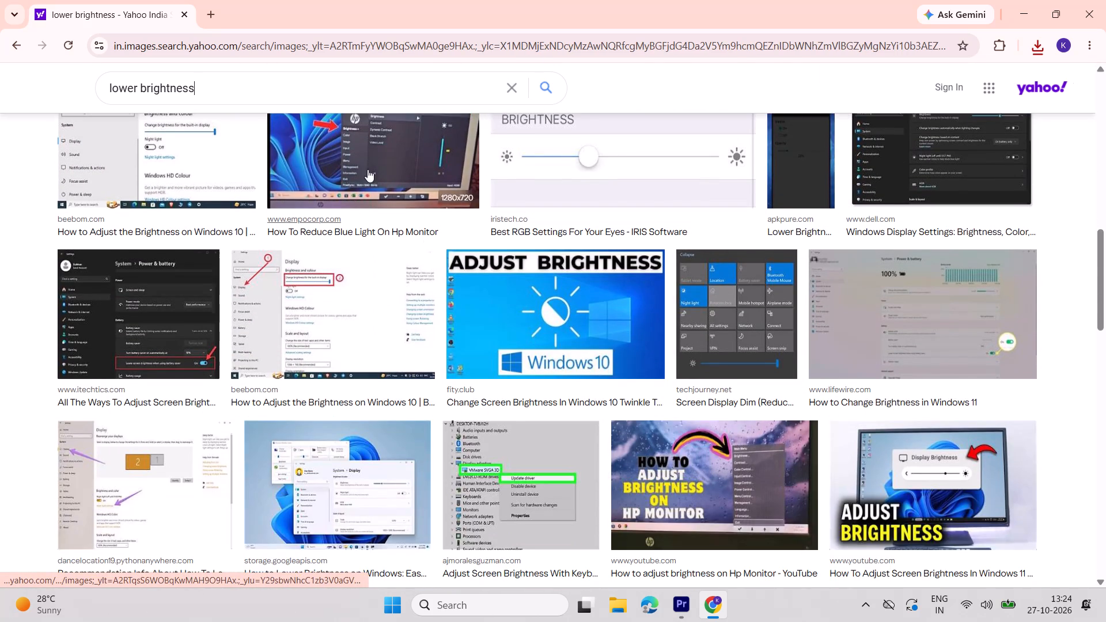
pyautogui.scroll(1, 362, 166)
# Refine the image search to "lower brightness phone".
pyautogui.press('space')
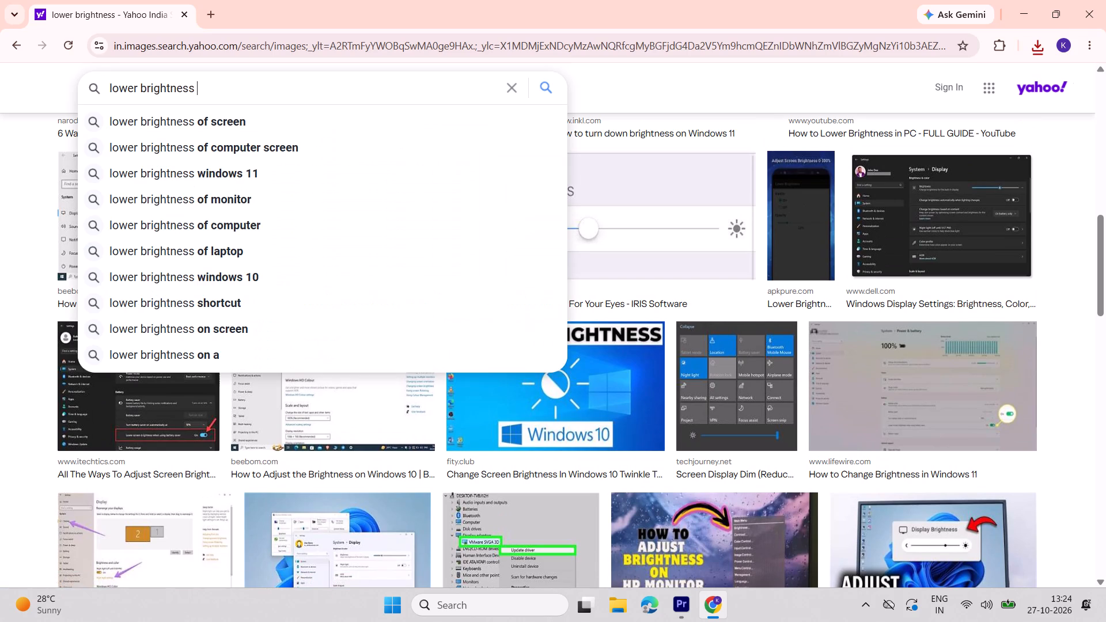
pyautogui.write('phon')
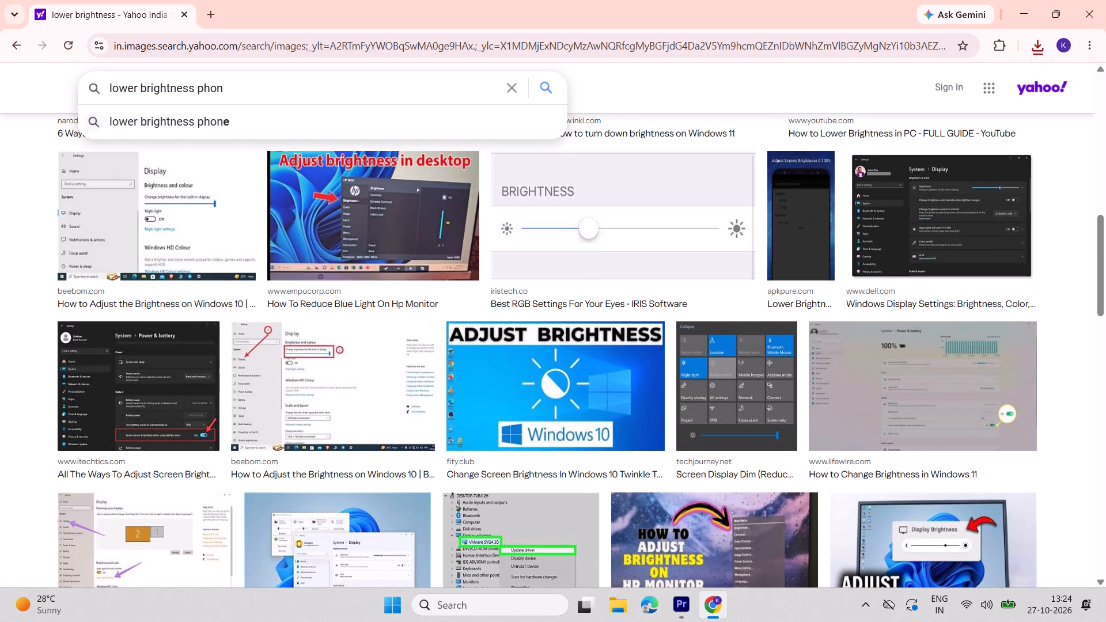
pyautogui.press('e')
pyautogui.press('Return')
pyautogui.press('\\')
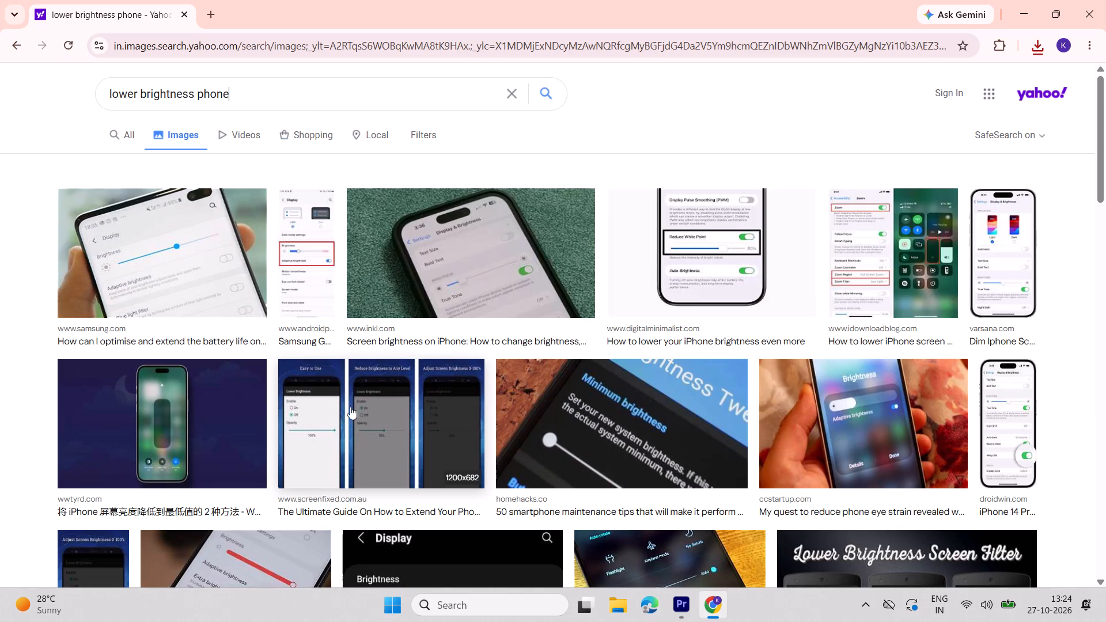
# Open varsana.com's iPhone Display & Brightness settings image and save it to Downloads as OIP (15).
pyautogui.click(983, 266)
pyautogui.rightClick(346, 344)
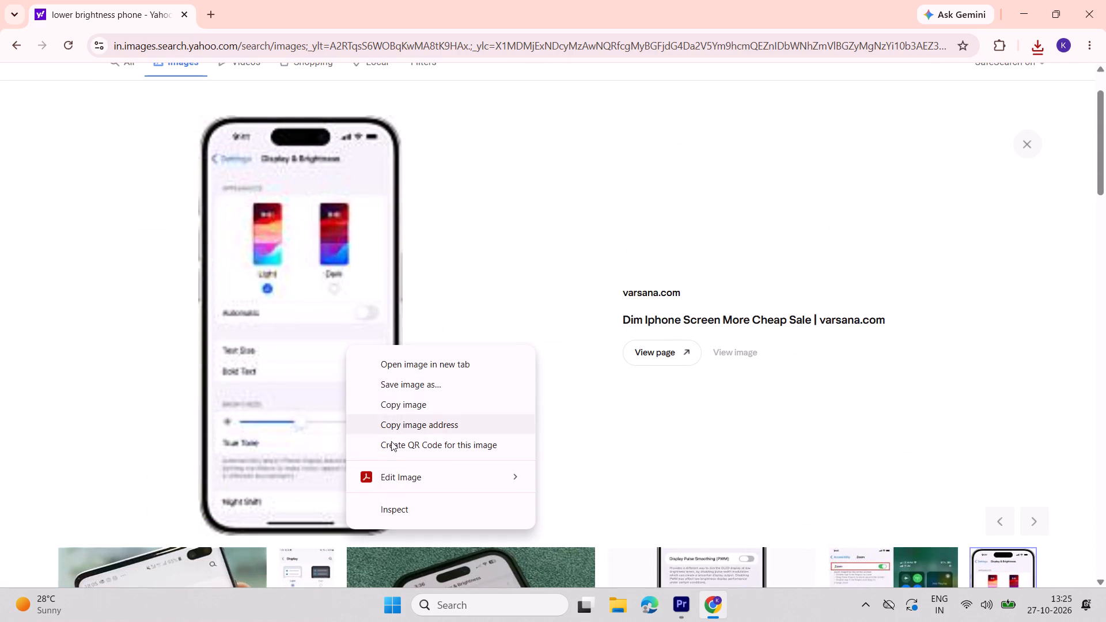
pyautogui.click(381, 378)
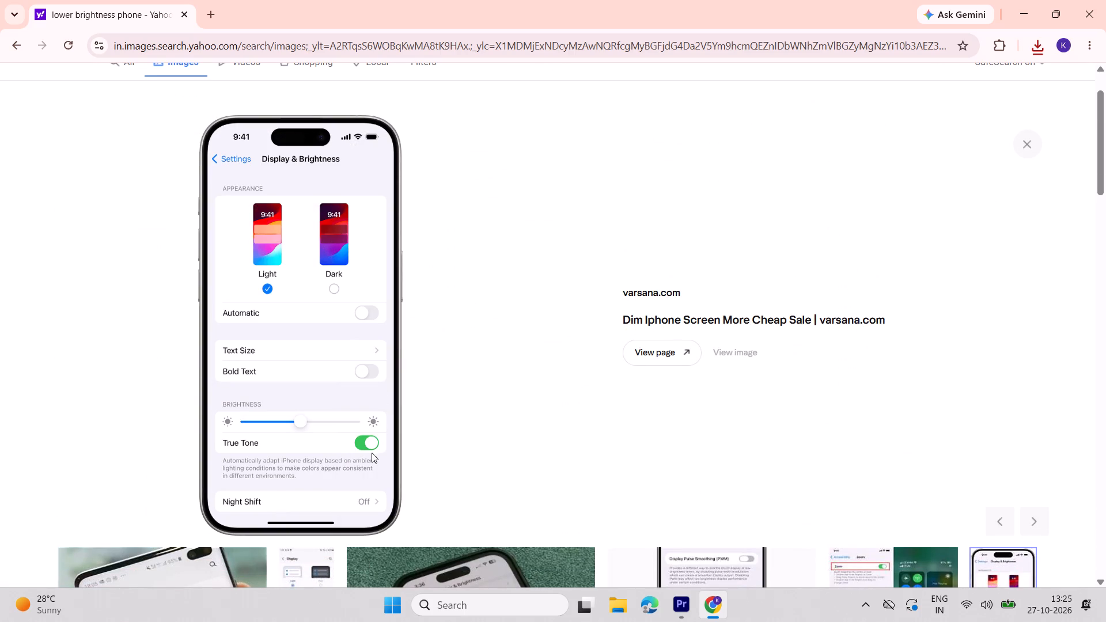
pyautogui.click(937, 552)
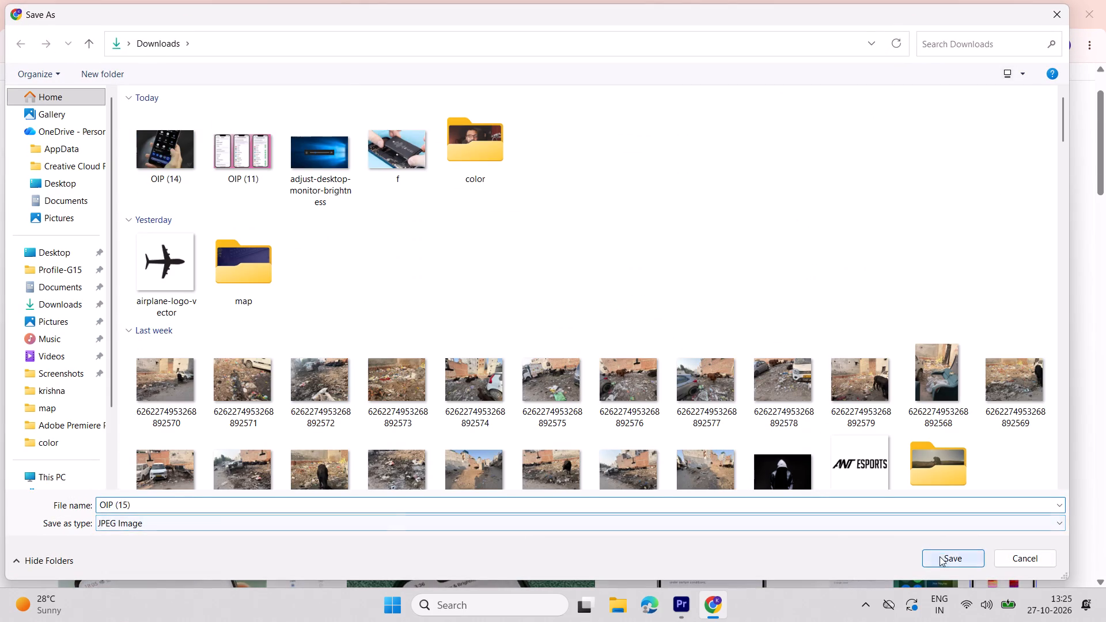
pyautogui.scroll(-4, 889, 435)
pyautogui.scroll(-3, 813, 349)
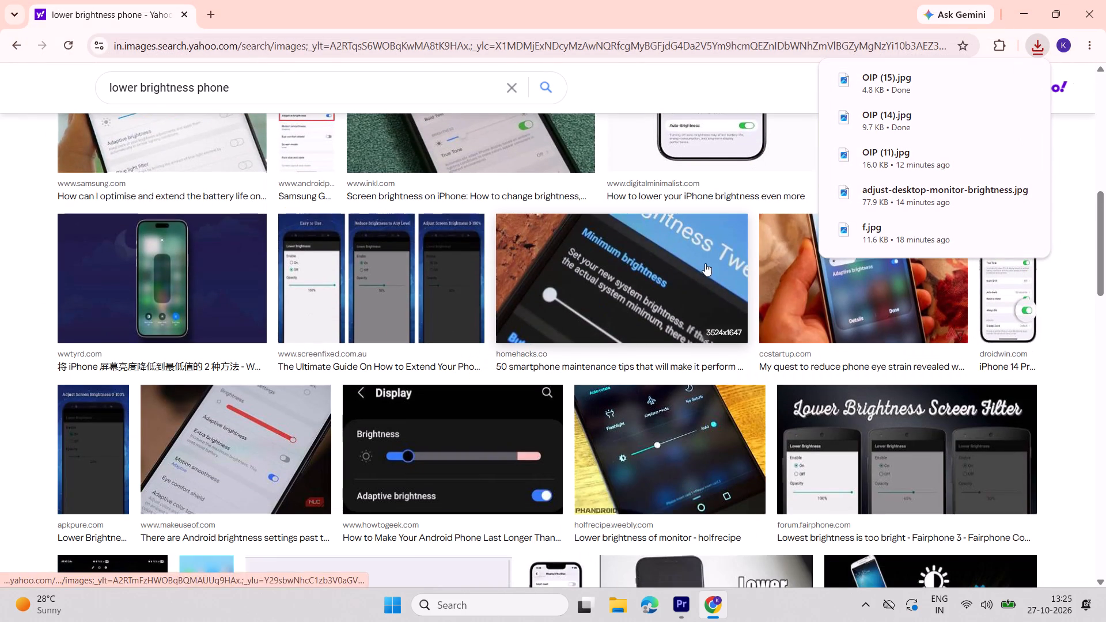
# Return to Premiere Pro and play the sequence from 00:00:06:16, stopping at 00:00:07:06.
pyautogui.click(696, 613)
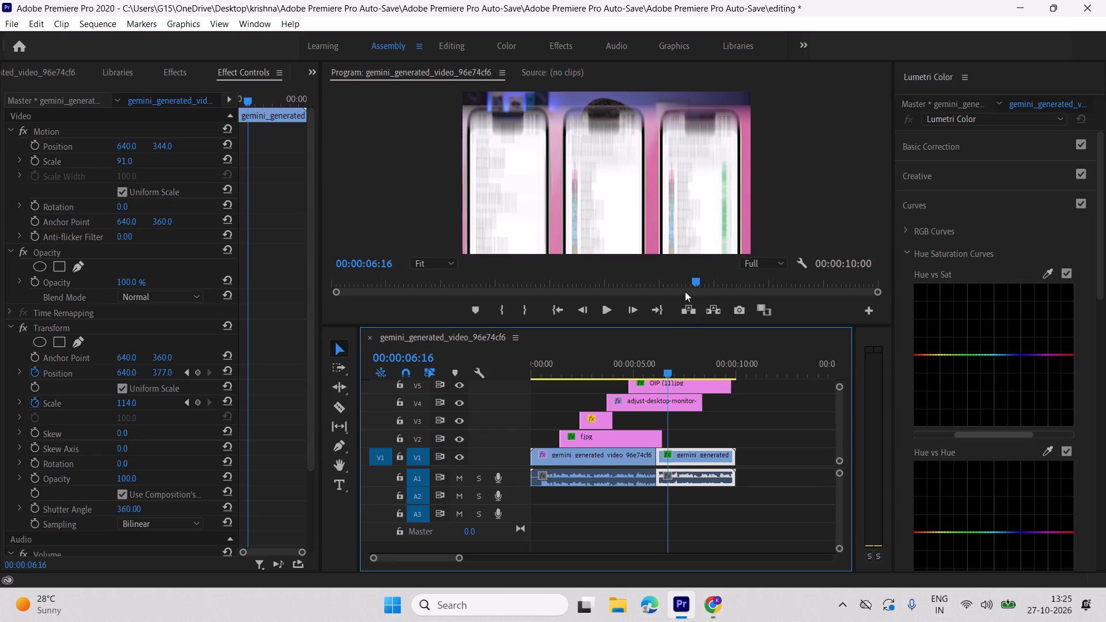
pyautogui.press('space')
pyautogui.press('space')
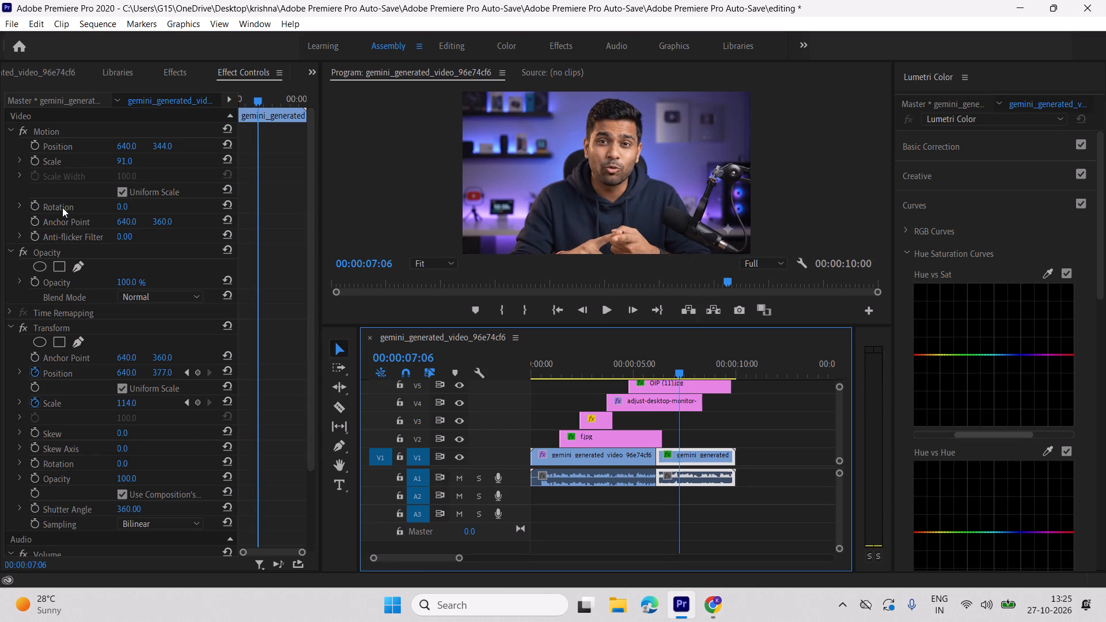
# Import the dark-mode phone image OIP (14) from Downloads into the editing project.
pyautogui.scroll(10, 56, 84)
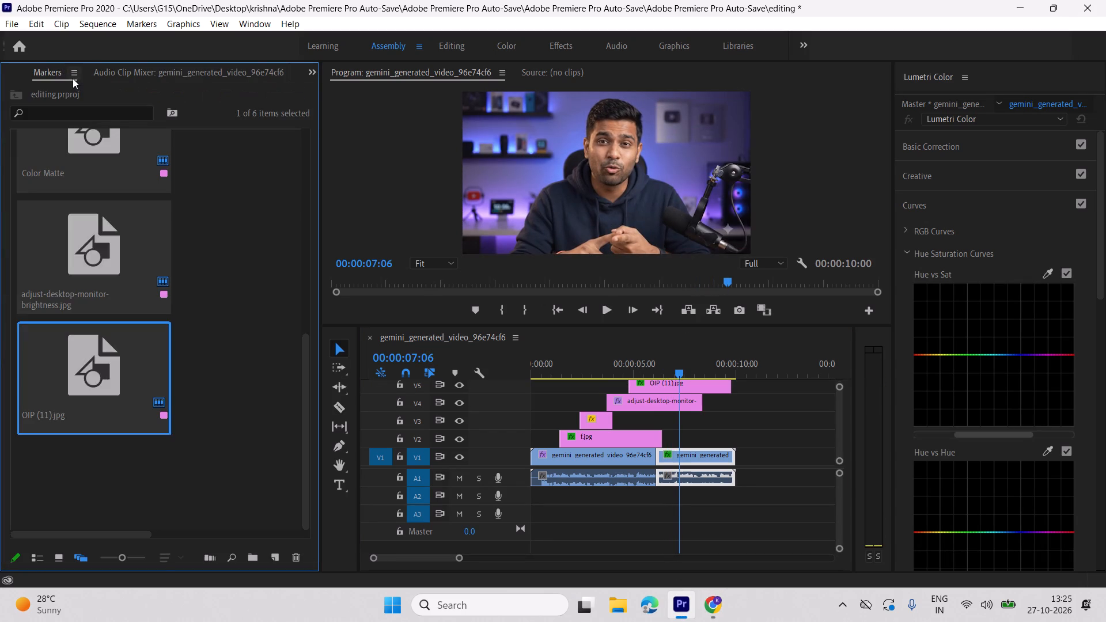
pyautogui.scroll(2, 73, 78)
pyautogui.click(217, 275)
pyautogui.scroll(4, 200, 274)
pyautogui.scroll(-7, 200, 274)
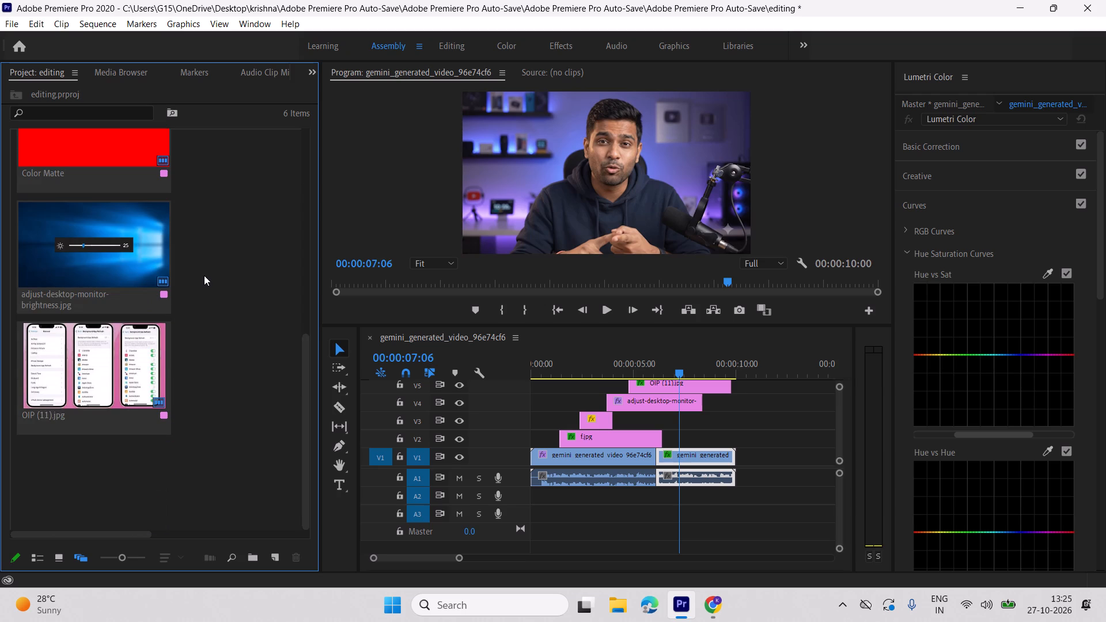
pyautogui.click(204, 274)
pyautogui.click(208, 271)
pyautogui.doubleClick(210, 260)
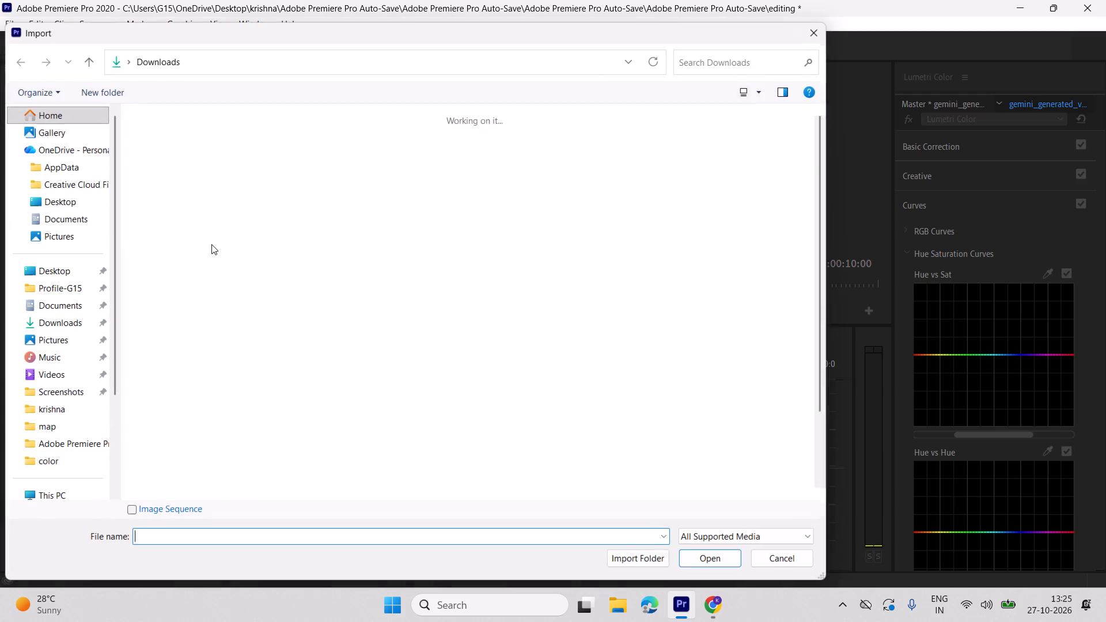
pyautogui.click(232, 177)
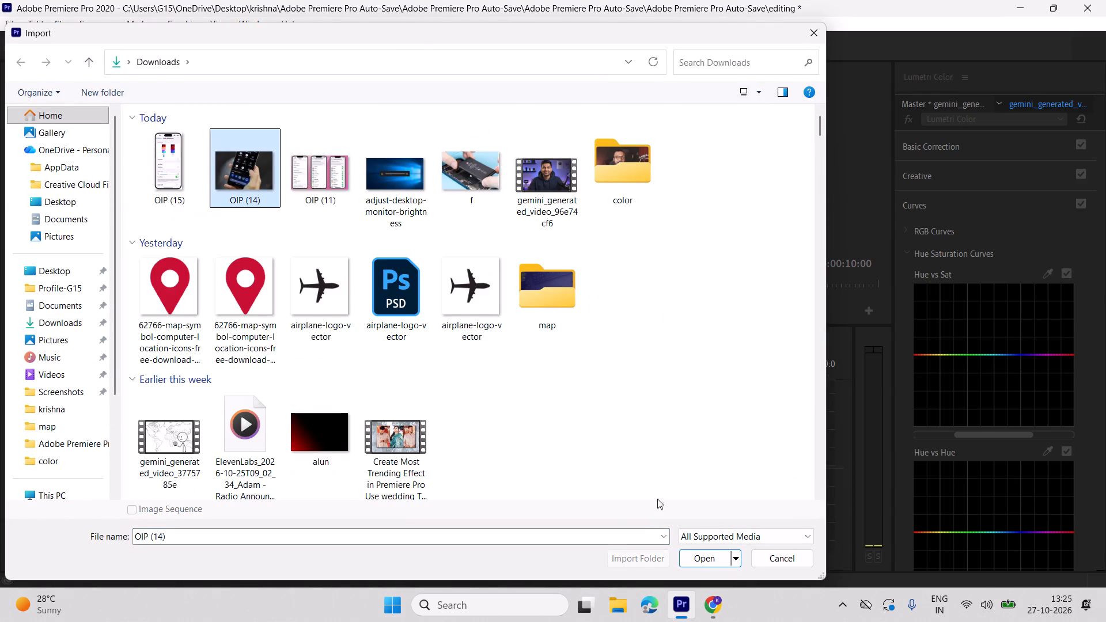
pyautogui.moveTo(711, 566); pyautogui.dragTo(709, 559)
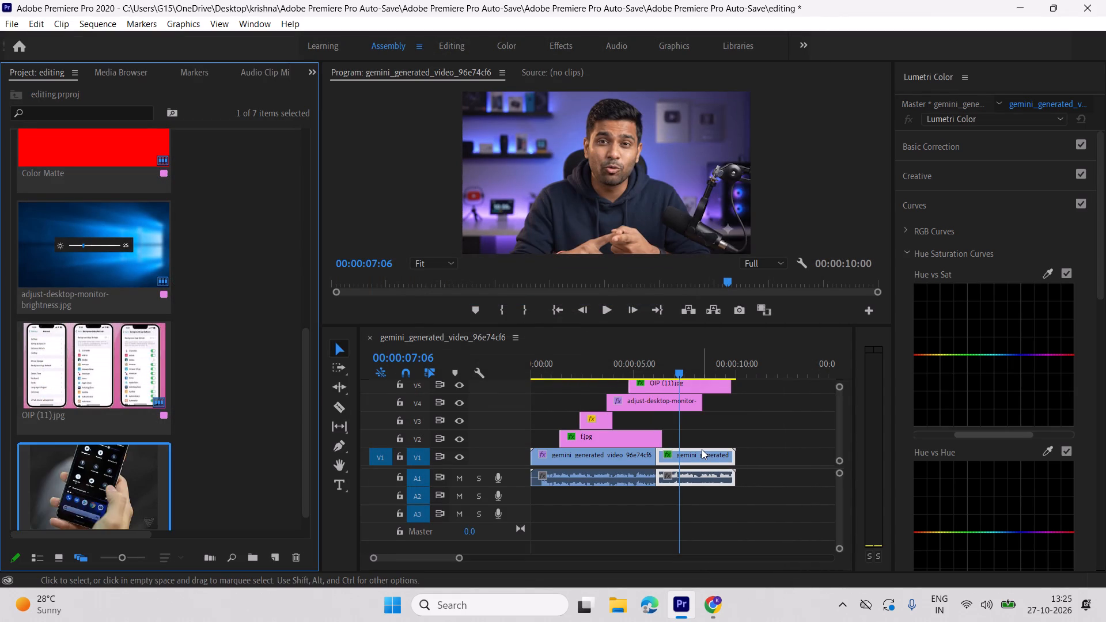
# Trim the OIP (11) clip on V5 and the adjust-desktop-monitor-brightness clip on V4 to end level with f.jpg on V2.
pyautogui.moveTo(713, 327); pyautogui.dragTo(708, 246)
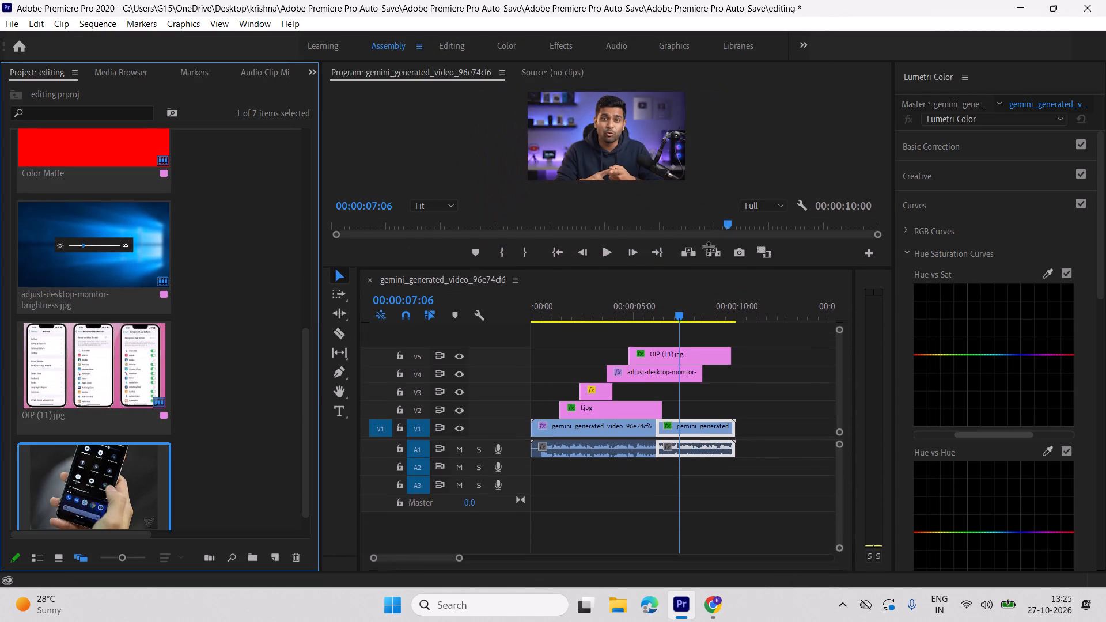
pyautogui.moveTo(708, 246); pyautogui.dragTo(706, 239)
pyautogui.moveTo(729, 340); pyautogui.dragTo(679, 336)
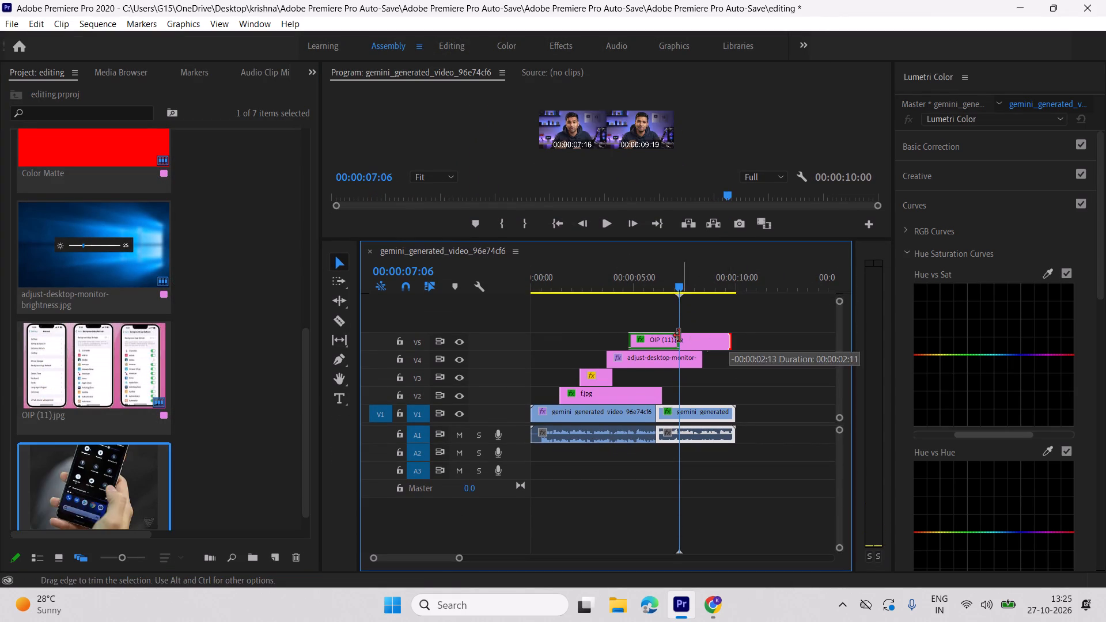
pyautogui.moveTo(679, 336); pyautogui.dragTo(679, 335)
pyautogui.moveTo(701, 358); pyautogui.dragTo(678, 353)
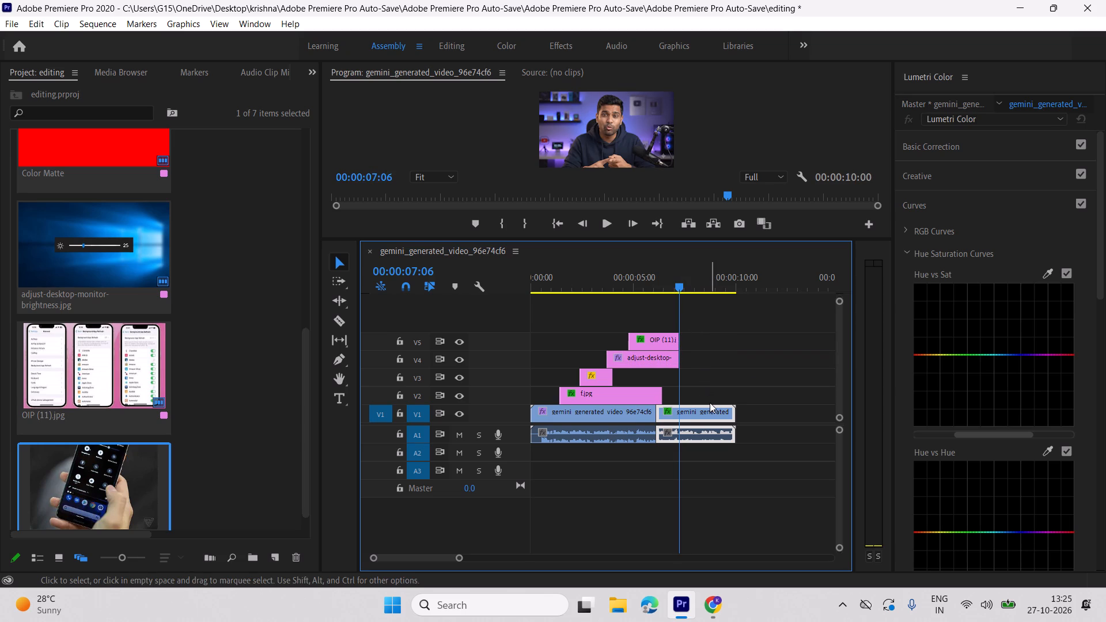
pyautogui.moveTo(676, 342); pyautogui.dragTo(658, 339)
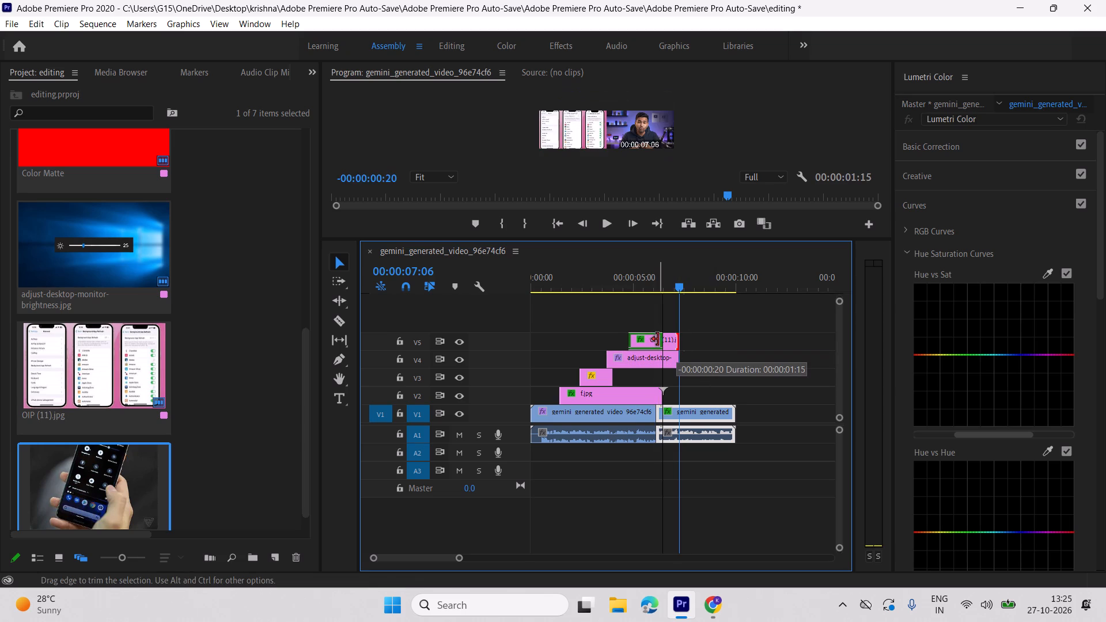
pyautogui.moveTo(658, 339); pyautogui.dragTo(658, 340)
pyautogui.moveTo(675, 356); pyautogui.dragTo(661, 352)
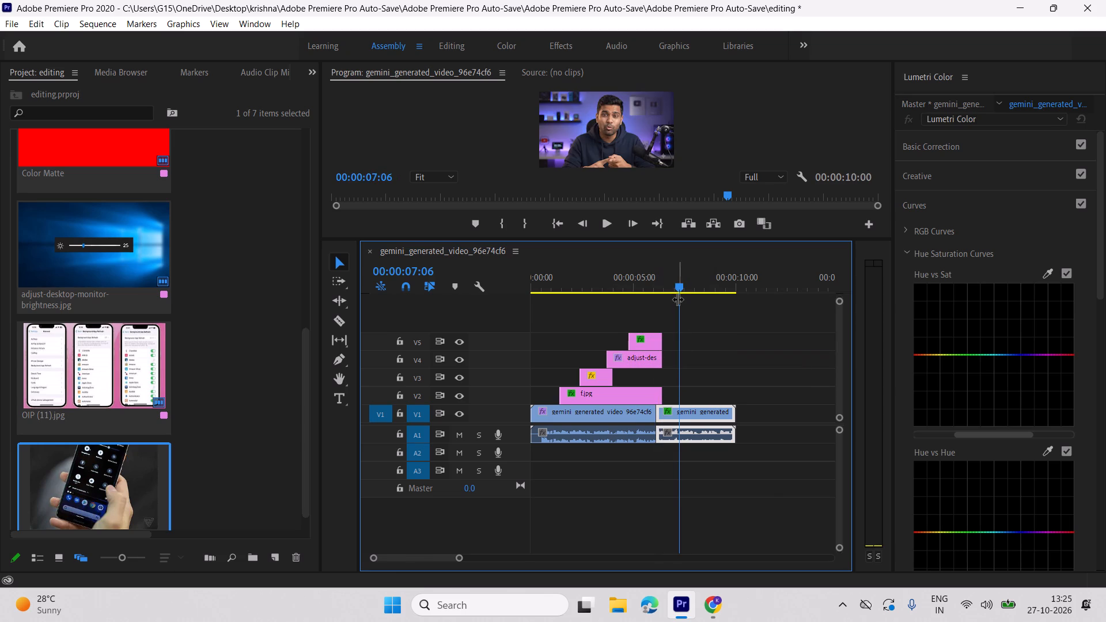
# Play the sequence across the trimmed images, stopping at 00:00:06:14.
pyautogui.moveTo(677, 286); pyautogui.dragTo(620, 291)
pyautogui.press('space')
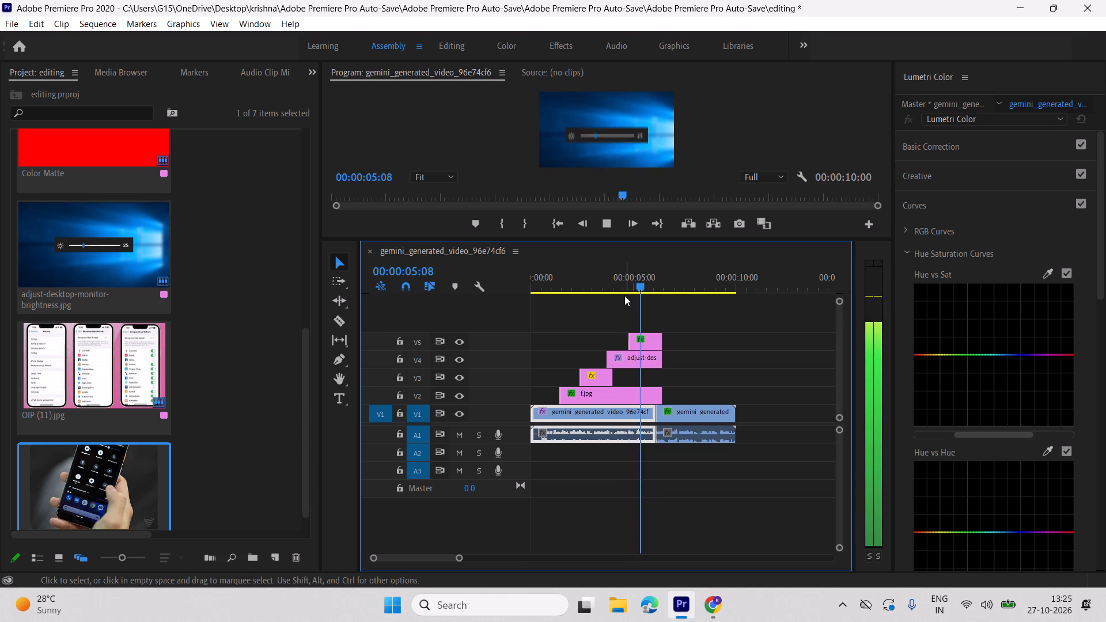
pyautogui.press('space')
pyautogui.press('space')
pyautogui.press('space')
pyautogui.press('space')
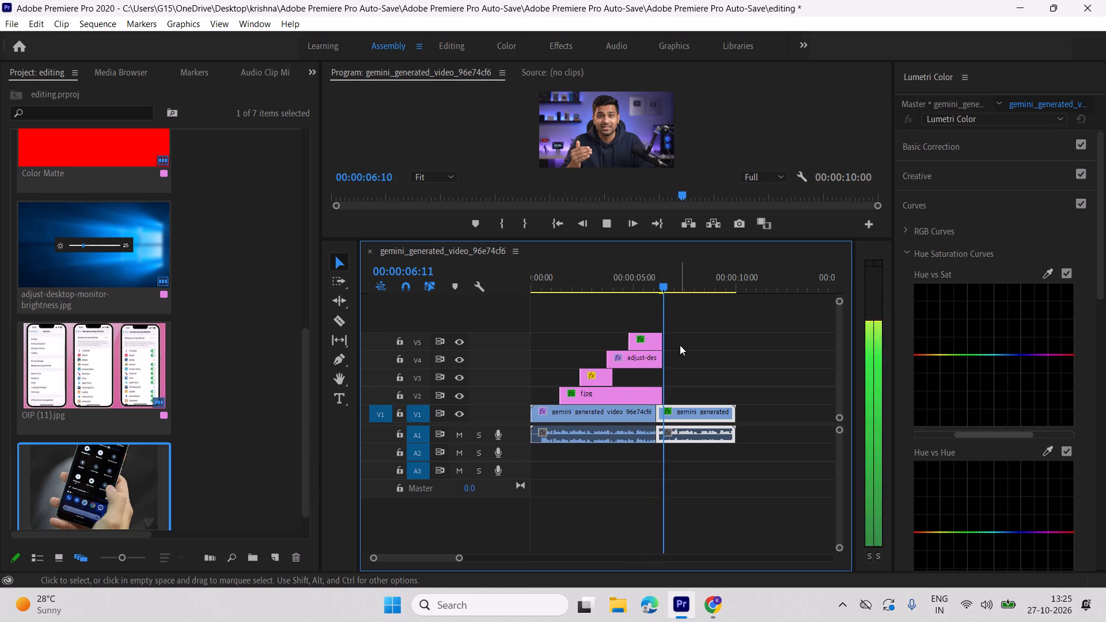
pyautogui.press('space')
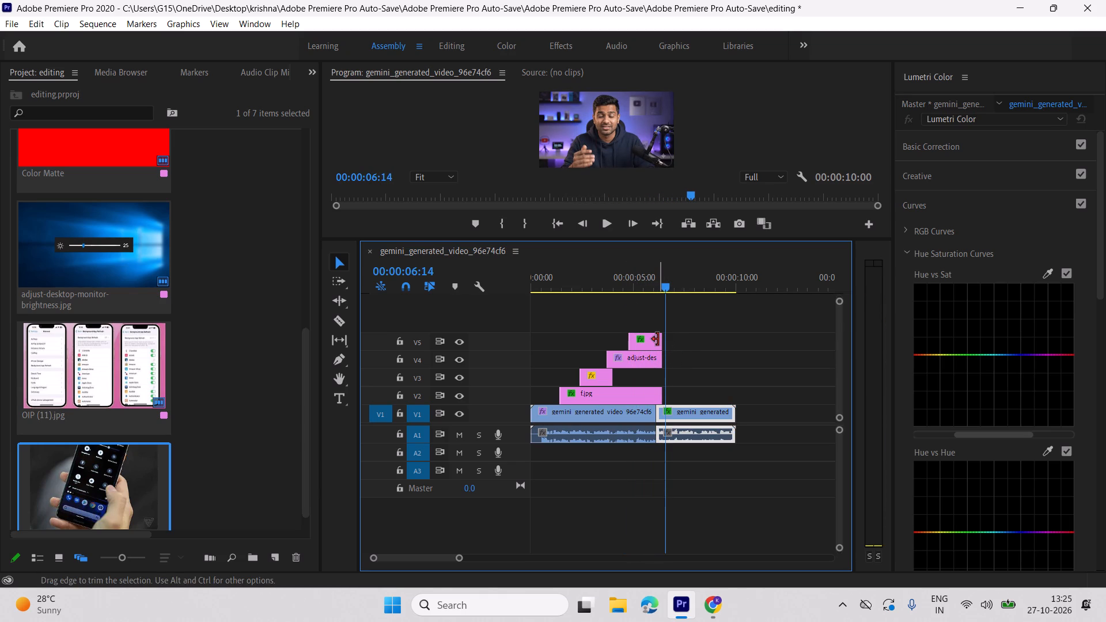
# Unlink the second gemini_generated video clip from its audio and duplicate its video onto V4, keeping the same start time.
pyautogui.rightClick(696, 421)
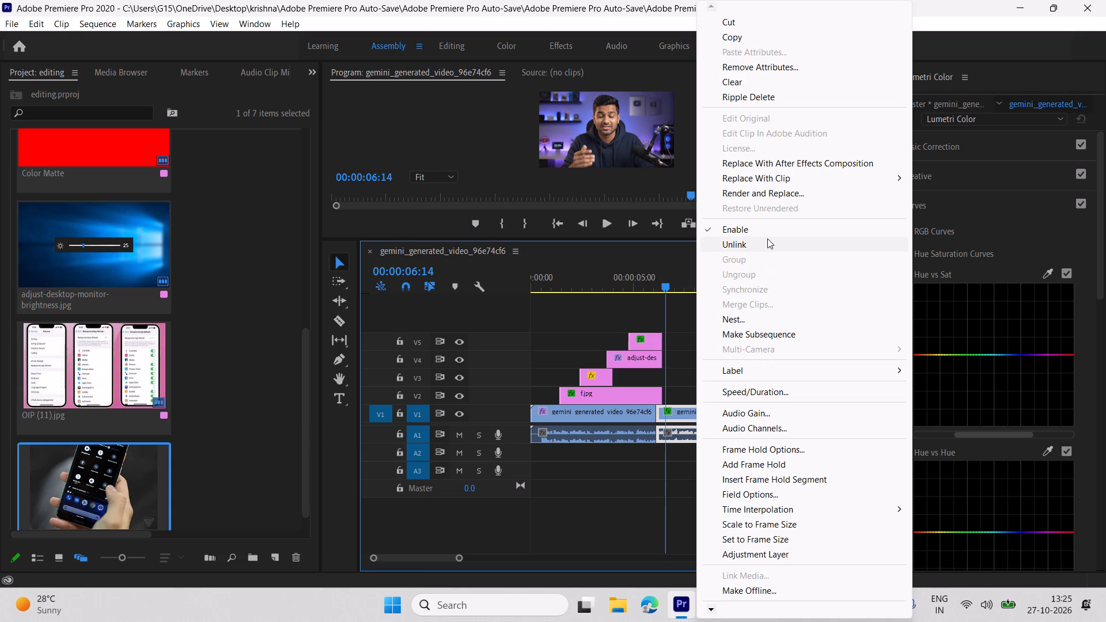
pyautogui.click(767, 238)
pyautogui.click(764, 313)
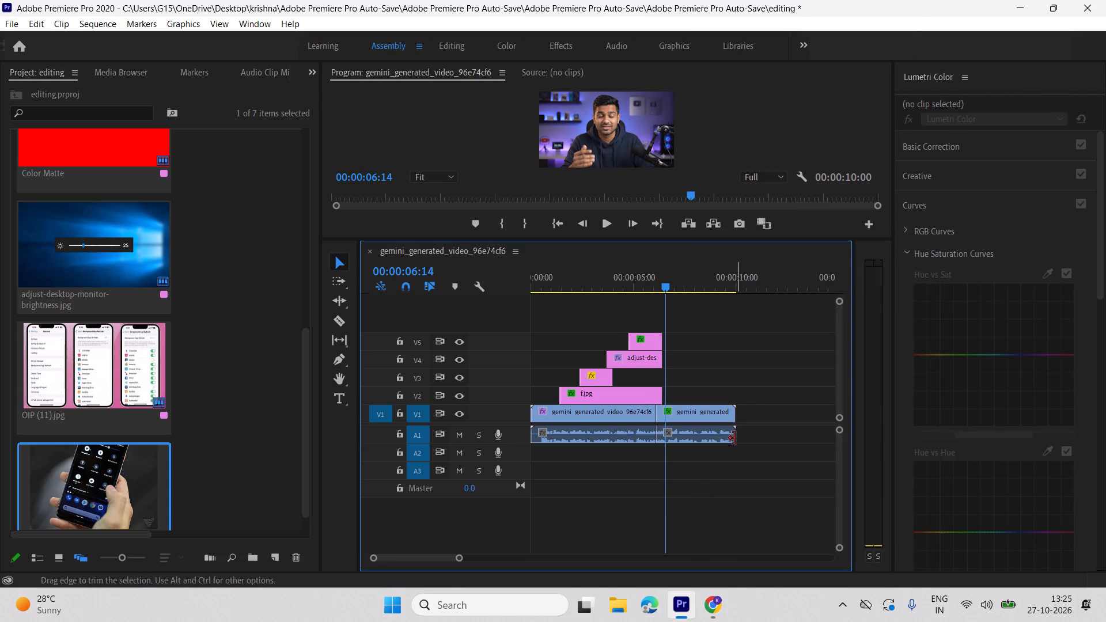
pyautogui.keyDown('alt'); pyautogui.moveTo(721, 402); pyautogui.dragTo(715, 373); pyautogui.keyUp('alt')
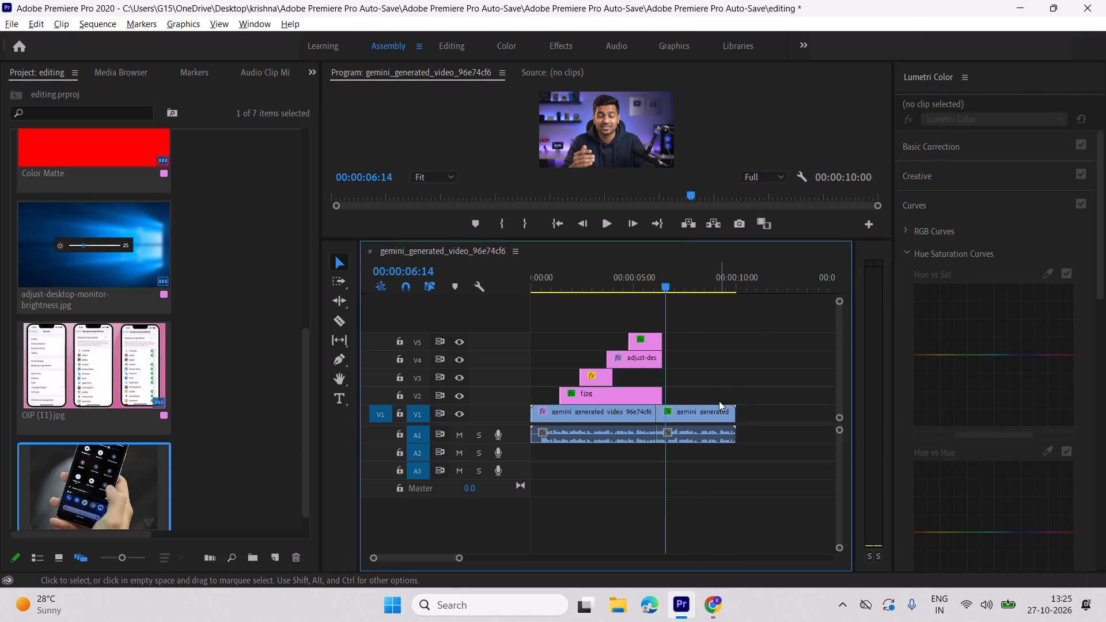
pyautogui.keyDown('alt'); pyautogui.moveTo(719, 410); pyautogui.dragTo(720, 365); pyautogui.keyUp('alt')
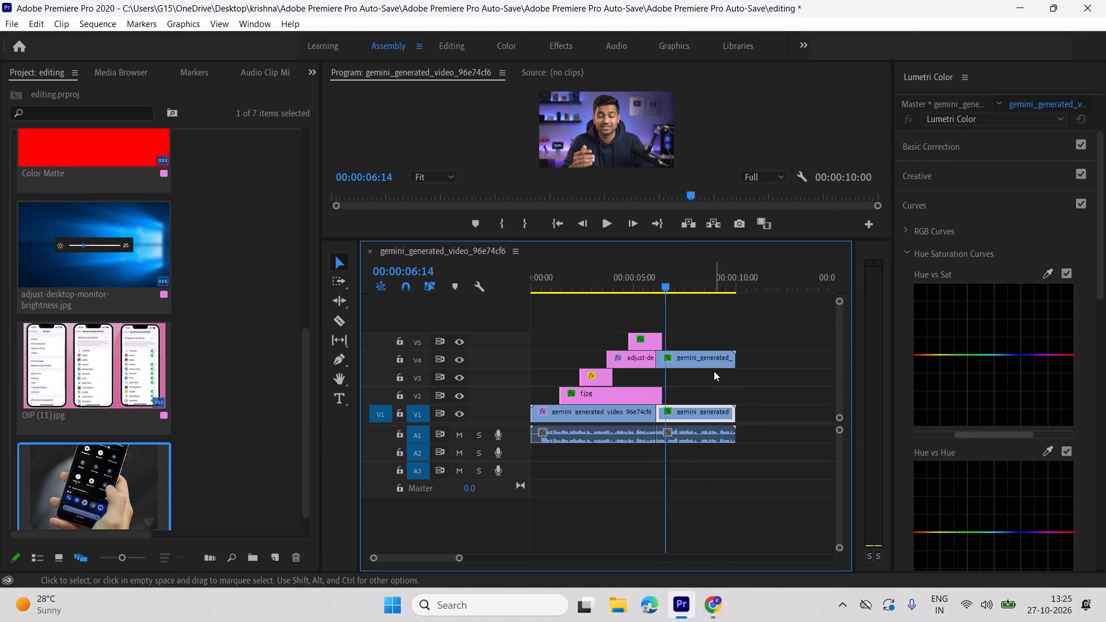
# Trim the short V3 clip to end where the adjust-desktop-monitor-brightness image begins, and move that image down onto V3.
pyautogui.click(643, 360)
pyautogui.moveTo(644, 314); pyautogui.dragTo(628, 356)
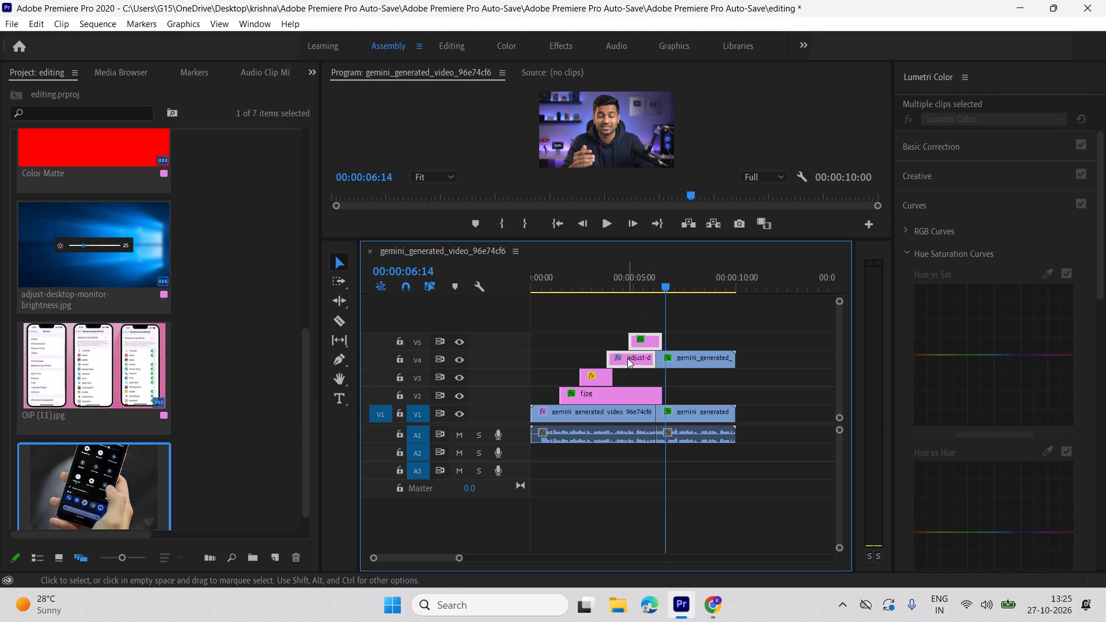
pyautogui.click(607, 376)
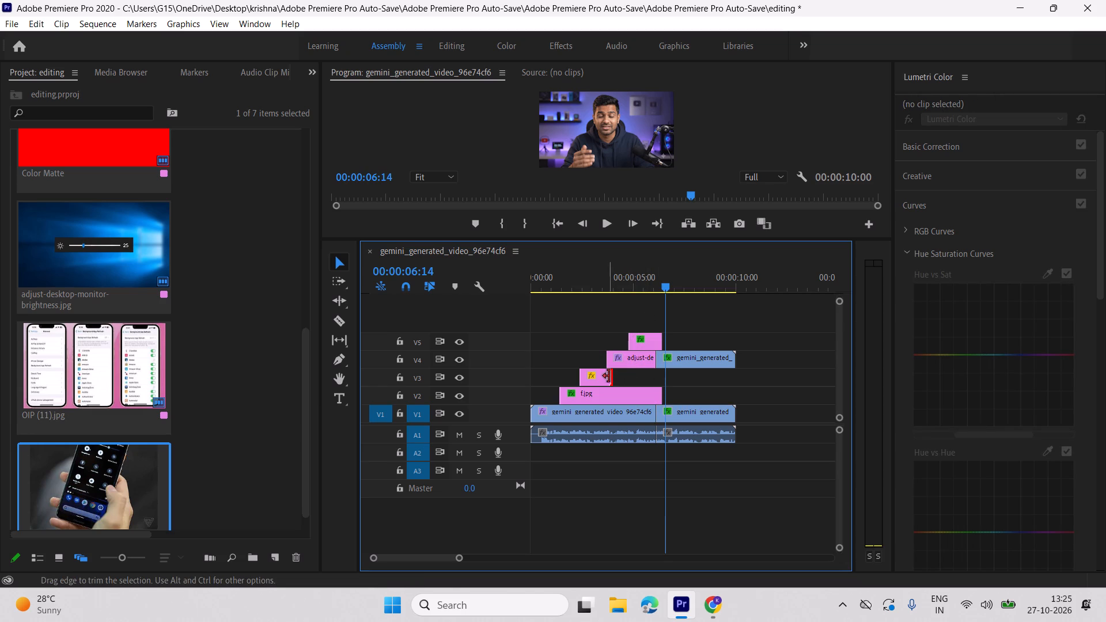
pyautogui.click(611, 377)
pyautogui.click(599, 351)
pyautogui.click(623, 317)
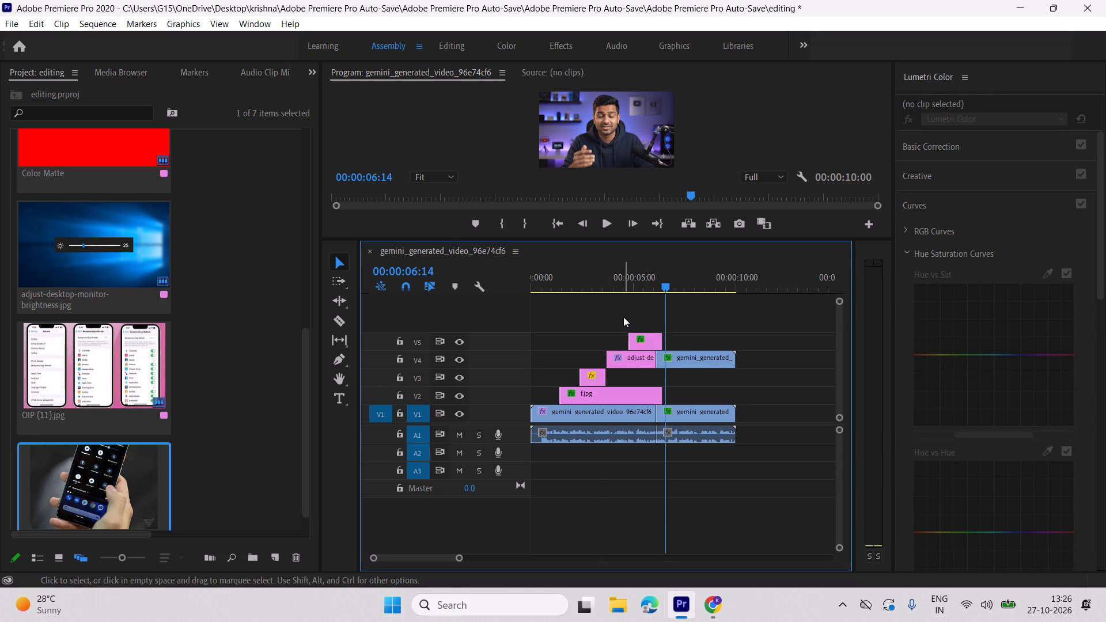
pyautogui.moveTo(613, 317); pyautogui.dragTo(623, 365)
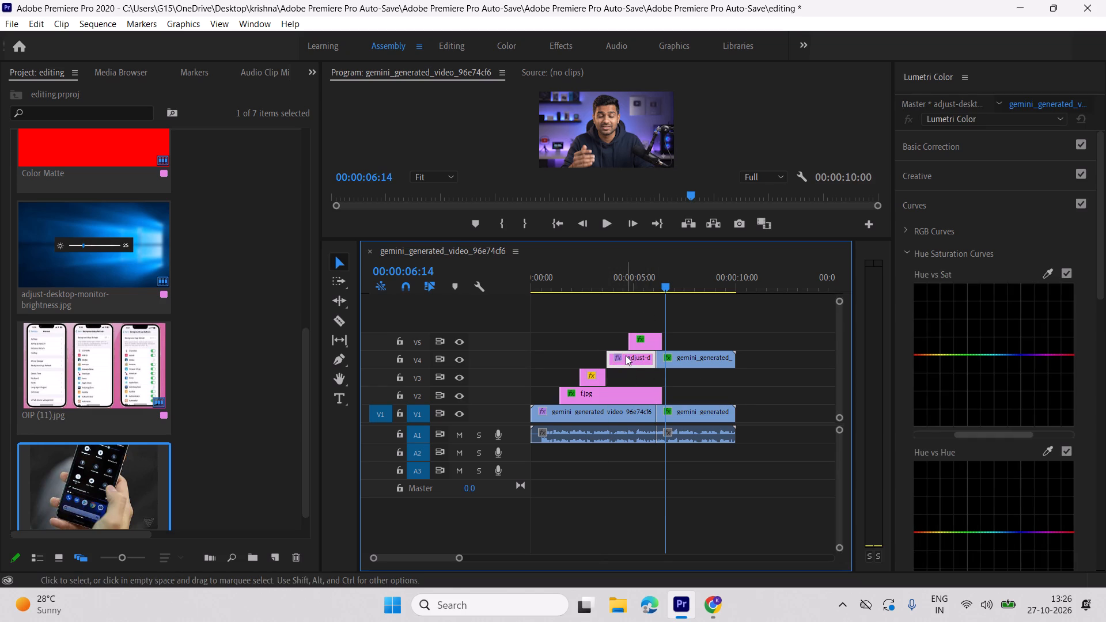
pyautogui.moveTo(626, 355); pyautogui.dragTo(625, 370)
# Shift the OIP (11) clip earlier so it ends where the duplicated gemini clip starts, and move it down onto V4.
pyautogui.click(608, 340)
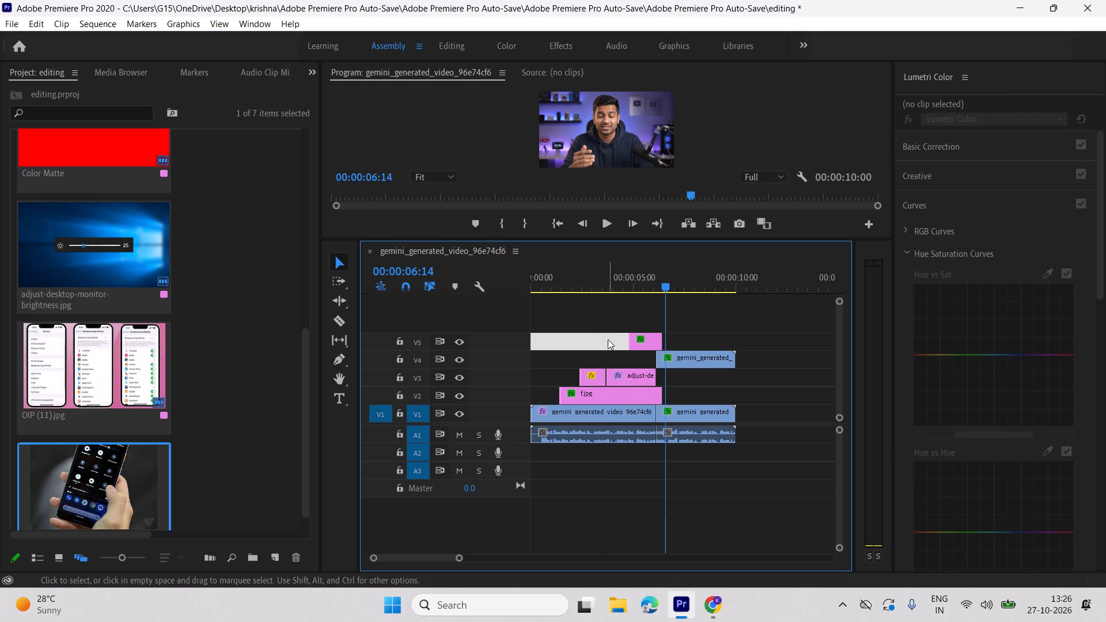
pyautogui.moveTo(613, 323); pyautogui.dragTo(636, 344)
pyautogui.moveTo(641, 342); pyautogui.dragTo(631, 342)
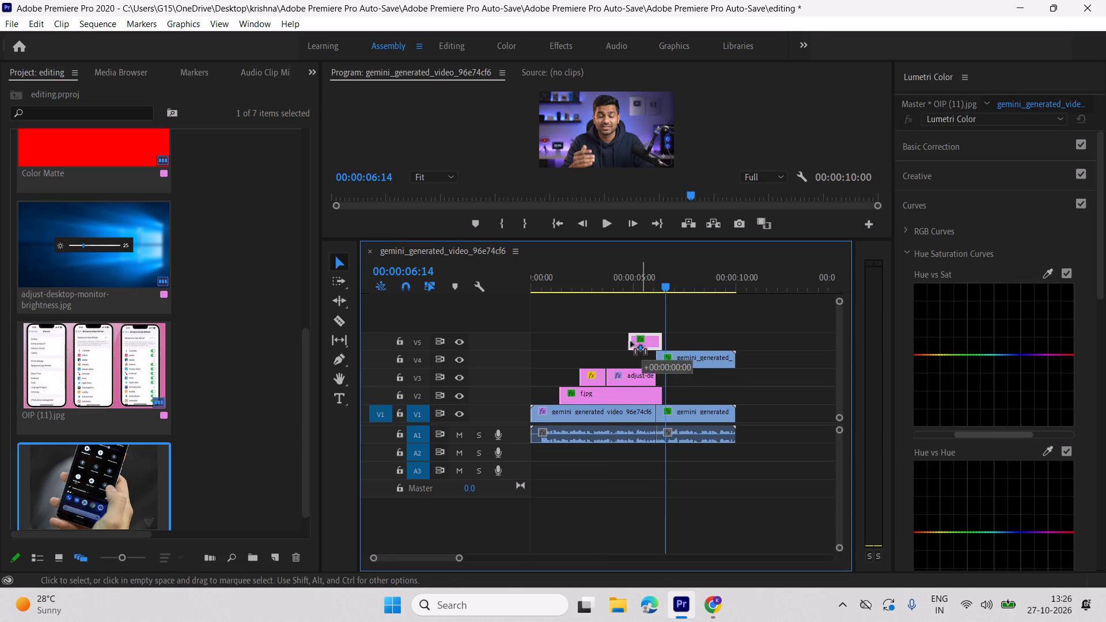
pyautogui.moveTo(631, 342); pyautogui.dragTo(620, 350)
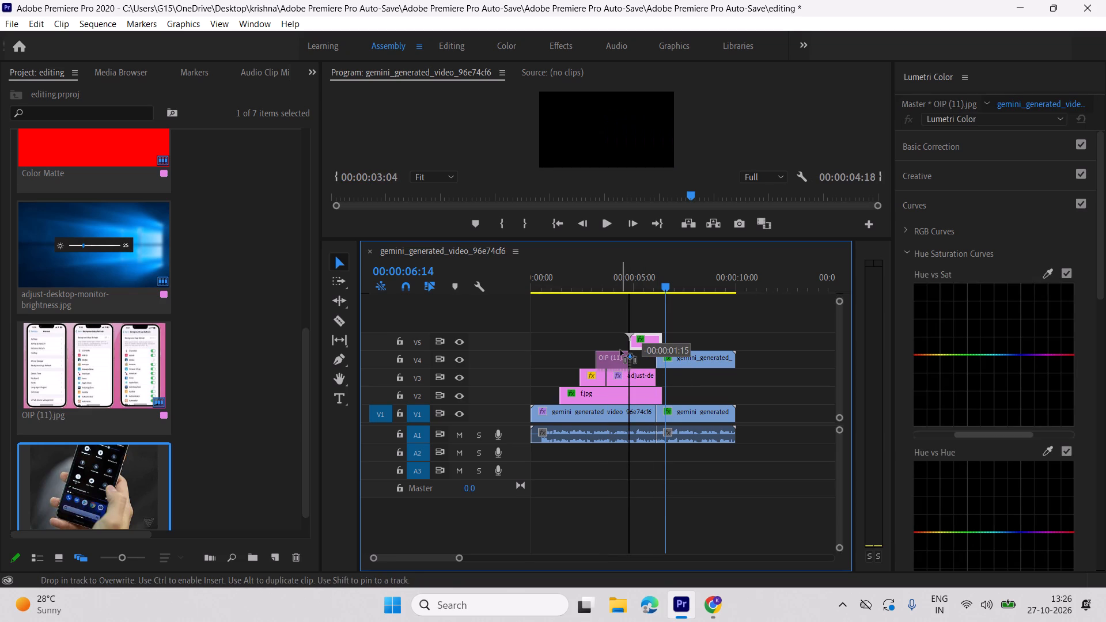
pyautogui.moveTo(620, 350); pyautogui.dragTo(628, 334)
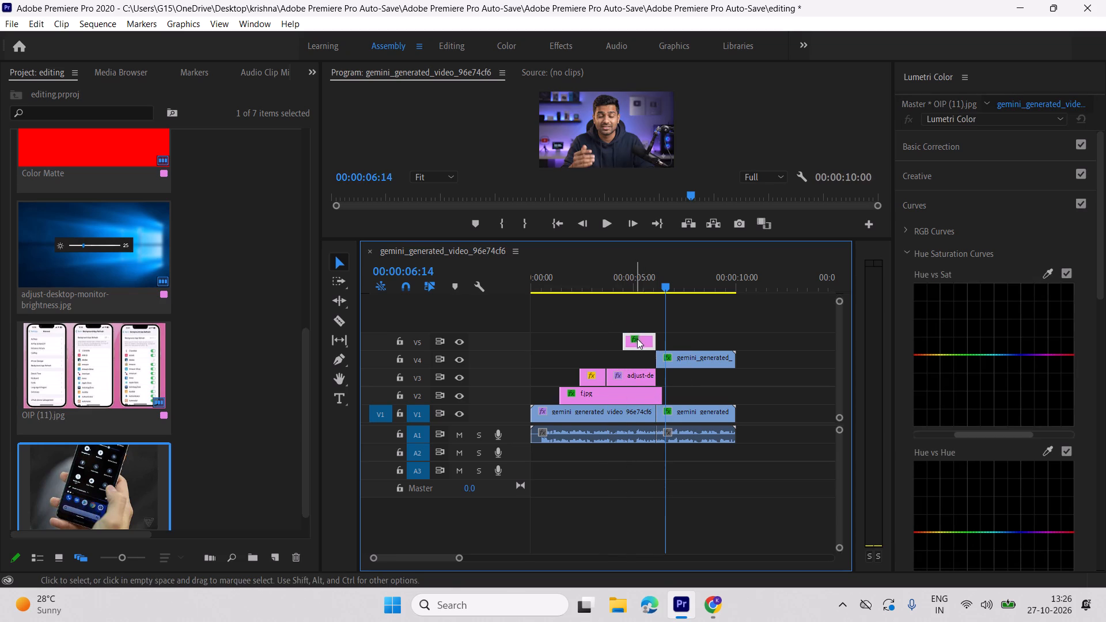
pyautogui.moveTo(641, 340); pyautogui.dragTo(641, 354)
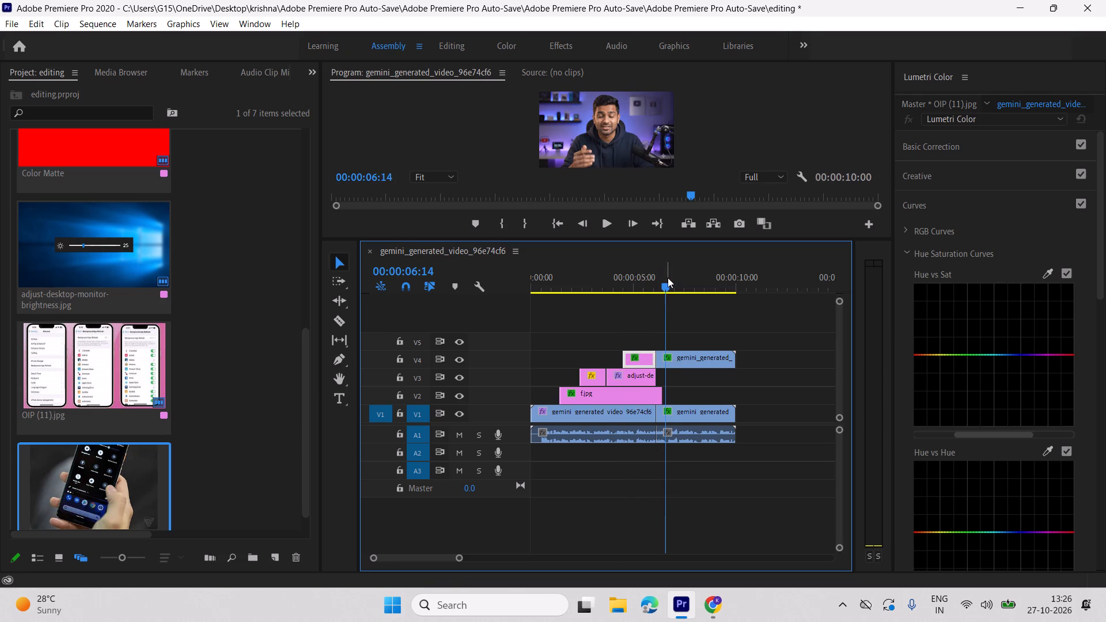
# Play the sequence across the rearranged image clips, stopping at 00:00:06:07.
pyautogui.moveTo(668, 279); pyautogui.dragTo(627, 285)
pyautogui.press('space')
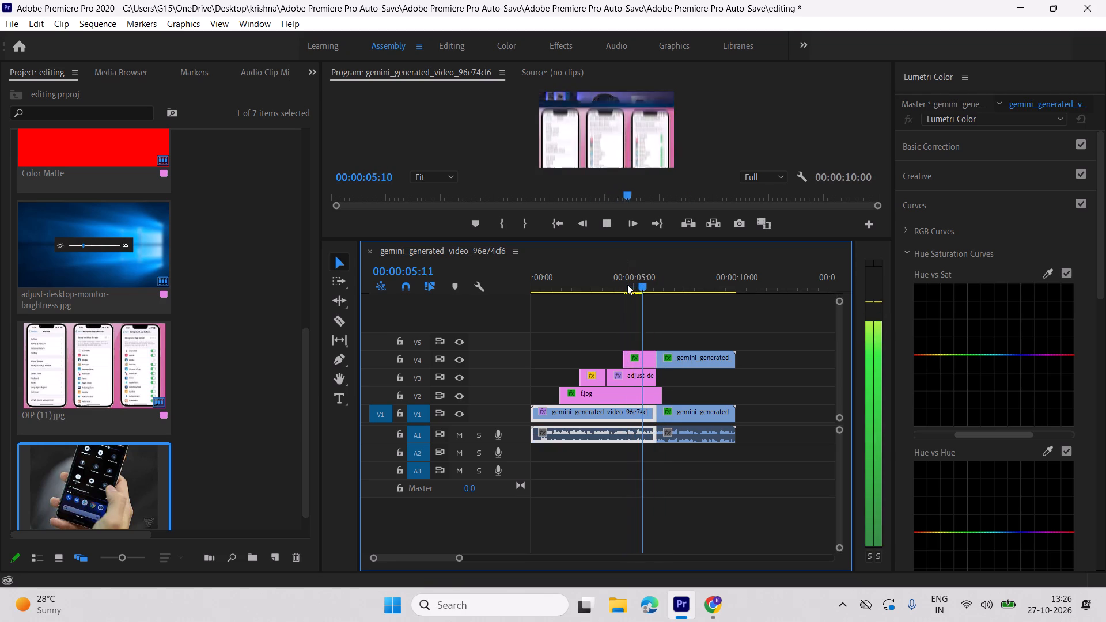
pyautogui.press('space')
# Place the playhead at 00:00:05:10 and open the effect settings of the OIP (11) clip on V4.
pyautogui.click(642, 353)
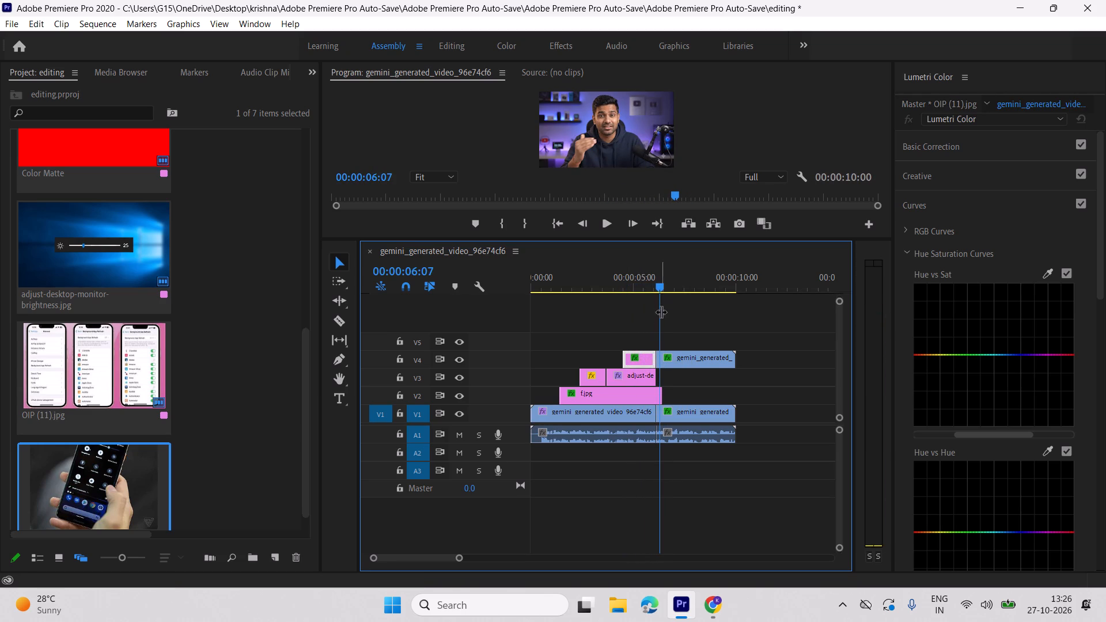
pyautogui.moveTo(658, 289); pyautogui.dragTo(639, 290)
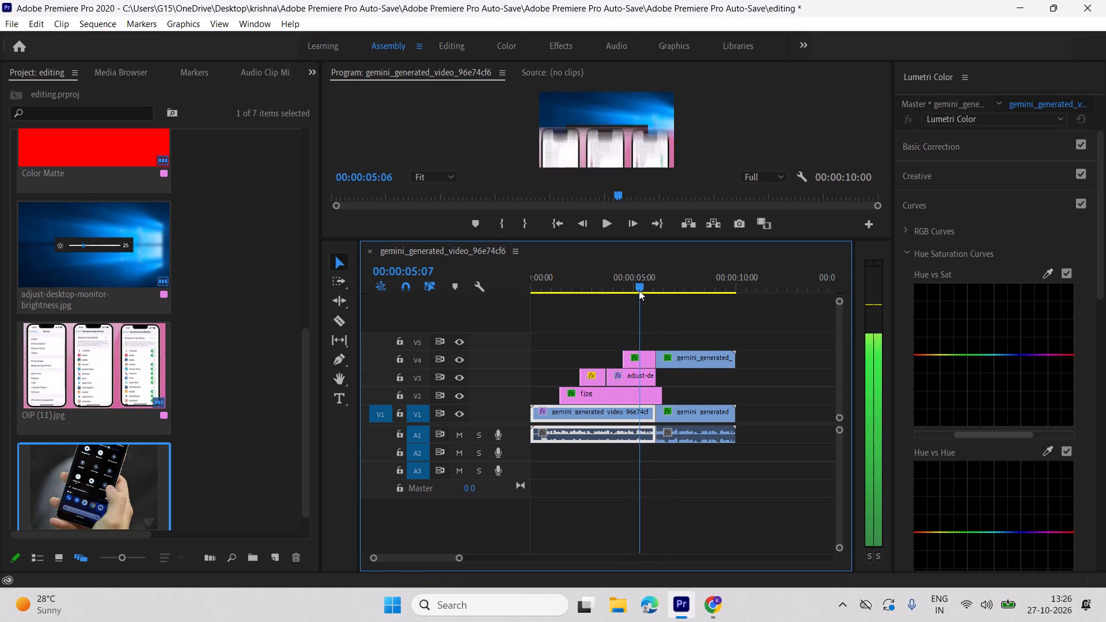
pyautogui.moveTo(639, 290); pyautogui.dragTo(642, 290)
pyautogui.click(646, 356)
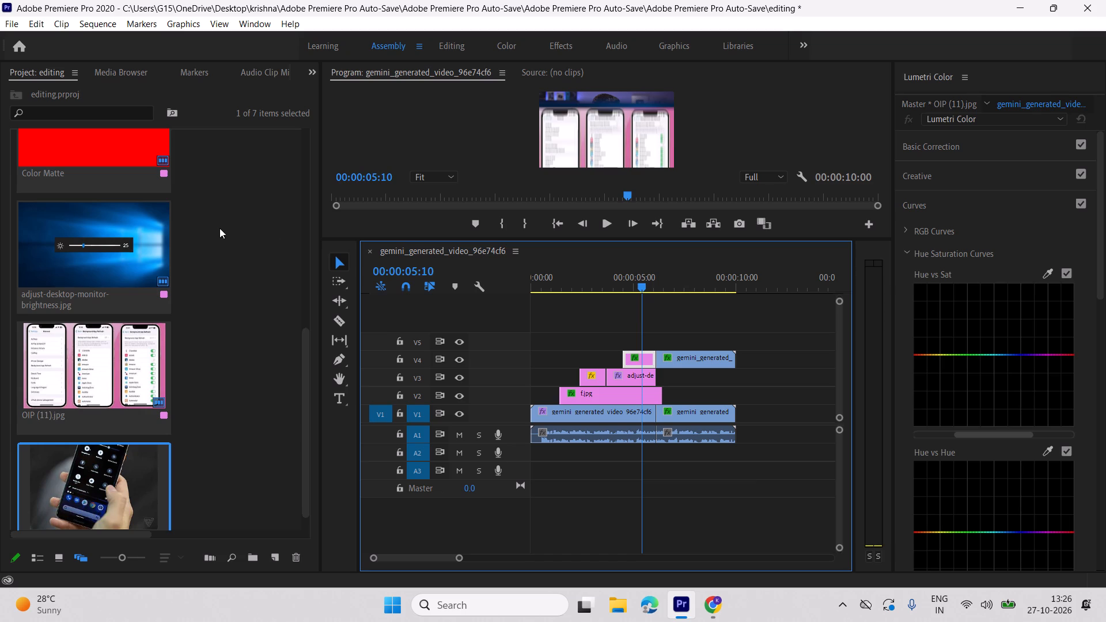
pyautogui.scroll(-1, 171, 65)
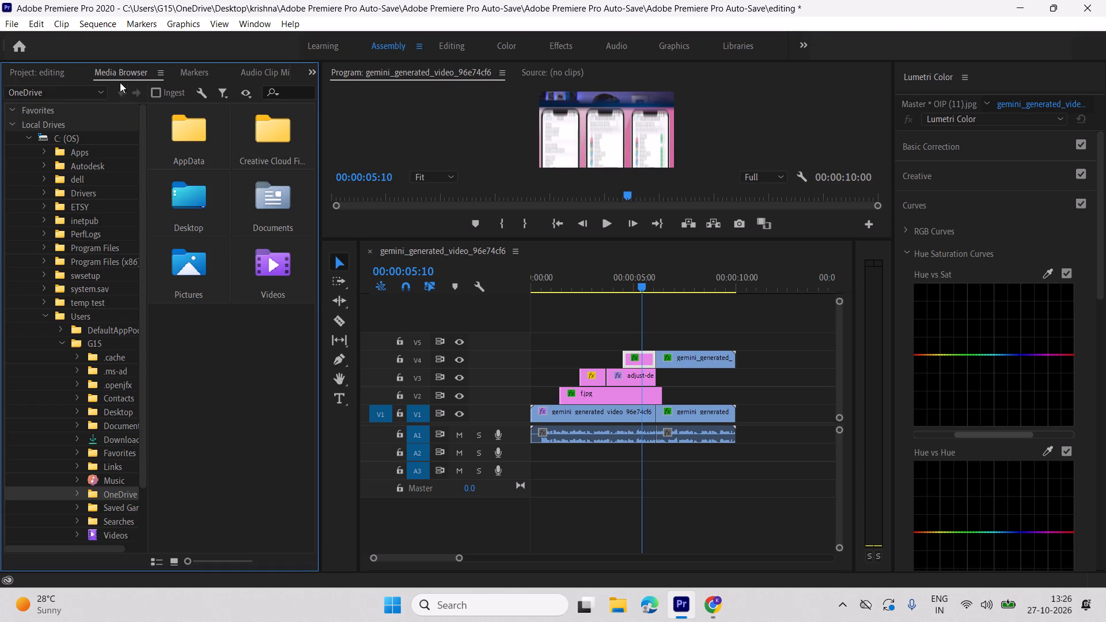
pyautogui.scroll(-1, 118, 78)
pyautogui.scroll(7, 114, 73)
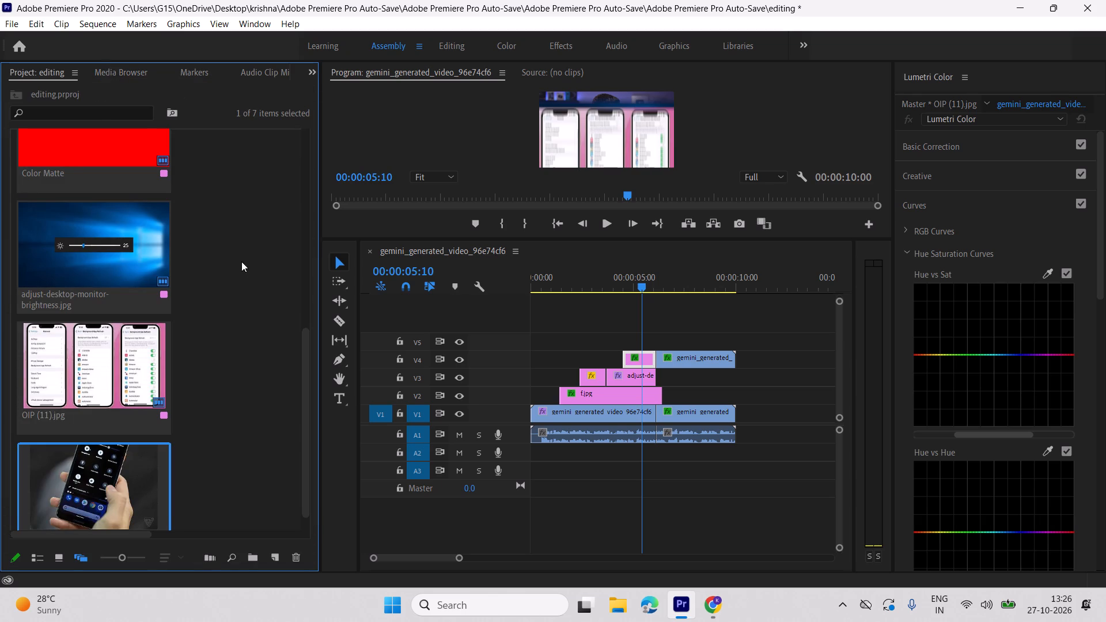
pyautogui.scroll(-7, 194, 64)
pyautogui.click(280, 217)
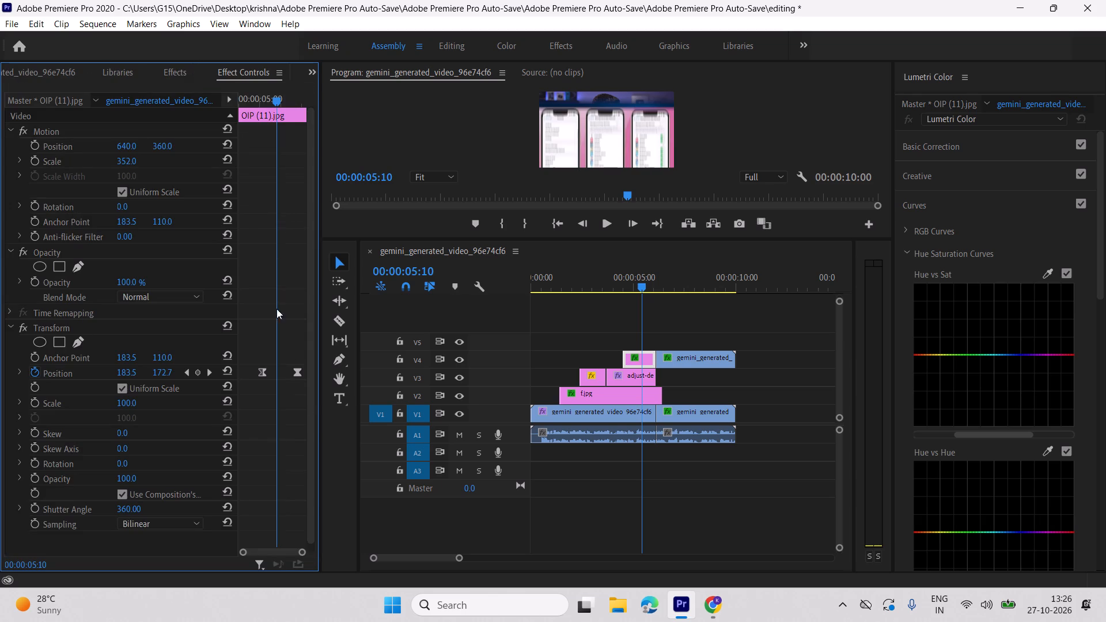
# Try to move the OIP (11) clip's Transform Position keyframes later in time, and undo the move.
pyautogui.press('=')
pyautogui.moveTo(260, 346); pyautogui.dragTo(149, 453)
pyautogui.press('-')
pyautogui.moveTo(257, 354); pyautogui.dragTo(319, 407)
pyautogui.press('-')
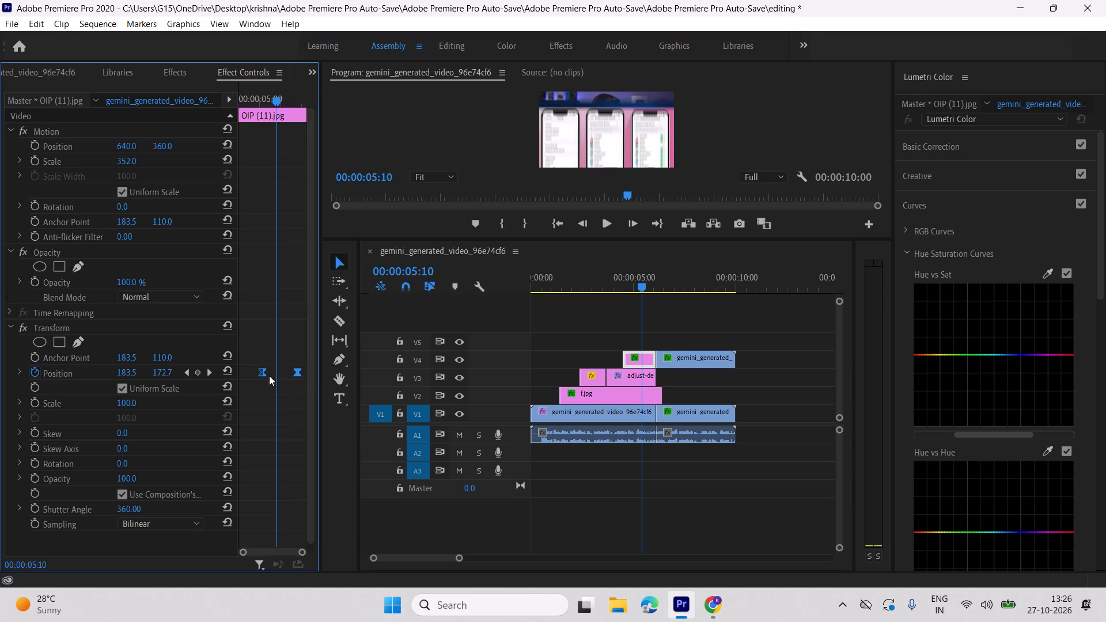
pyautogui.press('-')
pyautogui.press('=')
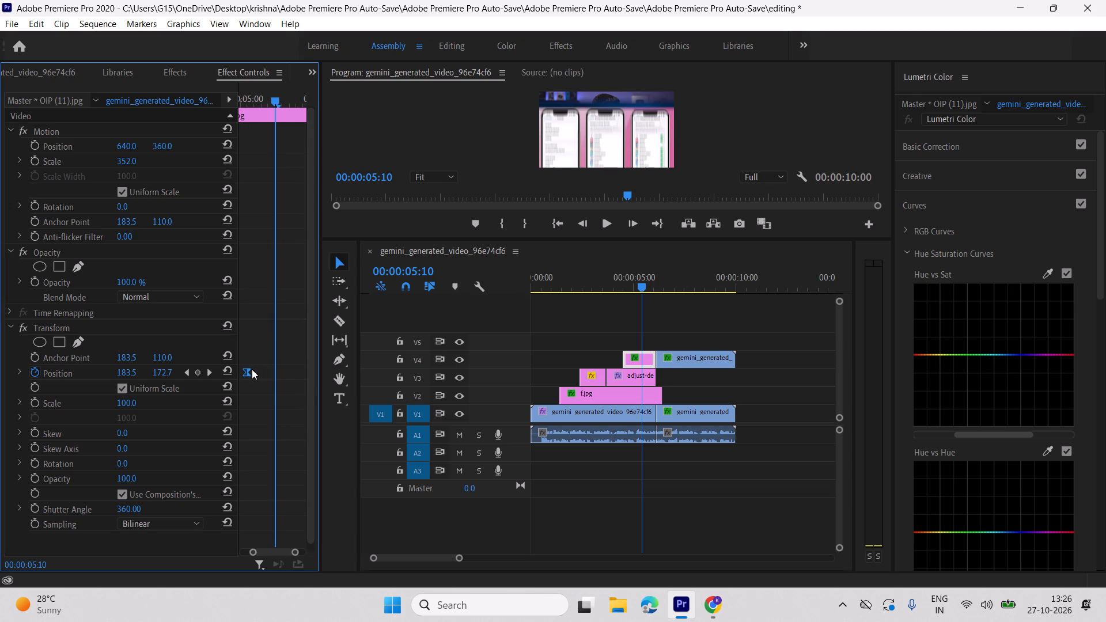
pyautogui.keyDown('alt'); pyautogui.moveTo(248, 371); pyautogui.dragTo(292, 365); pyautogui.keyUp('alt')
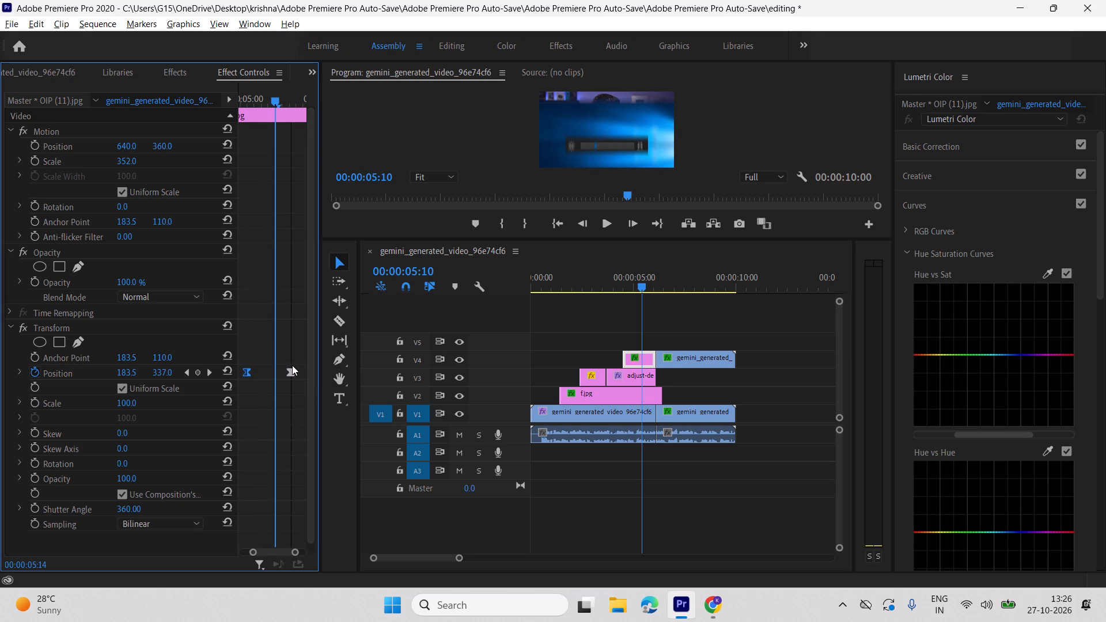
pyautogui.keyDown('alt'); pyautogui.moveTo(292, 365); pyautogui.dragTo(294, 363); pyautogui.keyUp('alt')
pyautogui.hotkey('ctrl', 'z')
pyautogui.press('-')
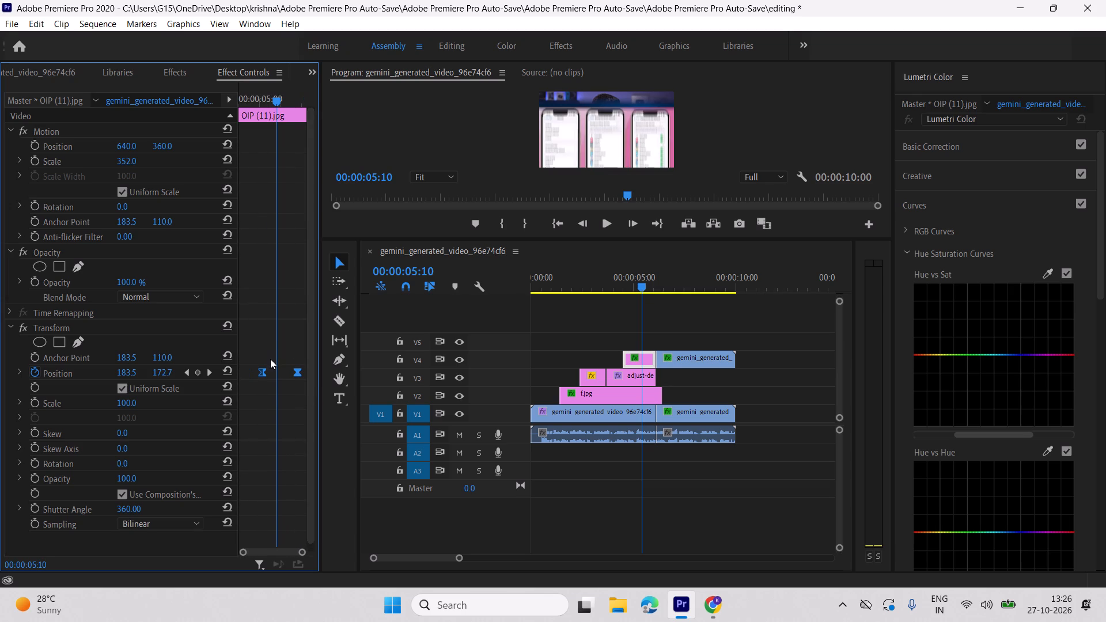
# Scrub through the OIP (11) clip's Transform Position animation from 00:00:05:02 to 00:00:06:00.
pyautogui.moveTo(264, 348); pyautogui.dragTo(297, 394)
pyautogui.moveTo(255, 356); pyautogui.dragTo(305, 384)
pyautogui.moveTo(271, 98); pyautogui.dragTo(263, 100)
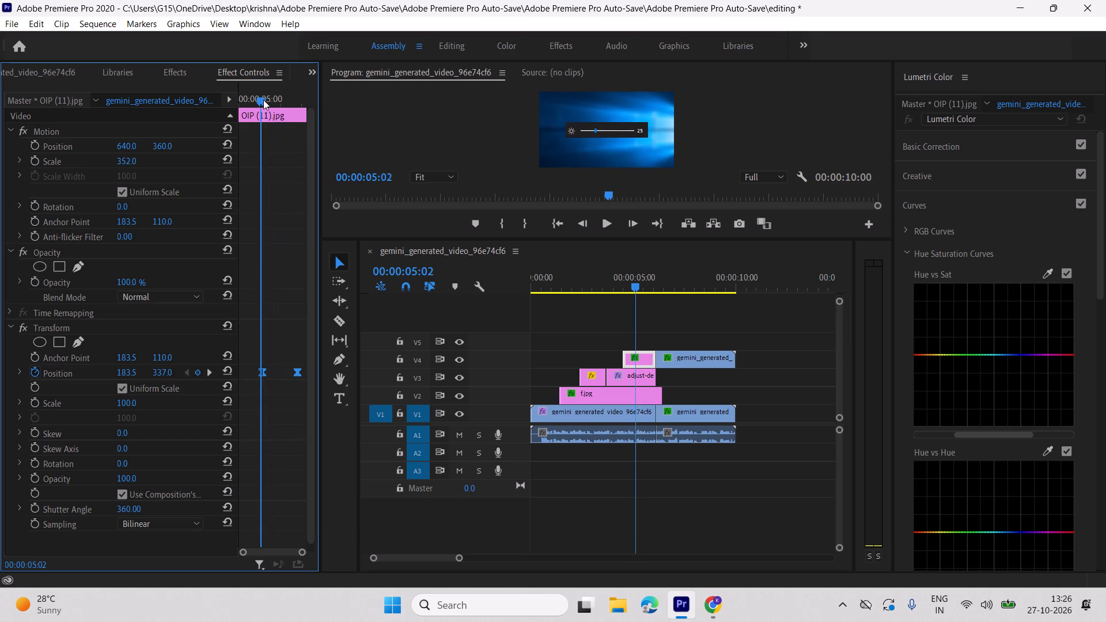
pyautogui.moveTo(263, 100); pyautogui.dragTo(274, 106)
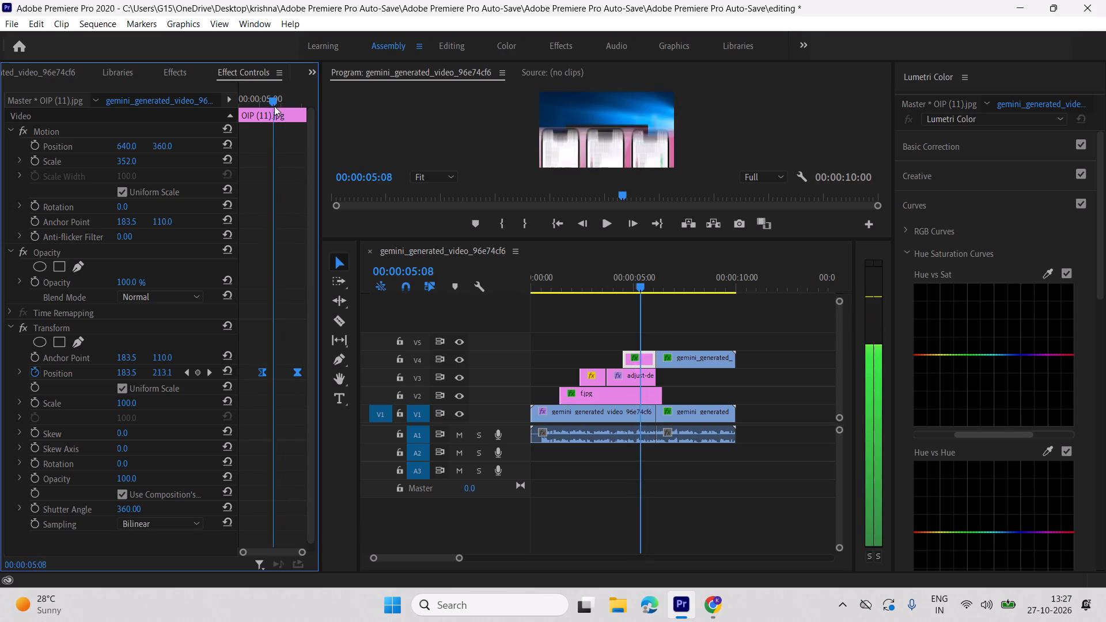
pyautogui.moveTo(274, 106); pyautogui.dragTo(303, 113)
pyautogui.scroll(-4, 277, 184)
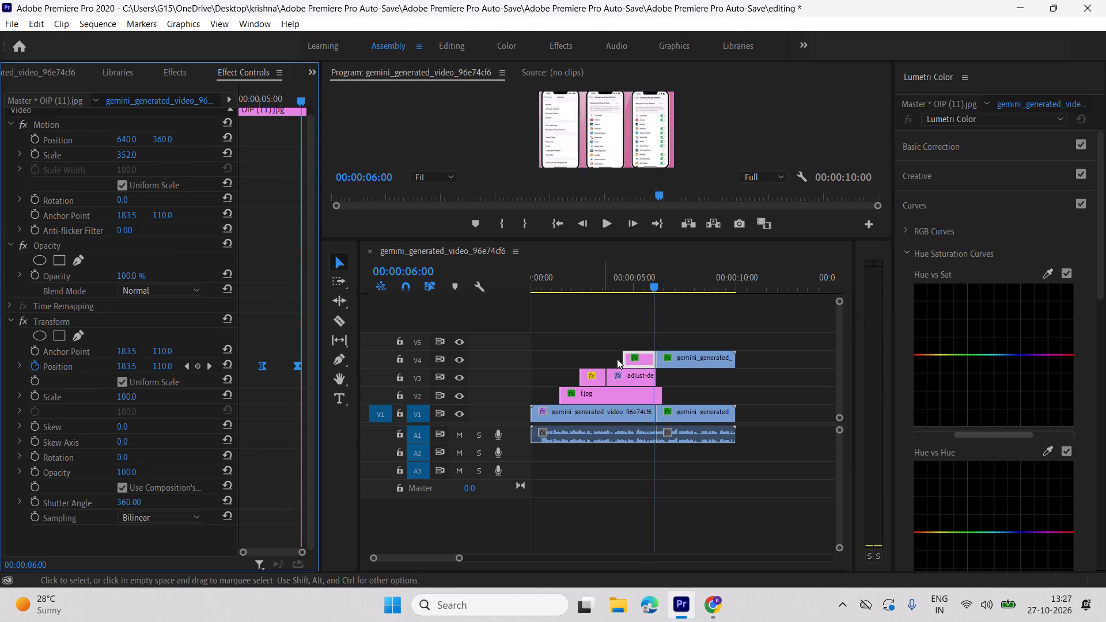
# Move the OIP (11) clip up to V5 and extend its end over the start of the gemini clip on V4.
pyautogui.moveTo(638, 354); pyautogui.dragTo(638, 339)
pyautogui.moveTo(653, 340); pyautogui.dragTo(672, 336)
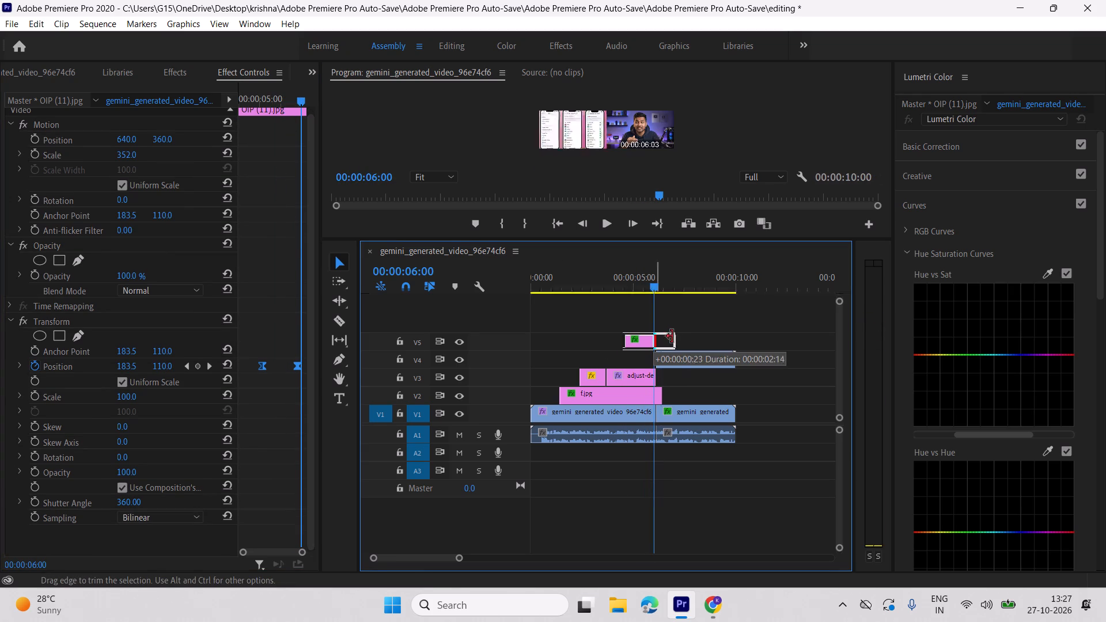
pyautogui.moveTo(672, 336); pyautogui.dragTo(669, 336)
# Play the extended OIP (11) clip's slide-out over the gemini clip, stopping at 00:00:06:21.
pyautogui.press('space')
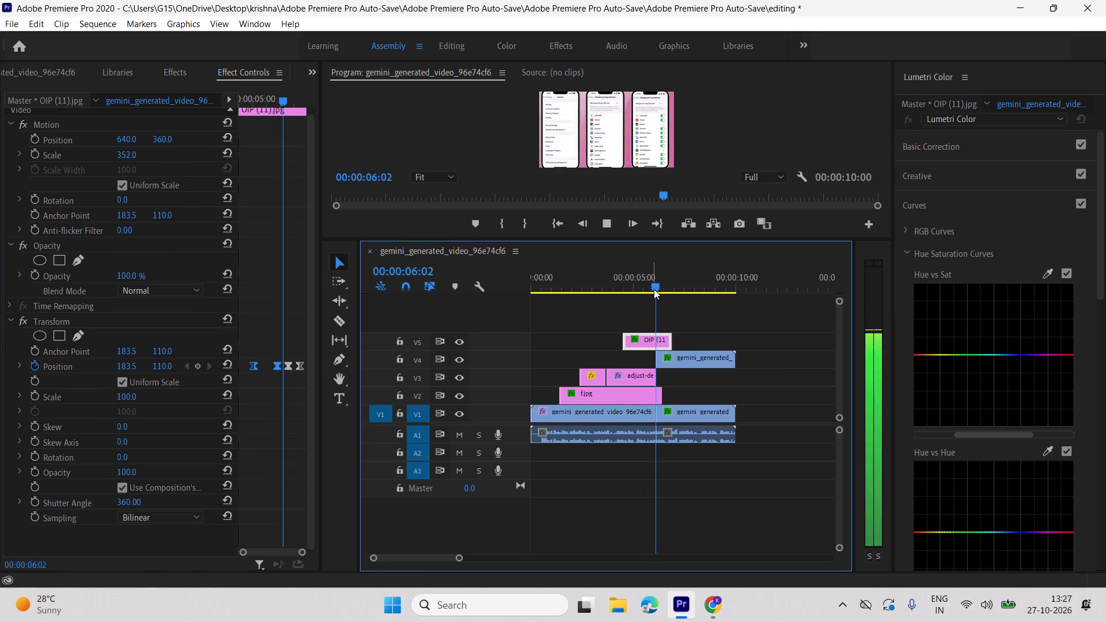
pyautogui.press('space')
pyautogui.press('space')
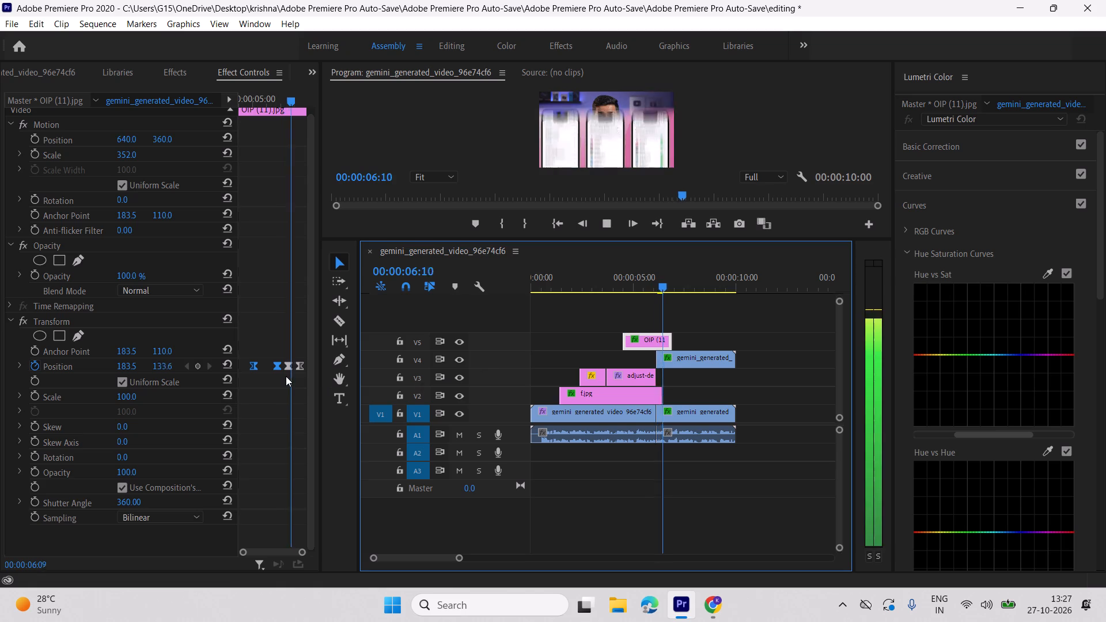
pyautogui.press('space')
pyautogui.press('space')
pyautogui.press('space')
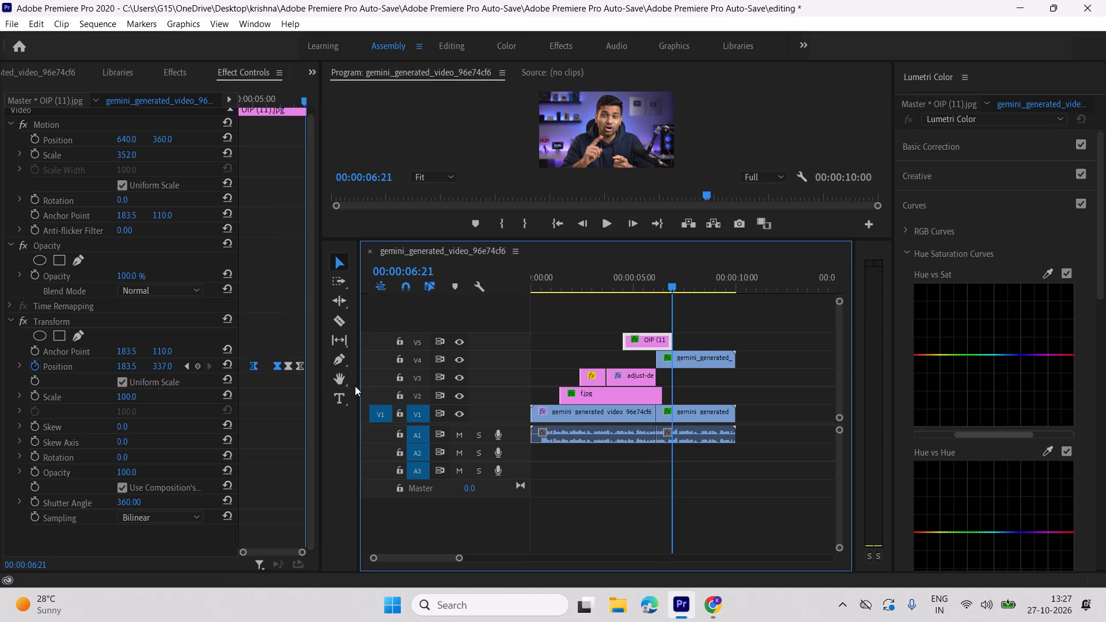
# Start a free-draw opacity mask on the V4 gemini clip, placing its first point where the pointing arm's sleeve meets the frame's bottom edge.
pyautogui.click(713, 359)
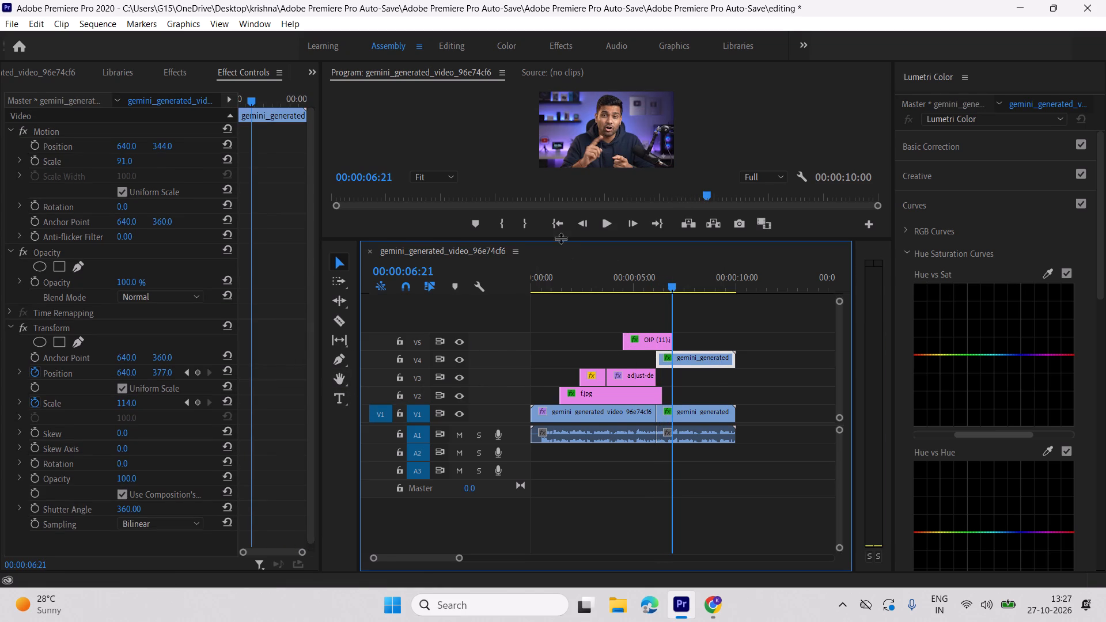
pyautogui.moveTo(560, 238); pyautogui.dragTo(545, 344)
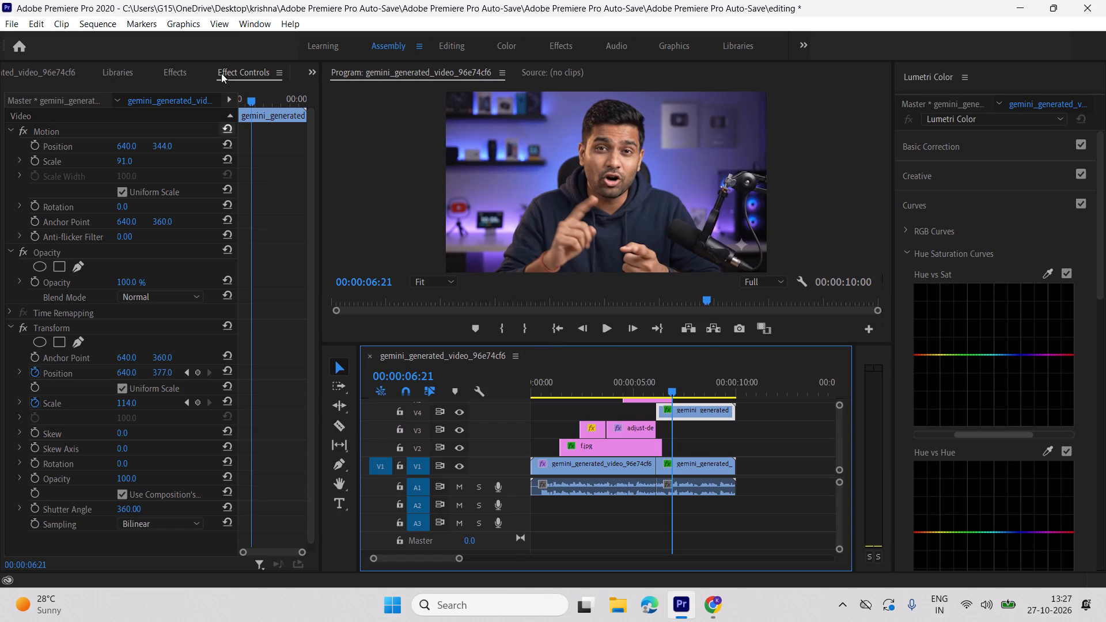
pyautogui.scroll(-4, 113, 416)
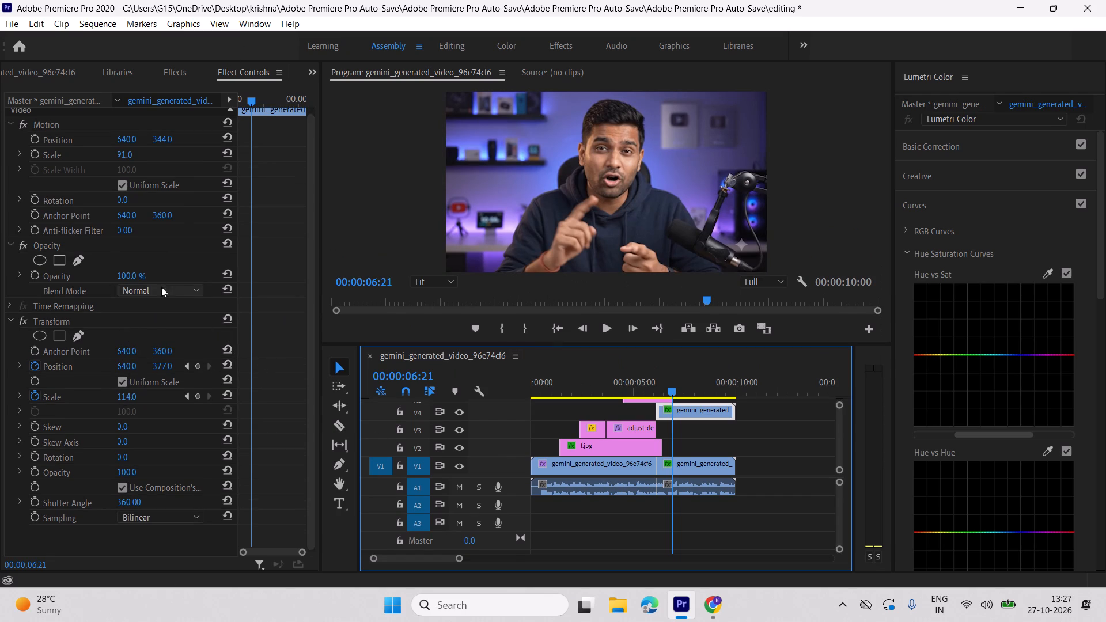
pyautogui.click(82, 255)
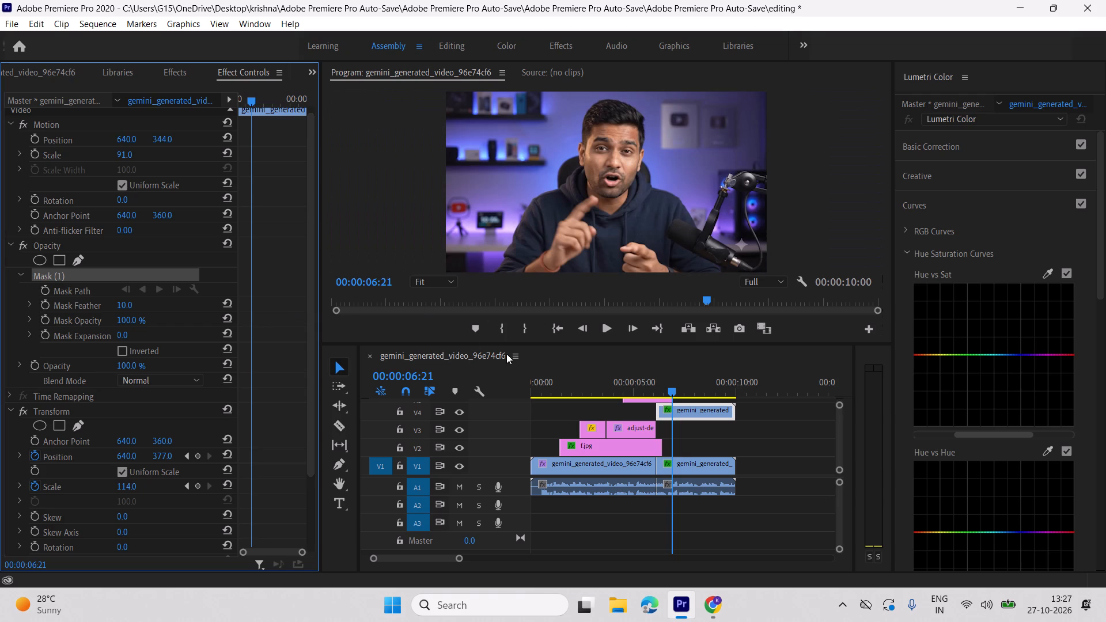
pyautogui.moveTo(509, 343); pyautogui.dragTo(482, 484)
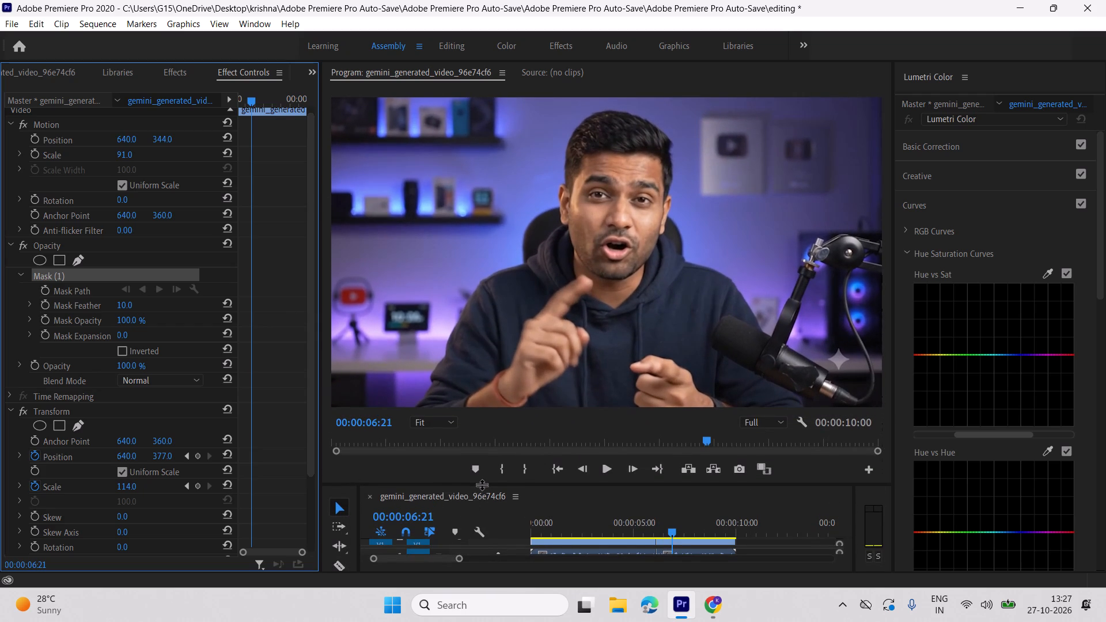
pyautogui.click(415, 405)
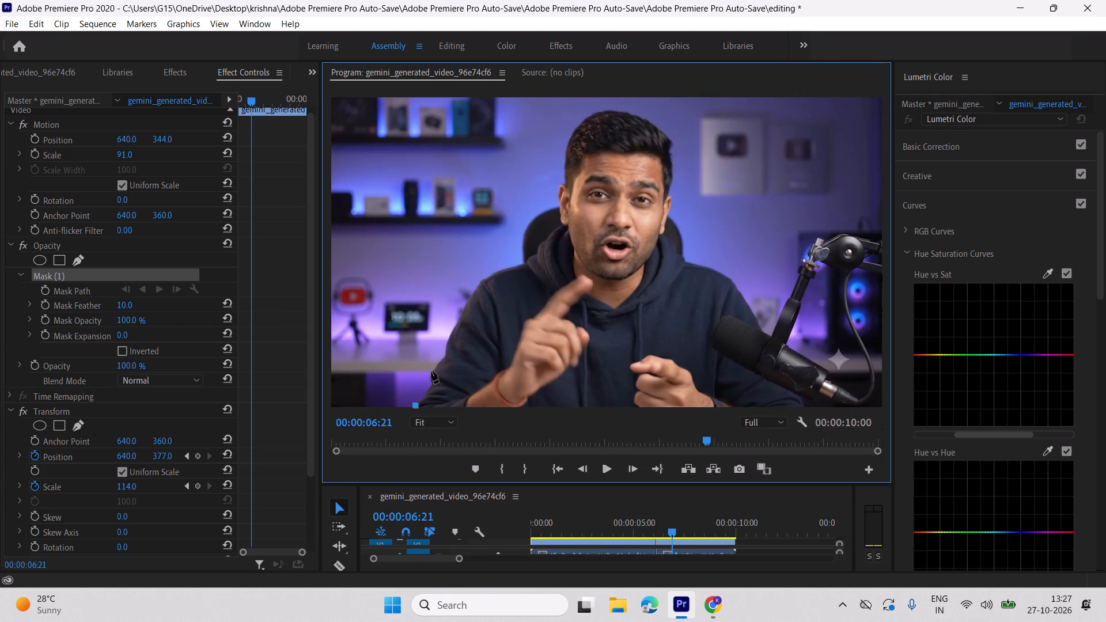
pyautogui.click(430, 373)
pyautogui.hotkey('ctrl', 'z')
# Add mask points along the outer edge of the pointing arm's lower sleeve, up to the fold at the elbow.
pyautogui.press('`')
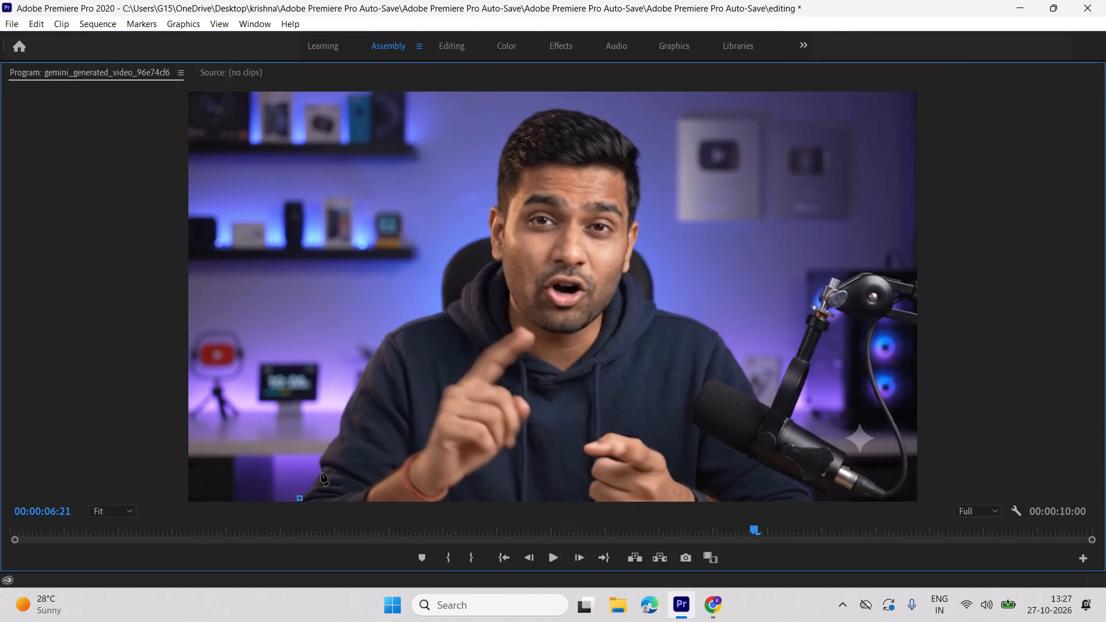
pyautogui.click(121, 506)
pyautogui.click(126, 461)
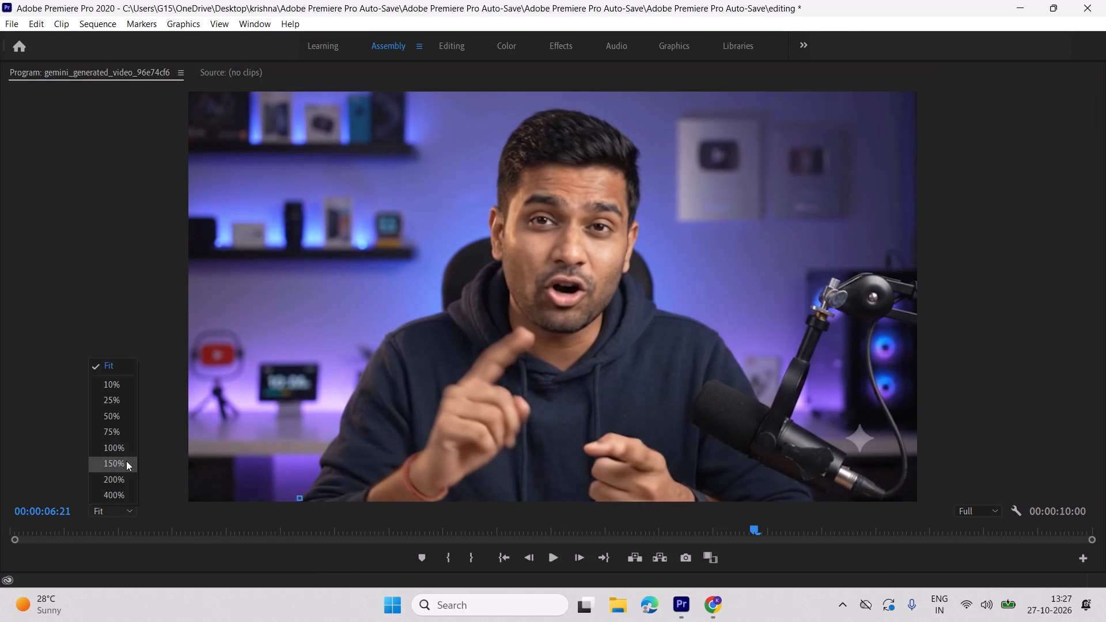
pyautogui.press('h')
pyautogui.moveTo(337, 405); pyautogui.dragTo(357, 377)
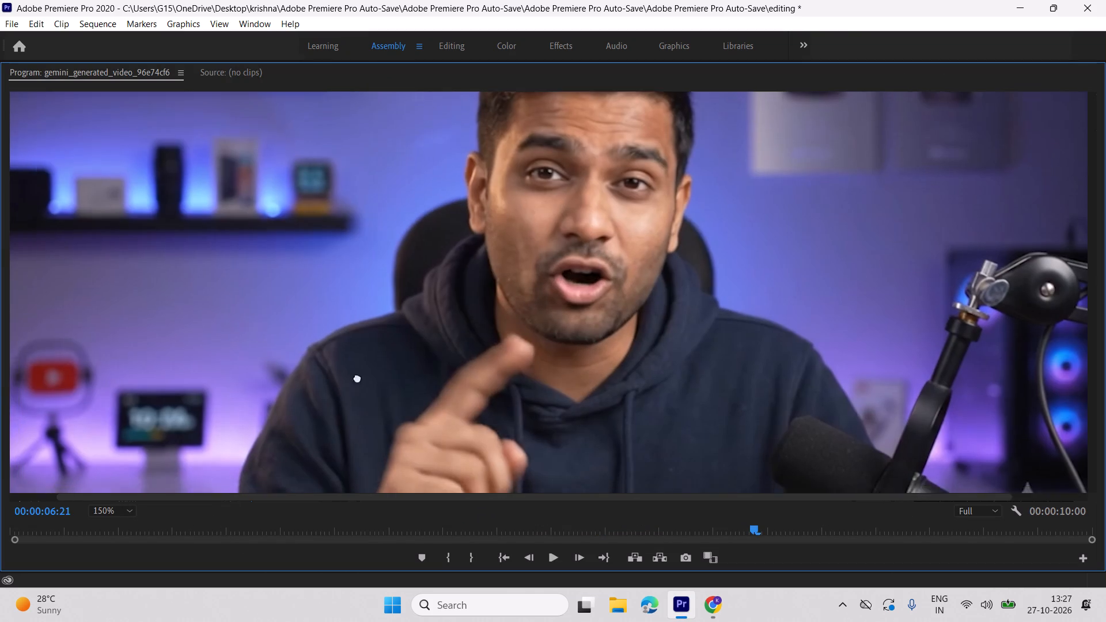
pyautogui.moveTo(357, 377); pyautogui.dragTo(465, 204)
pyautogui.press('p')
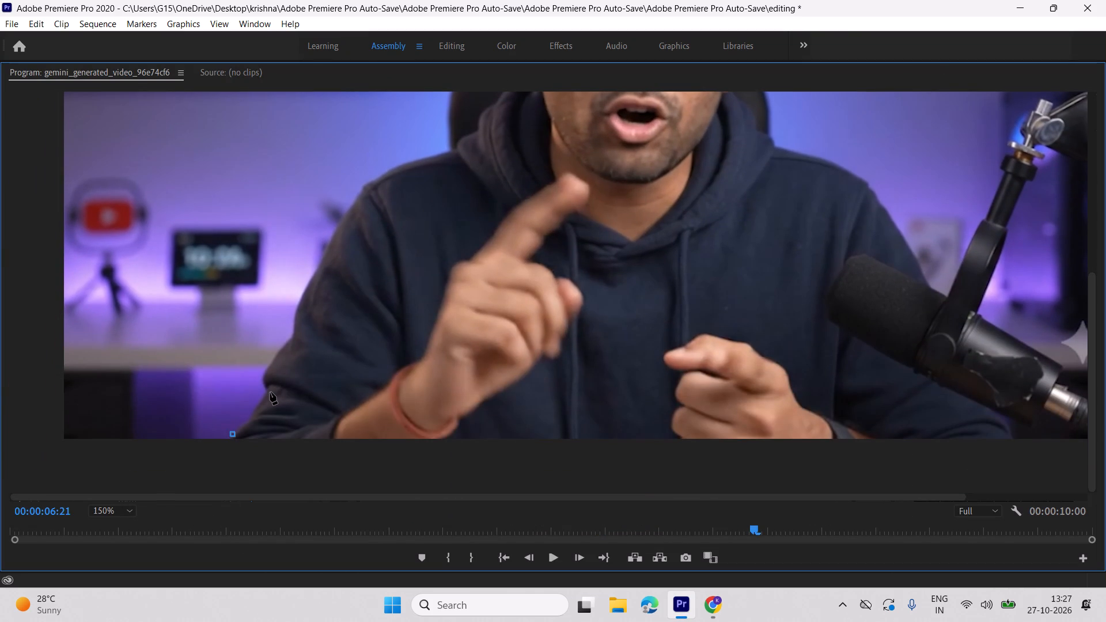
pyautogui.click(266, 393)
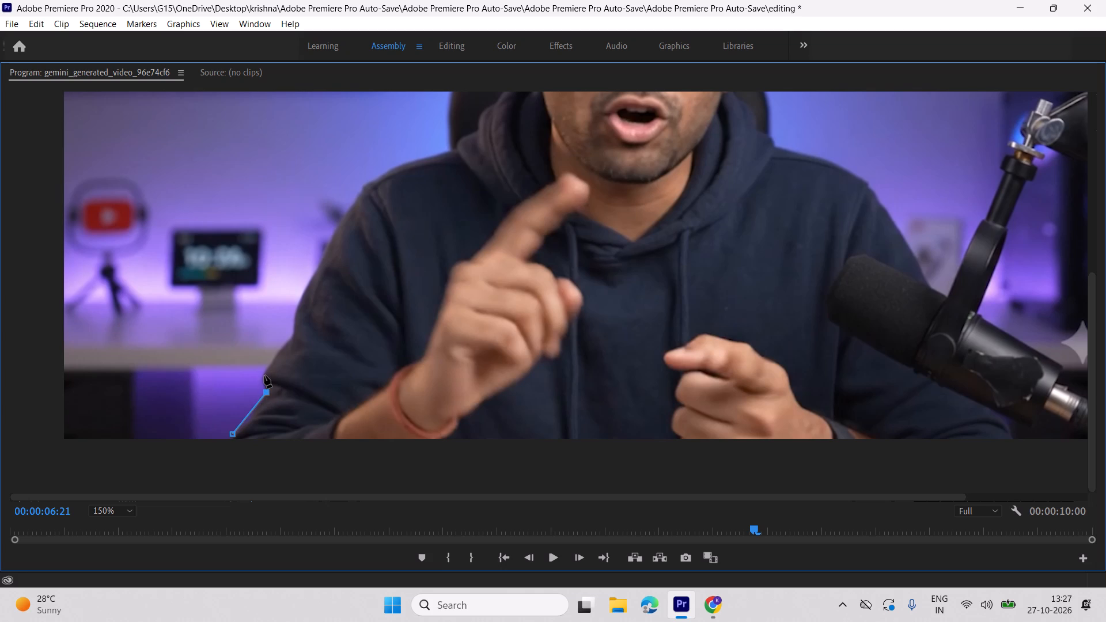
pyautogui.click(263, 376)
pyautogui.hotkey('ctrl', 'z')
pyautogui.click(226, 320)
pyautogui.moveTo(224, 320); pyautogui.dragTo(236, 329)
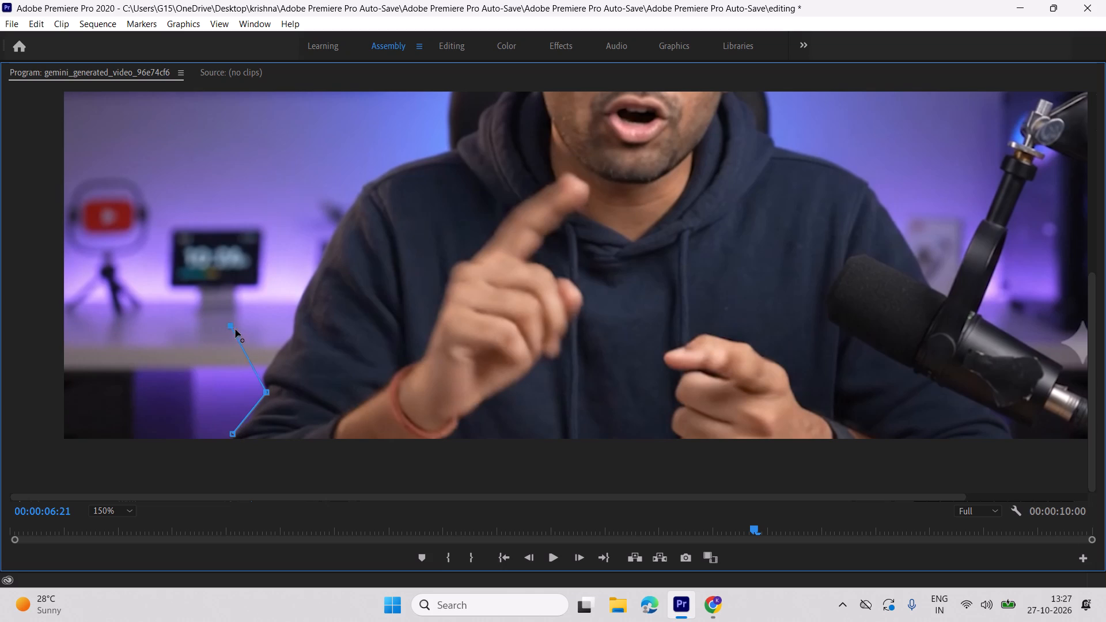
pyautogui.moveTo(236, 329); pyautogui.dragTo(260, 374)
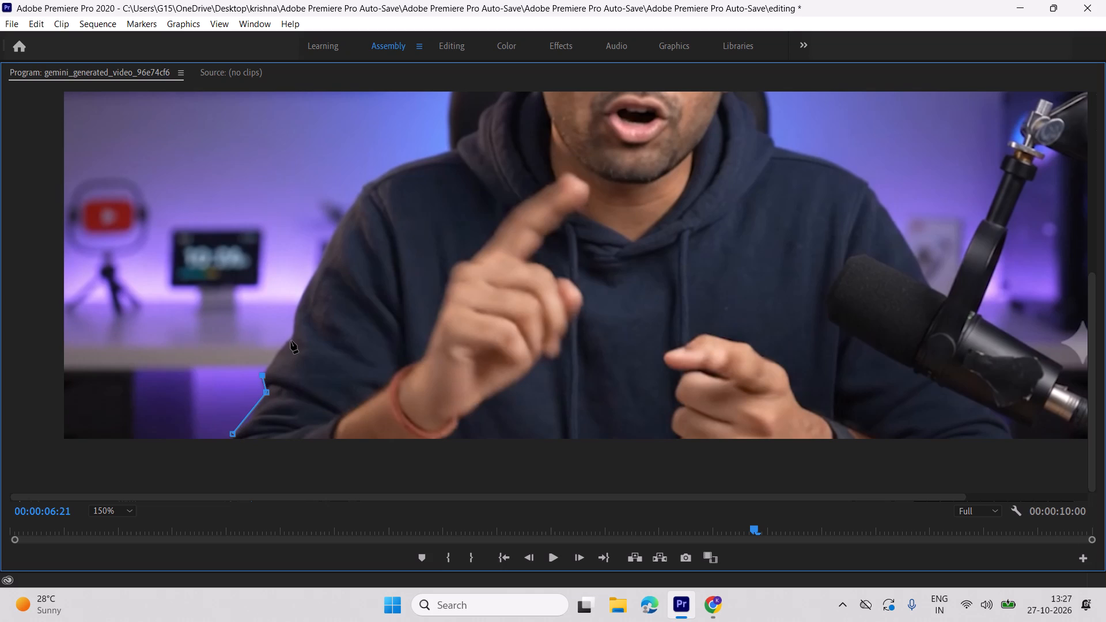
# Continue the mask path up the outer edge of the pointing arm's upper sleeve to the shoulder corner, fitting points to the outline.
pyautogui.click(291, 337)
pyautogui.moveTo(288, 286); pyautogui.dragTo(294, 296)
pyautogui.hotkey('ctrl', 'z')
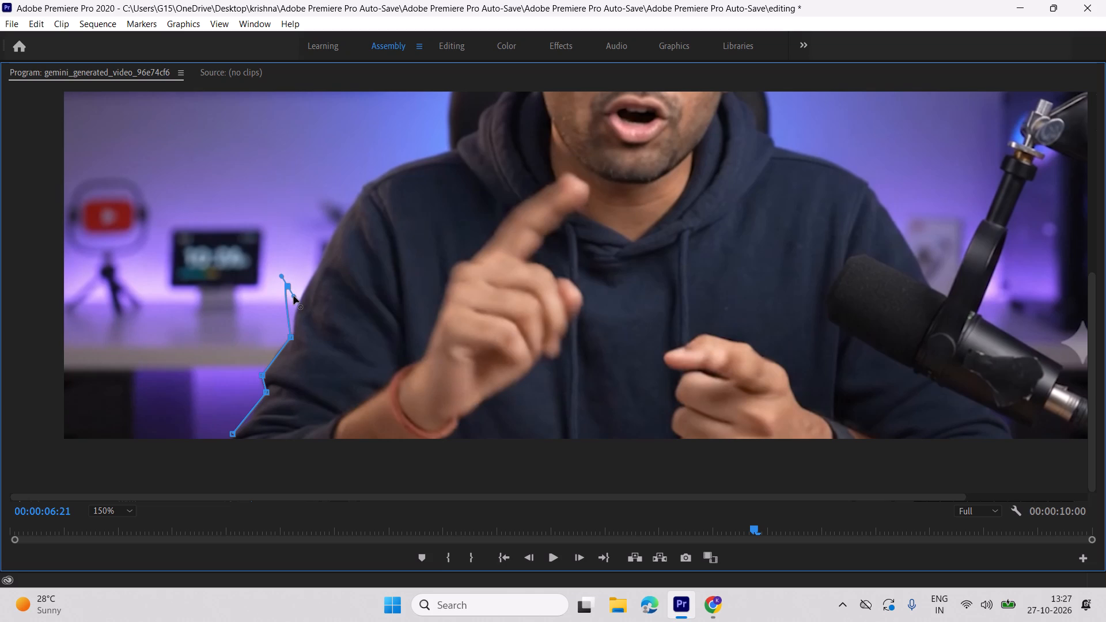
pyautogui.click(287, 285)
pyautogui.moveTo(286, 282); pyautogui.dragTo(295, 309)
pyautogui.moveTo(295, 309); pyautogui.dragTo(293, 309)
pyautogui.click(311, 276)
pyautogui.click(329, 248)
pyautogui.click(347, 209)
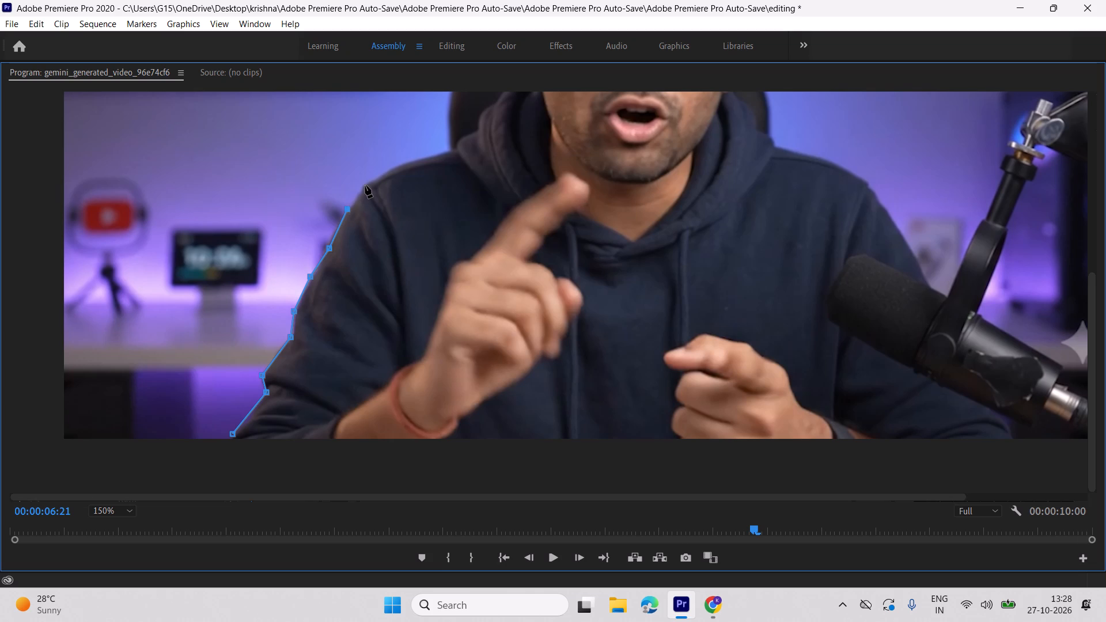
pyautogui.click(363, 185)
pyautogui.click(329, 249)
# Extend the mask path along the top of the pointing arm's shoulder to where the hoodie meets the chair back.
pyautogui.click(400, 164)
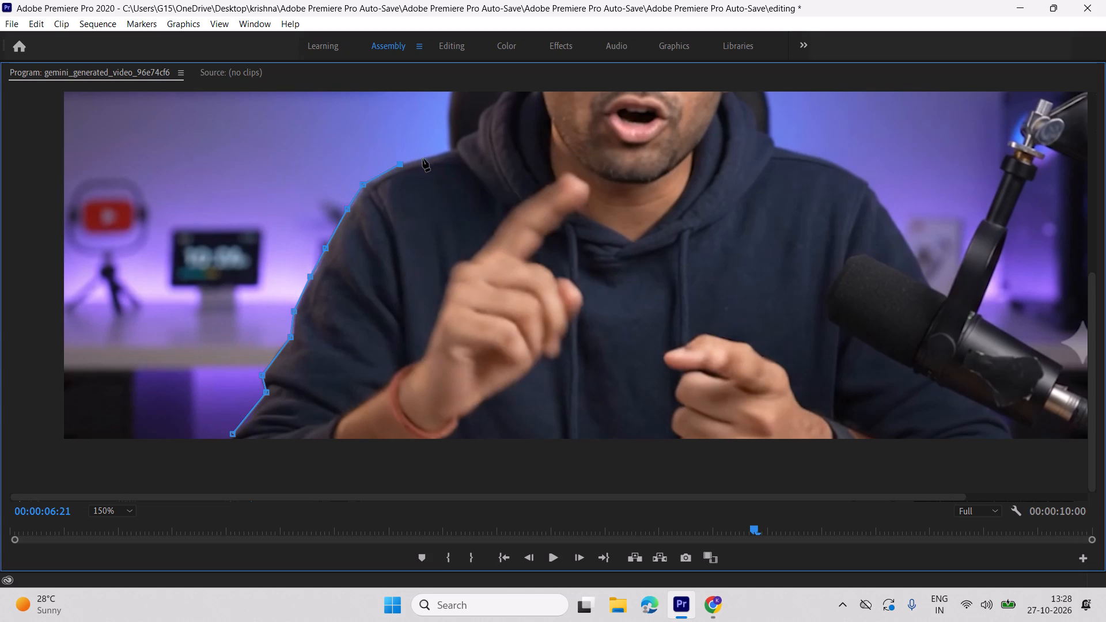
pyautogui.click(449, 148)
pyautogui.click(448, 147)
# Trace the chair back's curved outer edge with mask points, from the pointing arm's shoulder up to the nearby ear.
pyautogui.press('h')
pyautogui.moveTo(474, 184); pyautogui.dragTo(462, 312)
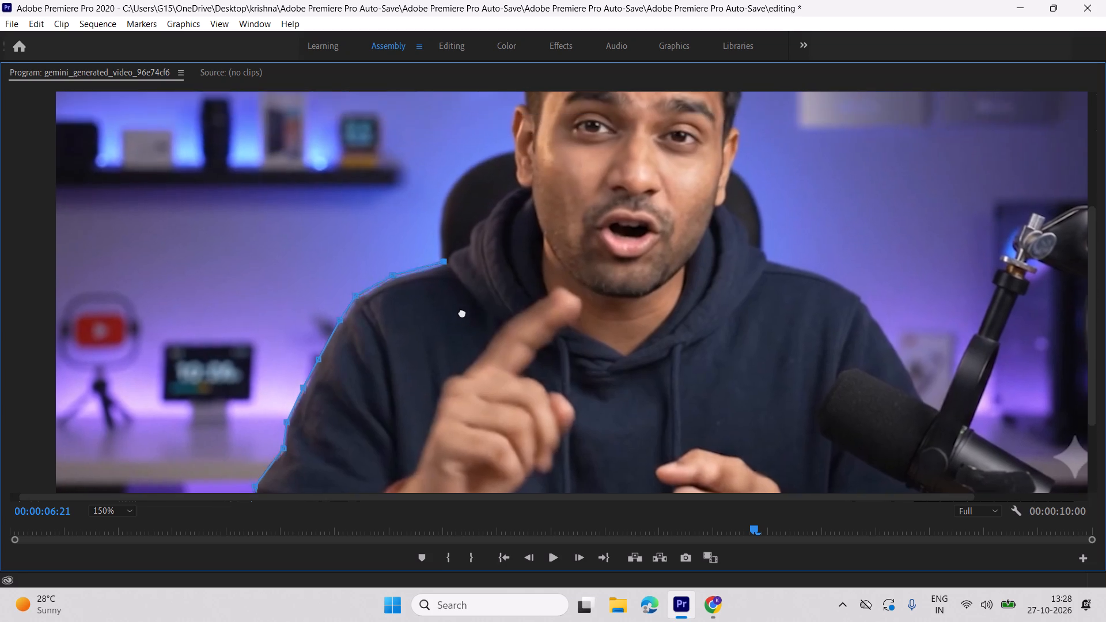
pyautogui.moveTo(462, 312); pyautogui.dragTo(437, 320)
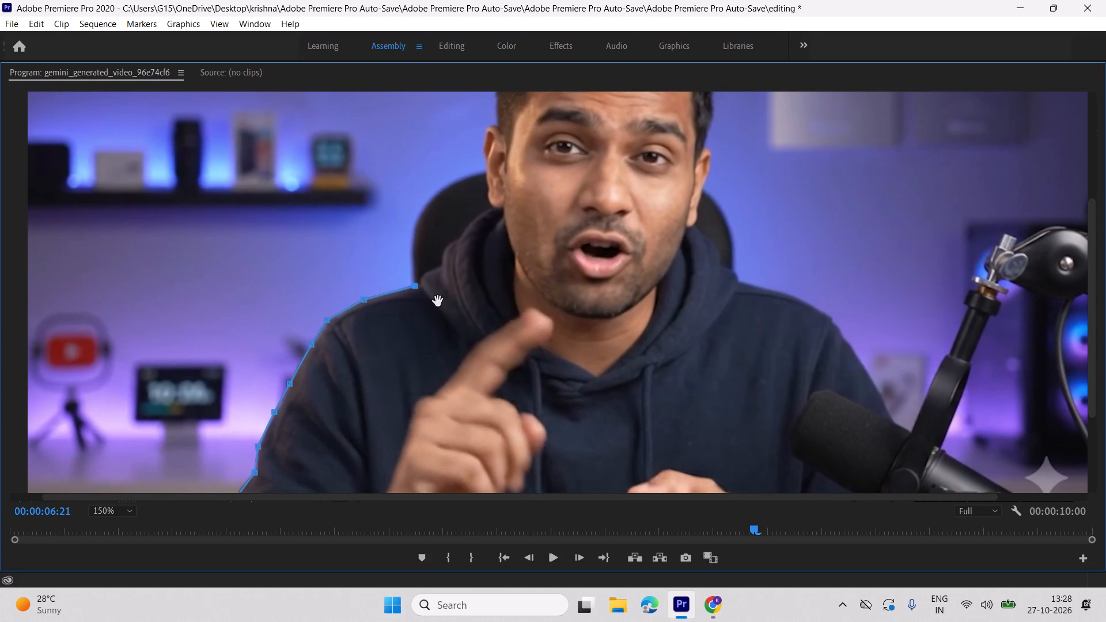
pyautogui.press('p')
pyautogui.click(413, 249)
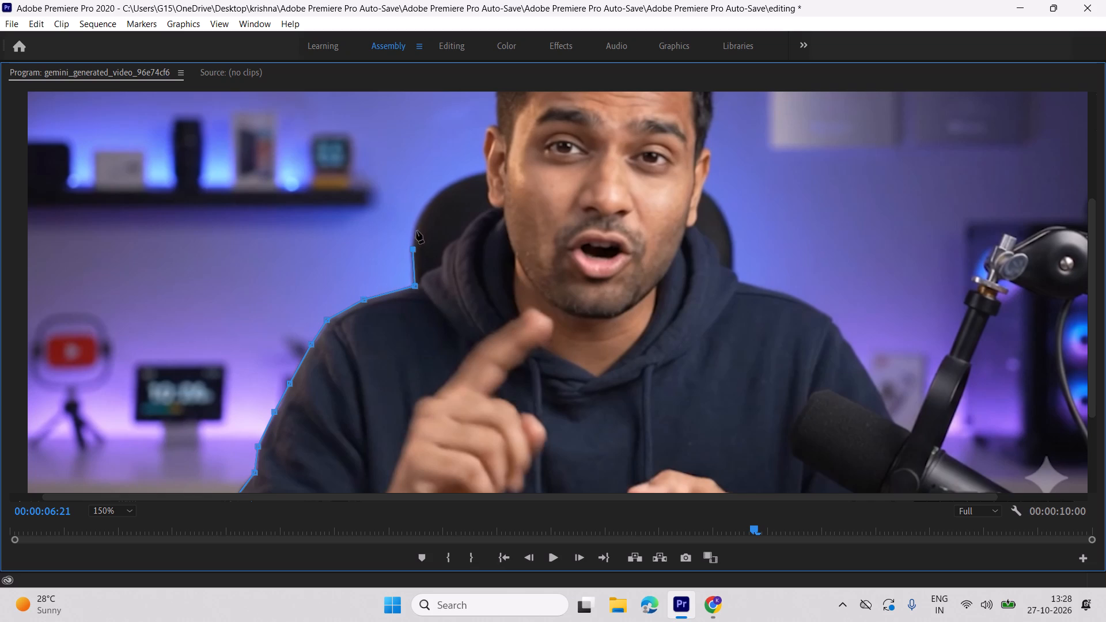
pyautogui.click(415, 222)
pyautogui.click(431, 199)
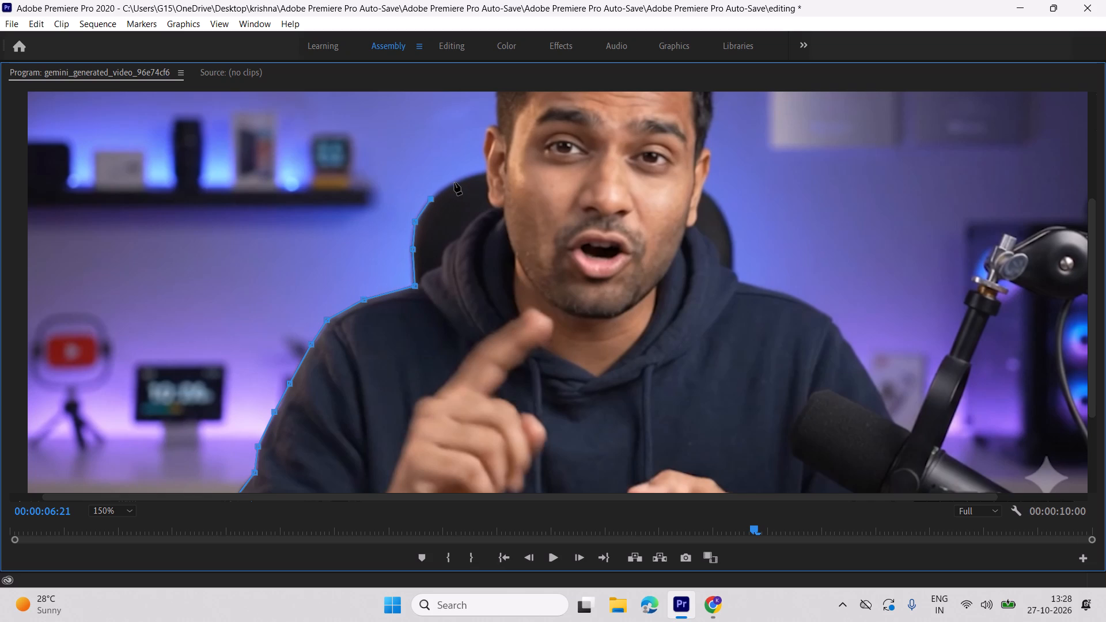
pyautogui.click(454, 183)
pyautogui.click(481, 174)
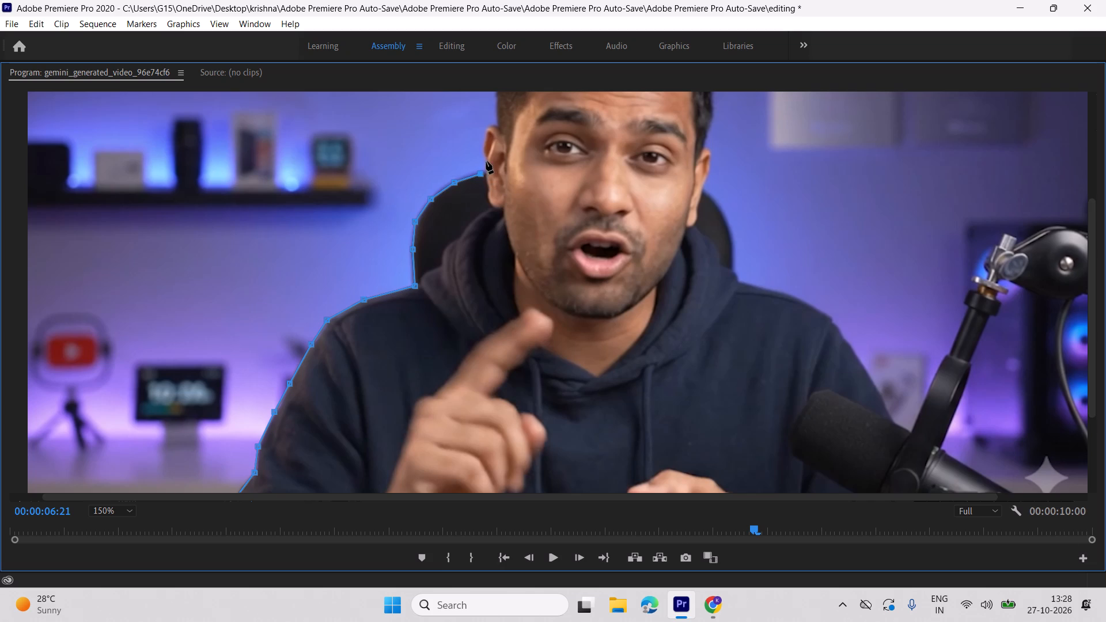
pyautogui.moveTo(481, 171); pyautogui.dragTo(486, 170)
# Add mask points around the outer edge of the ear on the pointing arm's side, up to the hairline above it.
pyautogui.click(483, 151)
pyautogui.hotkey('ctrl', 'z')
pyautogui.click(463, 138)
pyautogui.moveTo(463, 138); pyautogui.dragTo(468, 141)
pyautogui.moveTo(468, 141); pyautogui.dragTo(483, 151)
pyautogui.click(481, 103)
pyautogui.moveTo(480, 103); pyautogui.dragTo(488, 127)
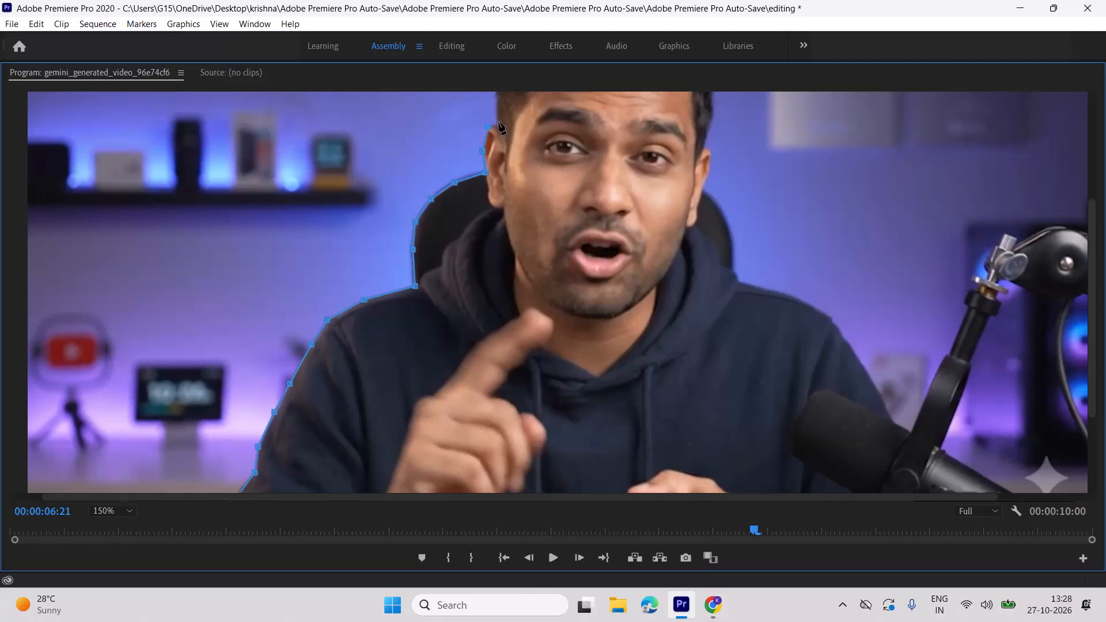
pyautogui.click(454, 108)
pyautogui.moveTo(456, 108); pyautogui.dragTo(501, 128)
pyautogui.moveTo(501, 128); pyautogui.dragTo(501, 130)
# Continue the mask path from above the ear up the side of the hair and across the top of the head.
pyautogui.press('h')
pyautogui.moveTo(572, 194); pyautogui.dragTo(509, 317)
pyautogui.press('p')
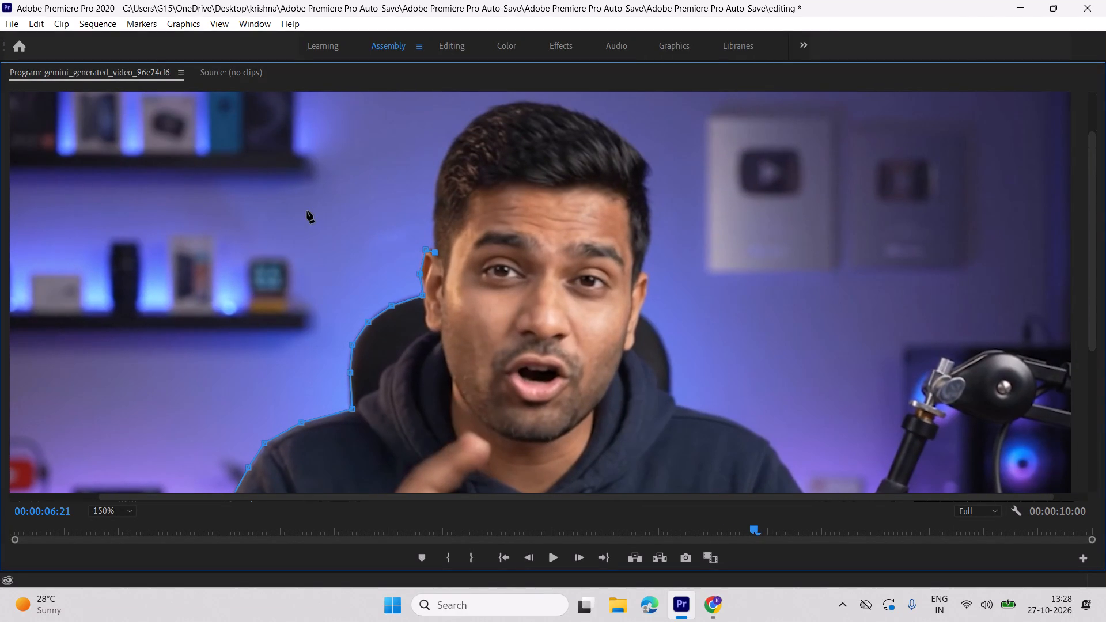
pyautogui.click(347, 162)
pyautogui.moveTo(348, 162); pyautogui.dragTo(437, 196)
pyautogui.moveTo(437, 196); pyautogui.dragTo(436, 199)
pyautogui.click(447, 150)
pyautogui.click(478, 116)
pyautogui.click(510, 104)
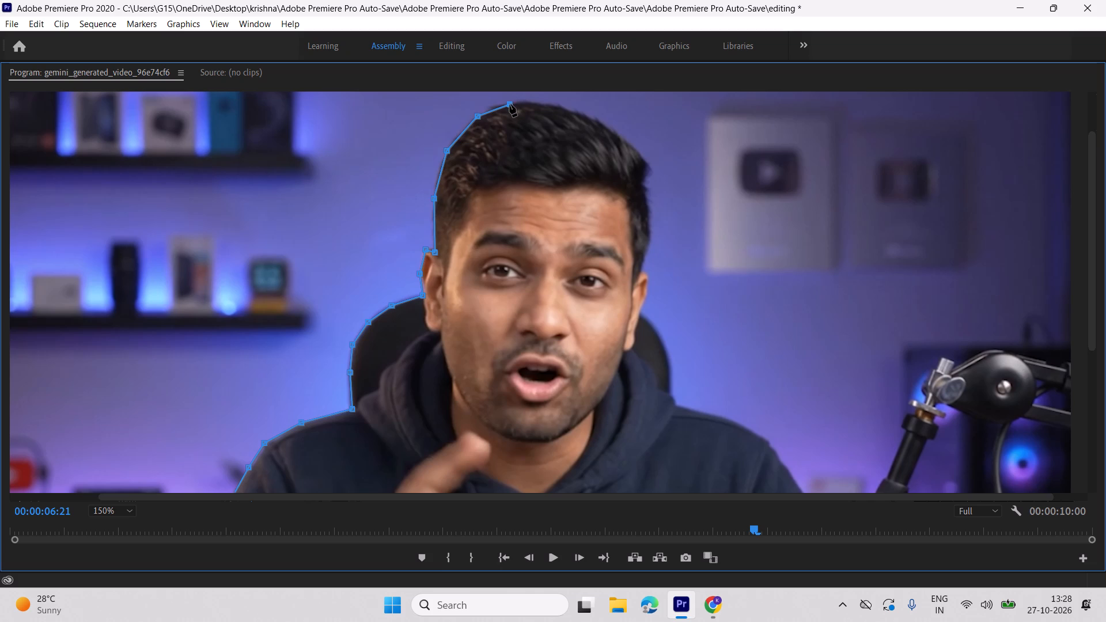
pyautogui.click(545, 105)
# Trace the hair's outline with mask points from the top of the head down the microphone side to the top of the other ear.
pyautogui.click(595, 119)
pyautogui.click(628, 141)
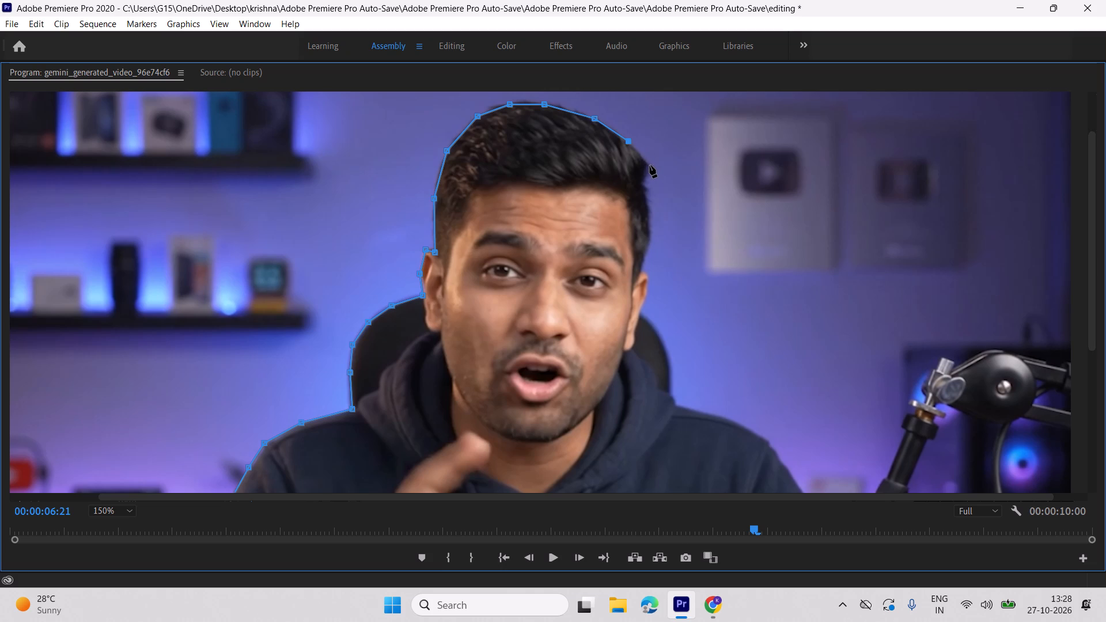
pyautogui.click(650, 166)
pyautogui.click(649, 166)
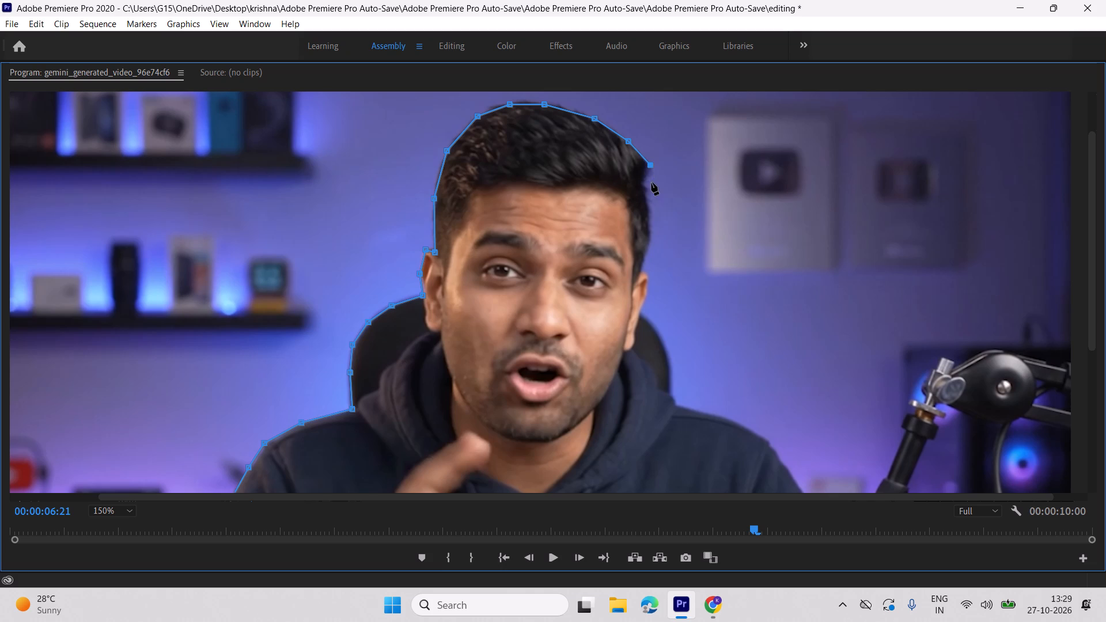
pyautogui.click(643, 187)
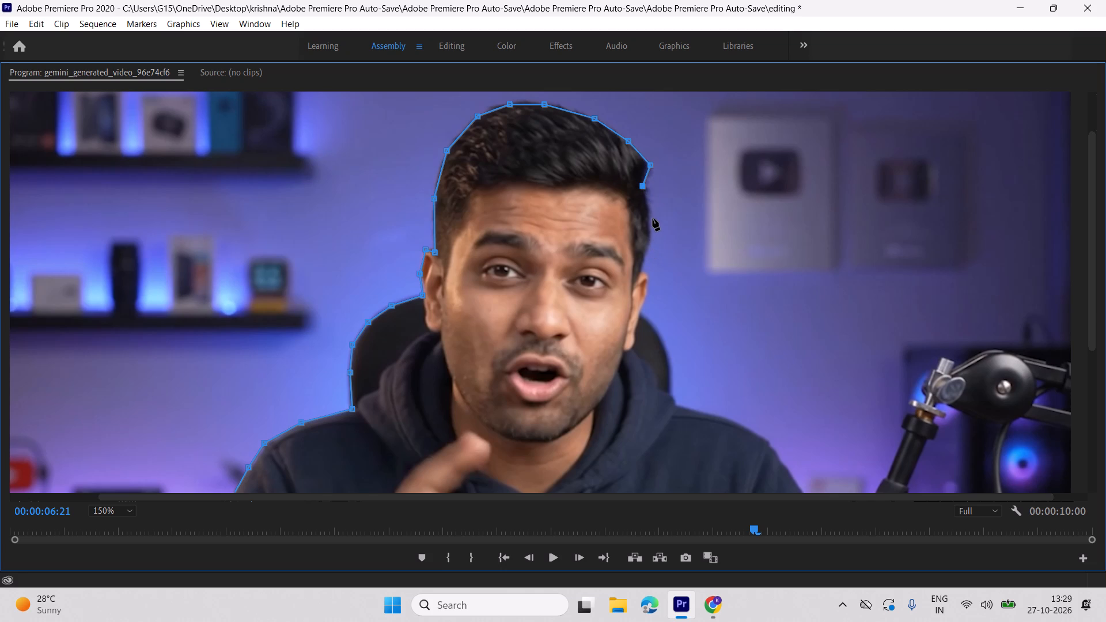
pyautogui.click(653, 218)
pyautogui.click(649, 244)
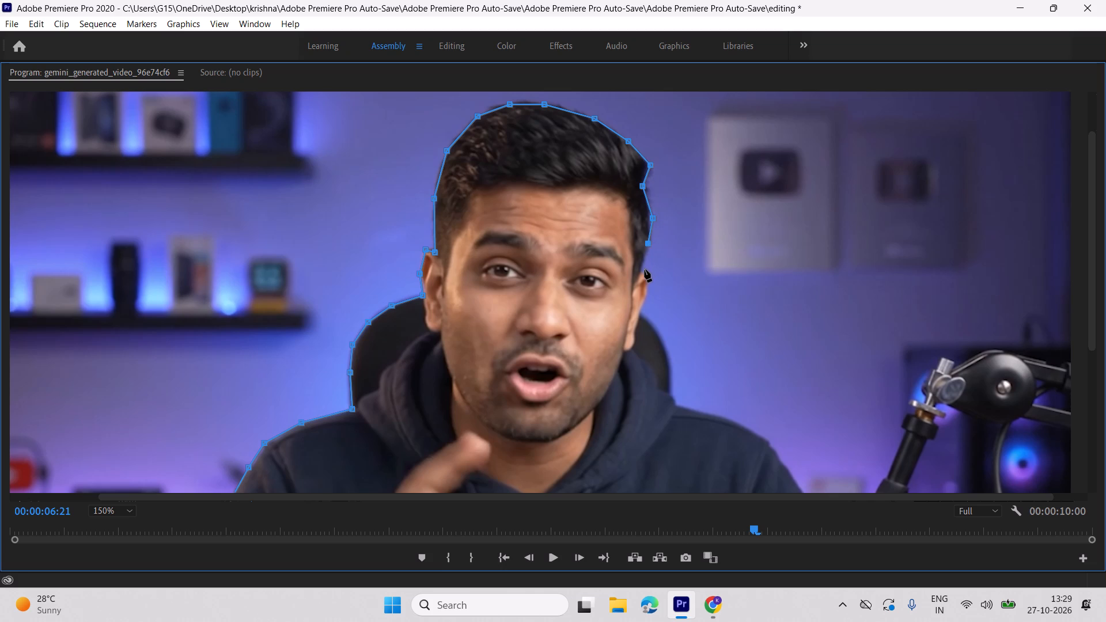
pyautogui.click(640, 273)
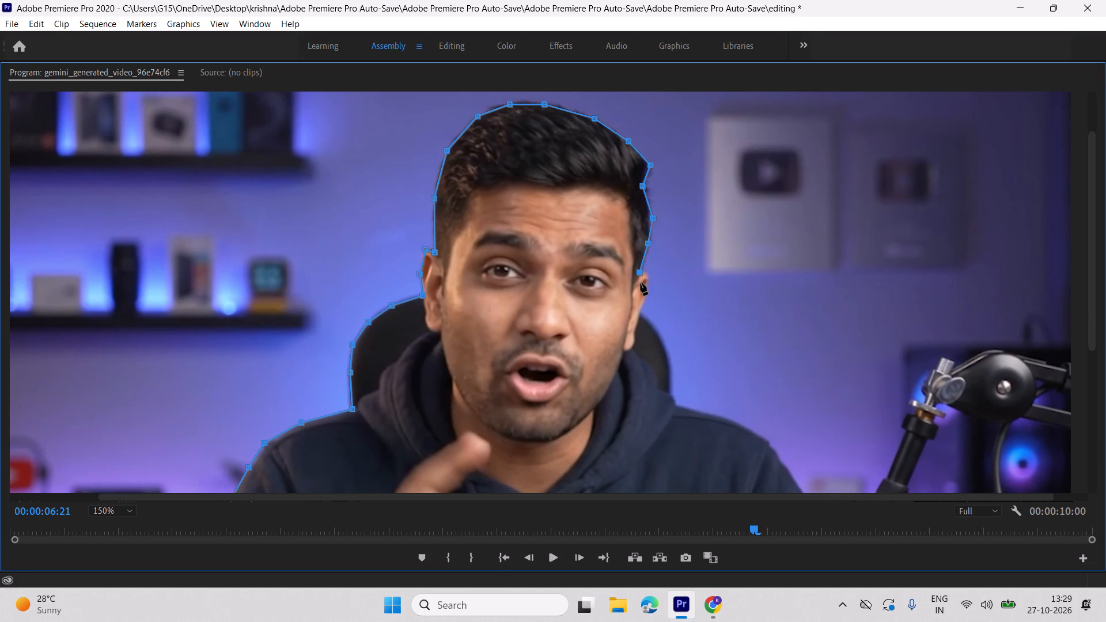
pyautogui.click(638, 274)
# Add mask points down the outer edge of the microphone-side ear to where it meets the chair back, fitting them to the outline.
pyautogui.click(649, 289)
pyautogui.moveTo(648, 290); pyautogui.dragTo(648, 277)
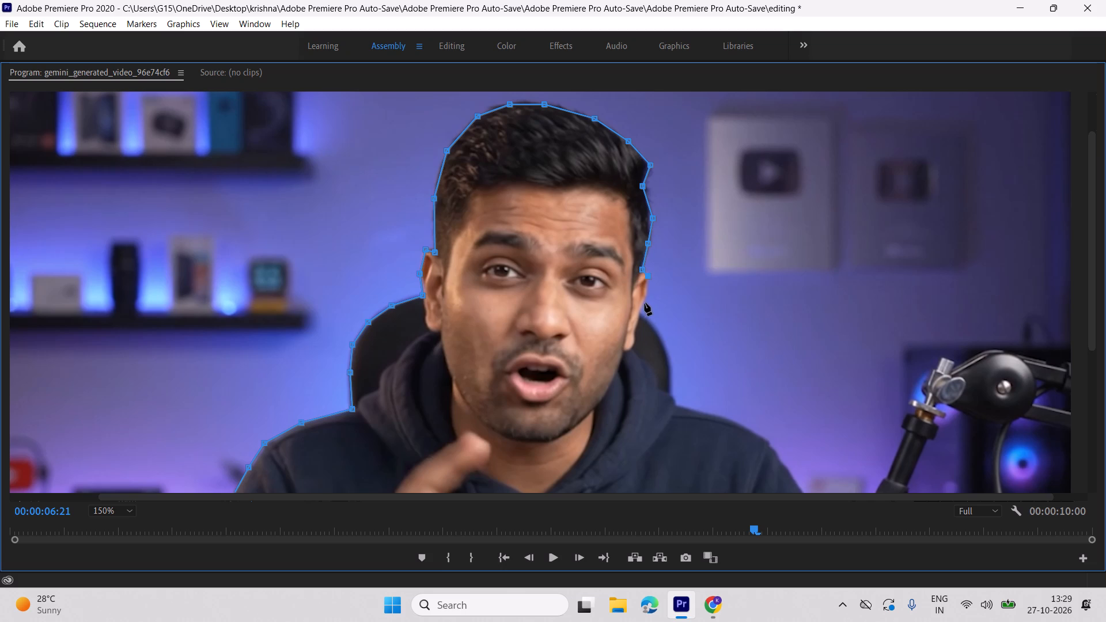
pyautogui.click(647, 296)
pyautogui.hotkey('ctrl', 'z')
pyautogui.click(673, 293)
pyautogui.moveTo(674, 292); pyautogui.dragTo(646, 297)
pyautogui.moveTo(646, 297); pyautogui.dragTo(647, 299)
pyautogui.click(749, 320)
pyautogui.moveTo(750, 320); pyautogui.dragTo(645, 312)
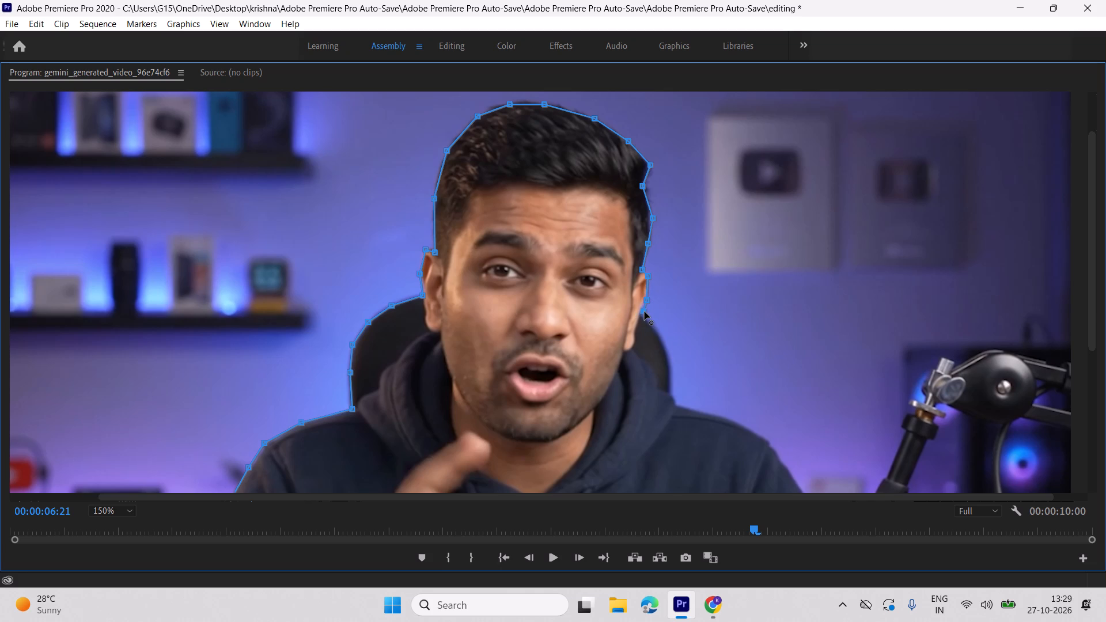
pyautogui.moveTo(645, 312); pyautogui.dragTo(642, 313)
# Trace the chair back's microphone-side edge with mask points, from below the ear down to the hoodie's shoulder.
pyautogui.click(710, 333)
pyautogui.moveTo(710, 333); pyautogui.dragTo(664, 330)
pyautogui.moveTo(664, 330); pyautogui.dragTo(671, 330)
pyautogui.moveTo(709, 332); pyautogui.dragTo(657, 329)
pyautogui.click(669, 356)
pyautogui.click(670, 386)
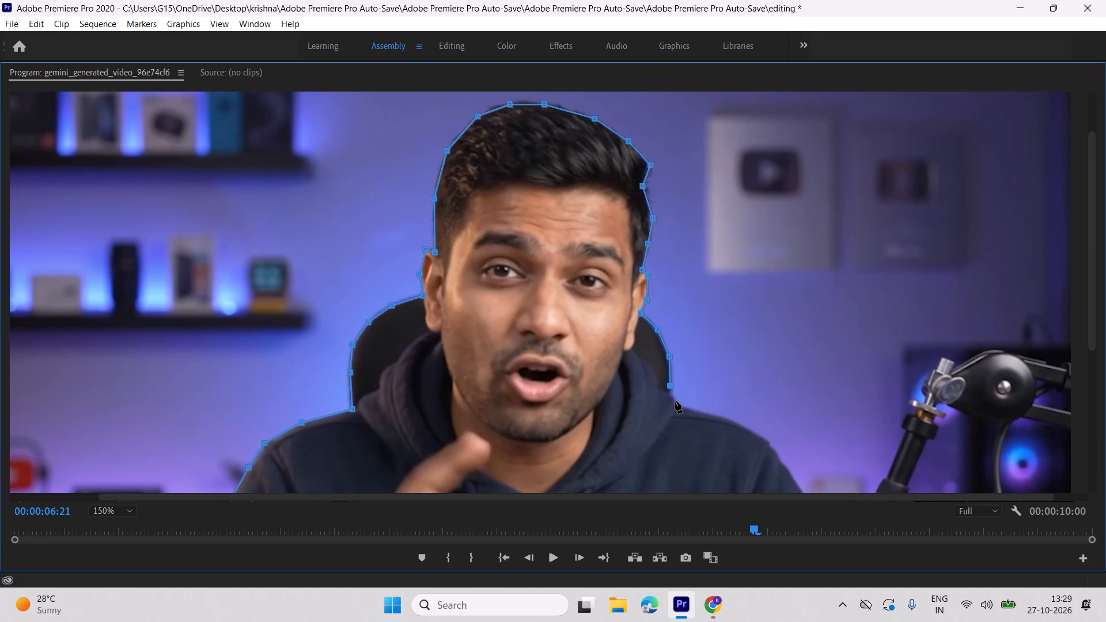
pyautogui.click(724, 384)
pyautogui.moveTo(724, 383); pyautogui.dragTo(673, 403)
# Continue the mask path along the microphone-side shoulder and down the sleeve to where the microphone meets its stand.
pyautogui.press('h')
pyautogui.moveTo(733, 407); pyautogui.dragTo(521, 212)
pyautogui.press('p')
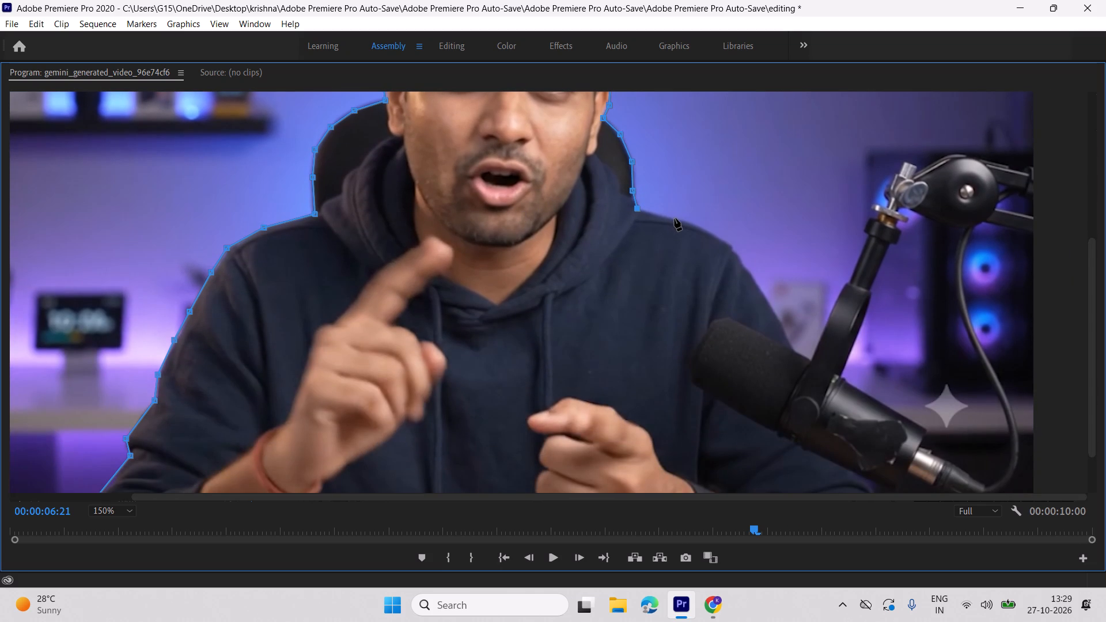
pyautogui.click(675, 218)
pyautogui.click(713, 233)
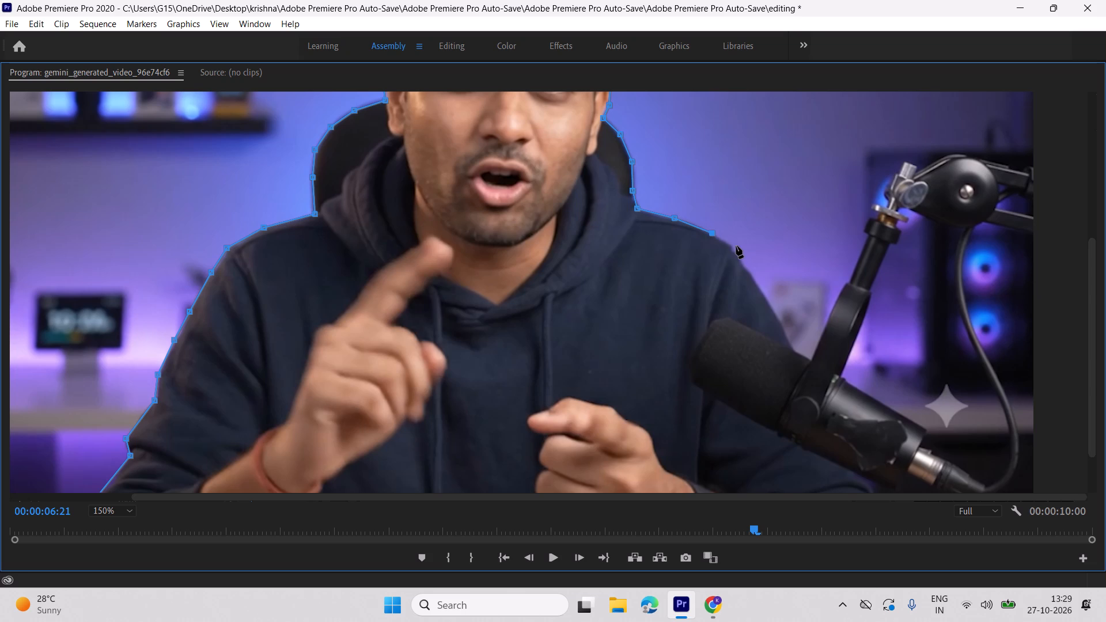
pyautogui.click(736, 253)
pyautogui.click(762, 289)
pyautogui.click(782, 323)
pyautogui.click(794, 351)
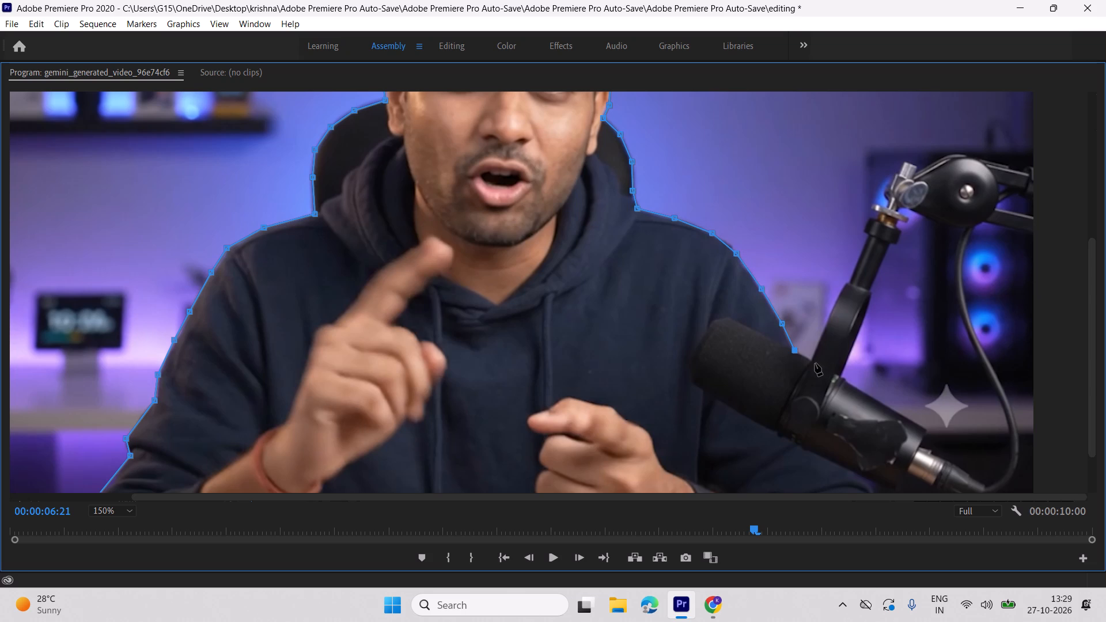
pyautogui.click(811, 362)
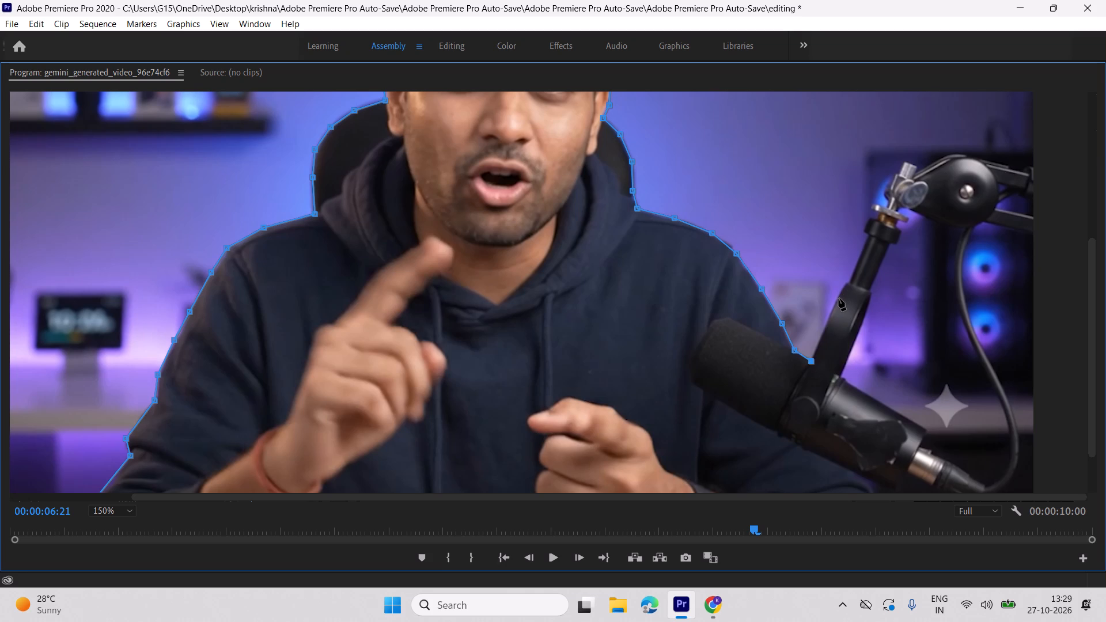
# Add mask points up the presenter-side edge of the microphone stand to the collar below the metal clamp.
pyautogui.click(838, 299)
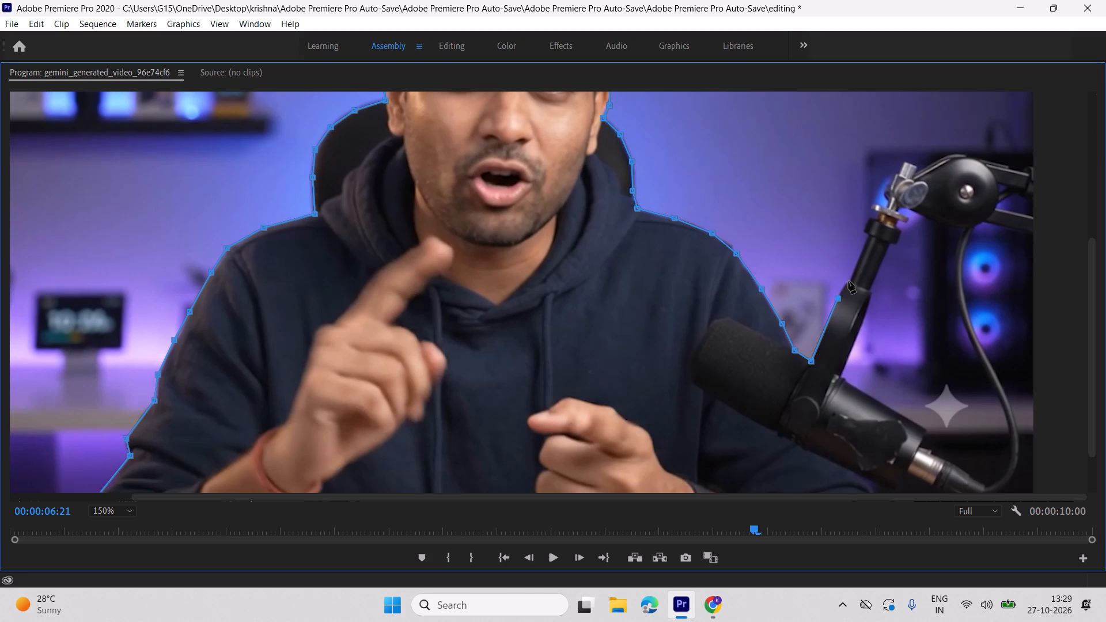
pyautogui.click(849, 281)
pyautogui.click(867, 236)
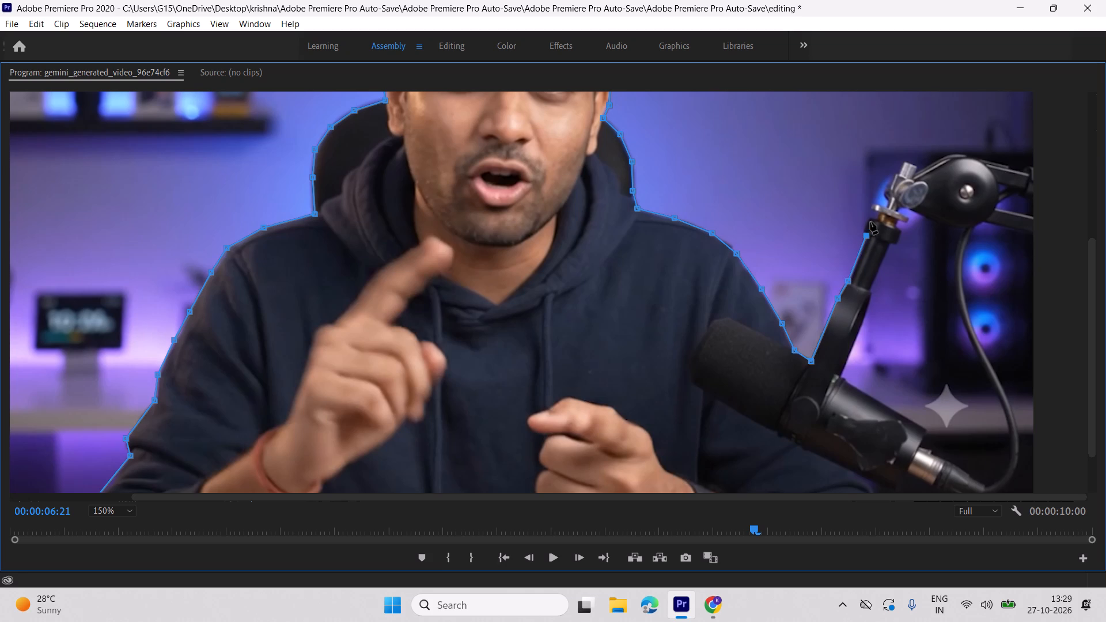
pyautogui.click(872, 215)
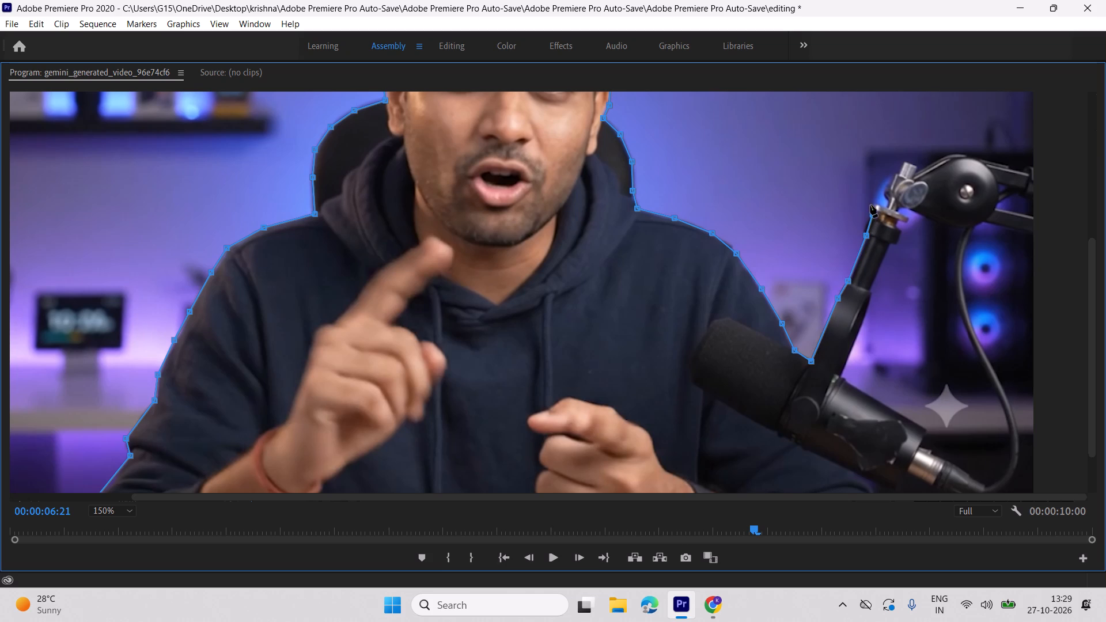
pyautogui.click(870, 199)
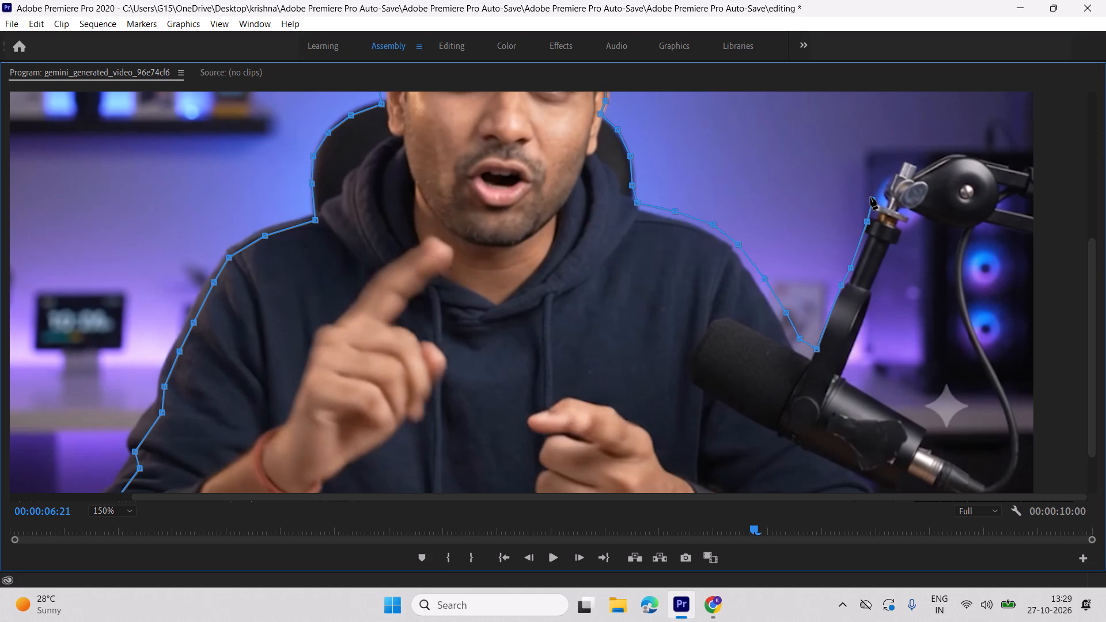
pyautogui.hotkey('ctrl', 'z')
pyautogui.click(851, 161)
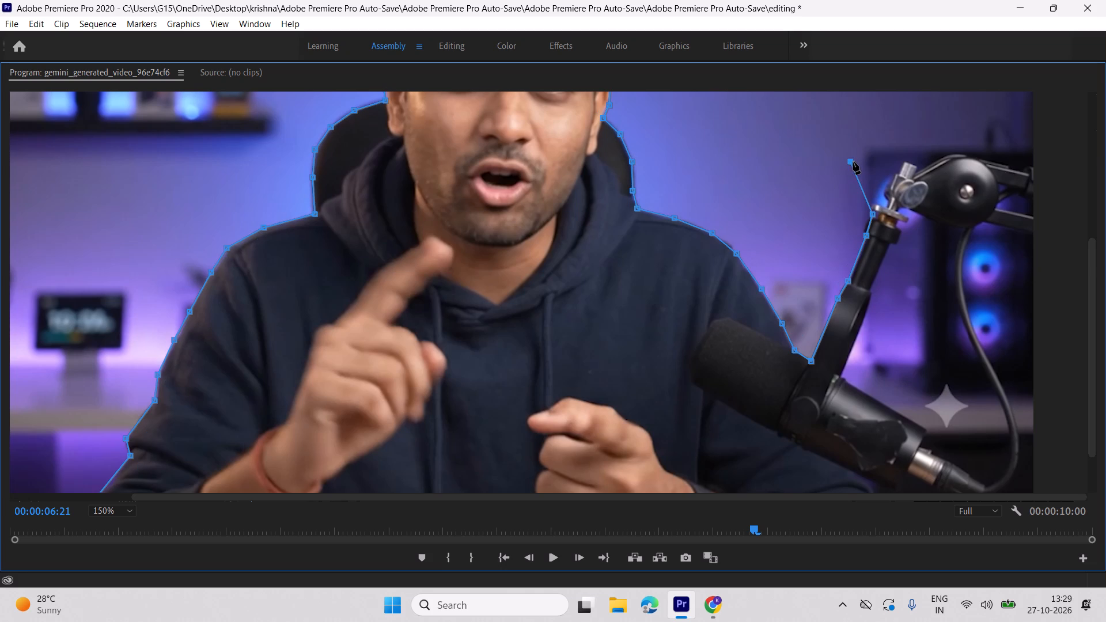
pyautogui.moveTo(850, 160); pyautogui.dragTo(873, 200)
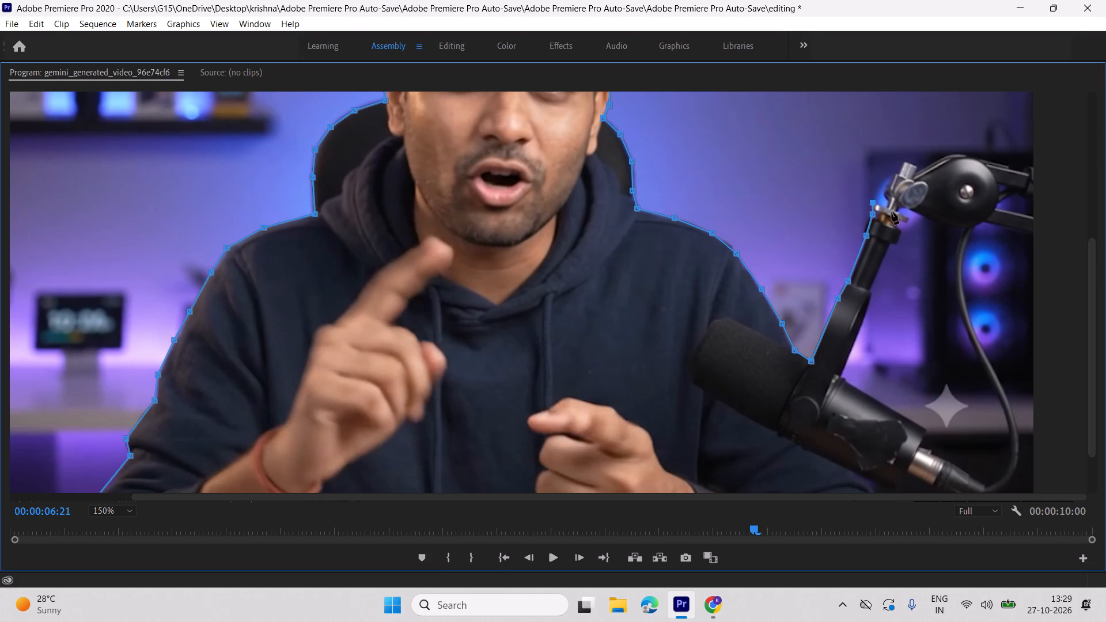
# Fit mask points closely around the stand's collar and the lower presenter-side edge of the metal clamp.
pyautogui.click(887, 208)
pyautogui.hotkey('ctrl', 'z')
pyautogui.click(910, 224)
pyautogui.moveTo(910, 224); pyautogui.dragTo(908, 224)
pyautogui.moveTo(908, 224); pyautogui.dragTo(891, 210)
pyautogui.moveTo(908, 222); pyautogui.dragTo(887, 209)
pyautogui.moveTo(887, 209); pyautogui.dragTo(885, 207)
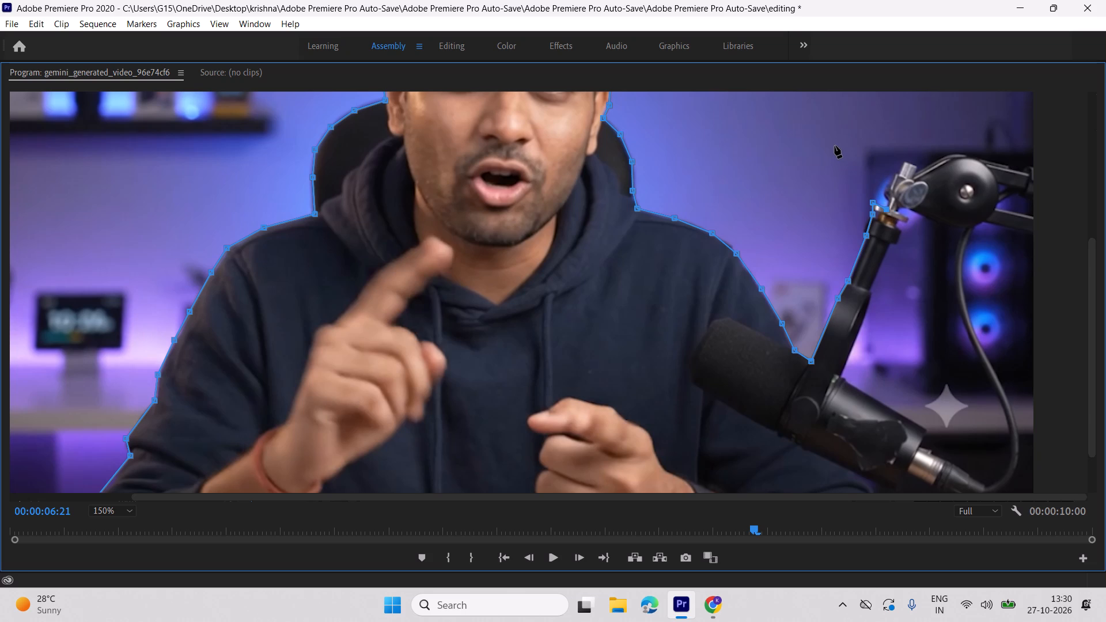
pyautogui.click(832, 146)
pyautogui.moveTo(831, 144); pyautogui.dragTo(888, 200)
pyautogui.click(835, 113)
pyautogui.moveTo(835, 113); pyautogui.dragTo(882, 193)
pyautogui.moveTo(882, 193); pyautogui.dragTo(882, 193)
# Continue the mask path up the metal clamp and over its top to the start of the boom arm.
pyautogui.click(823, 106)
pyautogui.moveTo(820, 104); pyautogui.dragTo(873, 149)
pyautogui.moveTo(873, 149); pyautogui.dragTo(889, 169)
pyautogui.click(918, 139)
pyautogui.moveTo(919, 138); pyautogui.dragTo(899, 172)
pyautogui.click(895, 107)
pyautogui.moveTo(893, 104); pyautogui.dragTo(903, 163)
pyautogui.moveTo(903, 163); pyautogui.dragTo(903, 158)
pyautogui.click(919, 123)
pyautogui.moveTo(919, 120); pyautogui.dragTo(918, 165)
# Trace the top of the boom arm's round joint and its upper edge with mask points out to the frame's edge.
pyautogui.click(775, 105)
pyautogui.moveTo(774, 104); pyautogui.dragTo(870, 134)
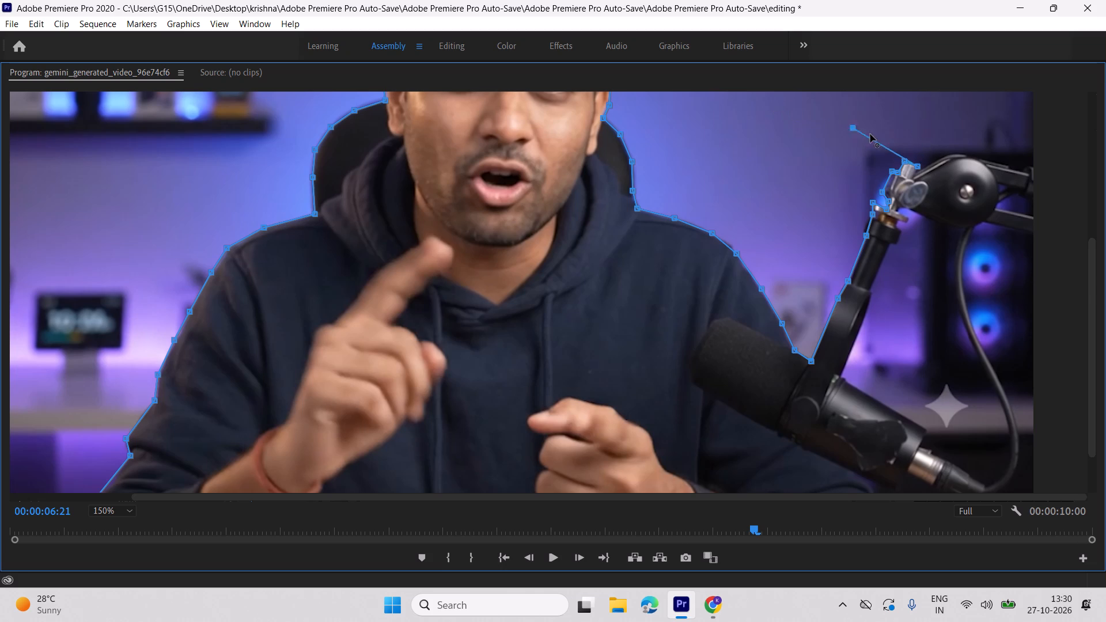
pyautogui.moveTo(870, 134); pyautogui.dragTo(945, 154)
pyautogui.click(851, 116)
pyautogui.moveTo(851, 116); pyautogui.dragTo(953, 135)
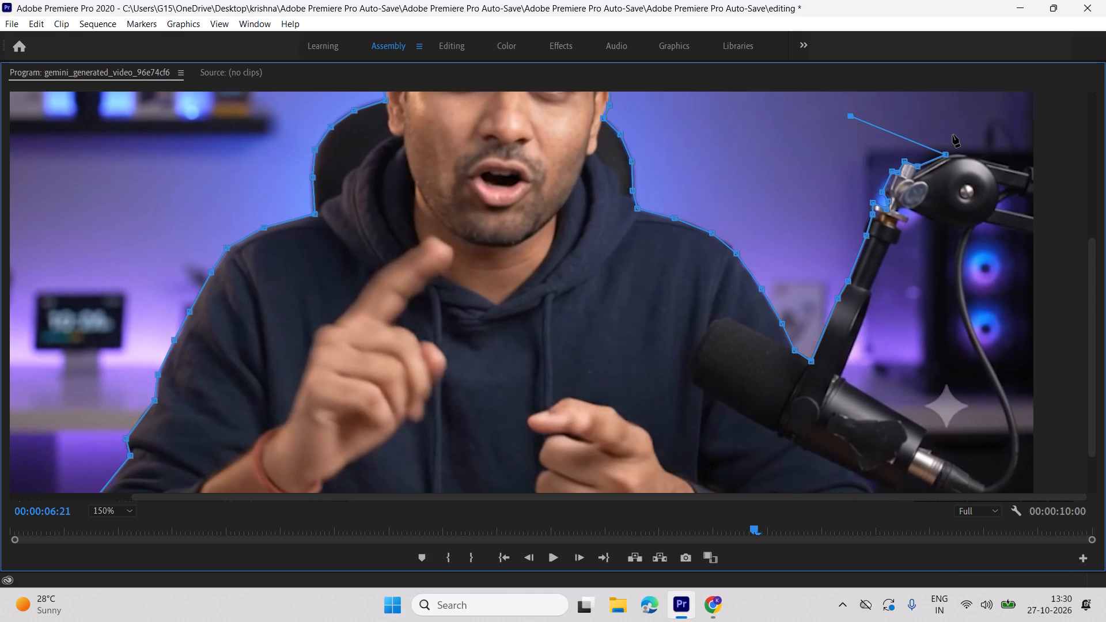
pyautogui.moveTo(953, 135); pyautogui.dragTo(941, 133)
pyautogui.moveTo(851, 115); pyautogui.dragTo(968, 154)
pyautogui.click(998, 161)
pyautogui.click(1022, 171)
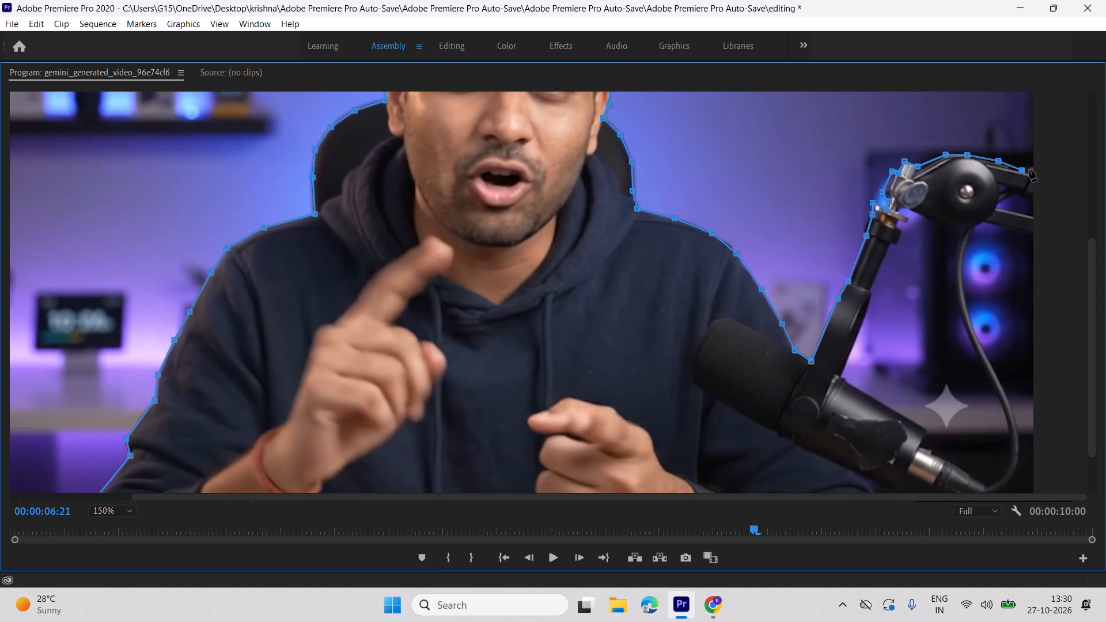
pyautogui.click(998, 162)
pyautogui.click(1002, 141)
pyautogui.moveTo(1002, 139); pyautogui.dragTo(1003, 139)
pyautogui.moveTo(1003, 139); pyautogui.dragTo(1032, 161)
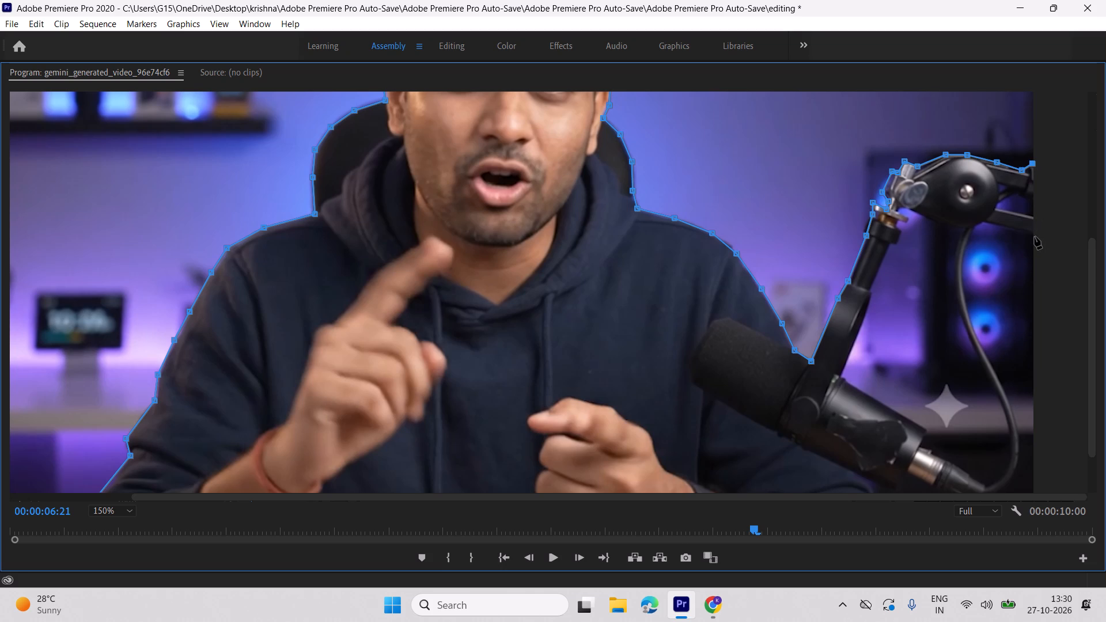
# Take the mask path down the frame's edge and back along the boom arm's underside to the round joint.
pyautogui.click(1035, 233)
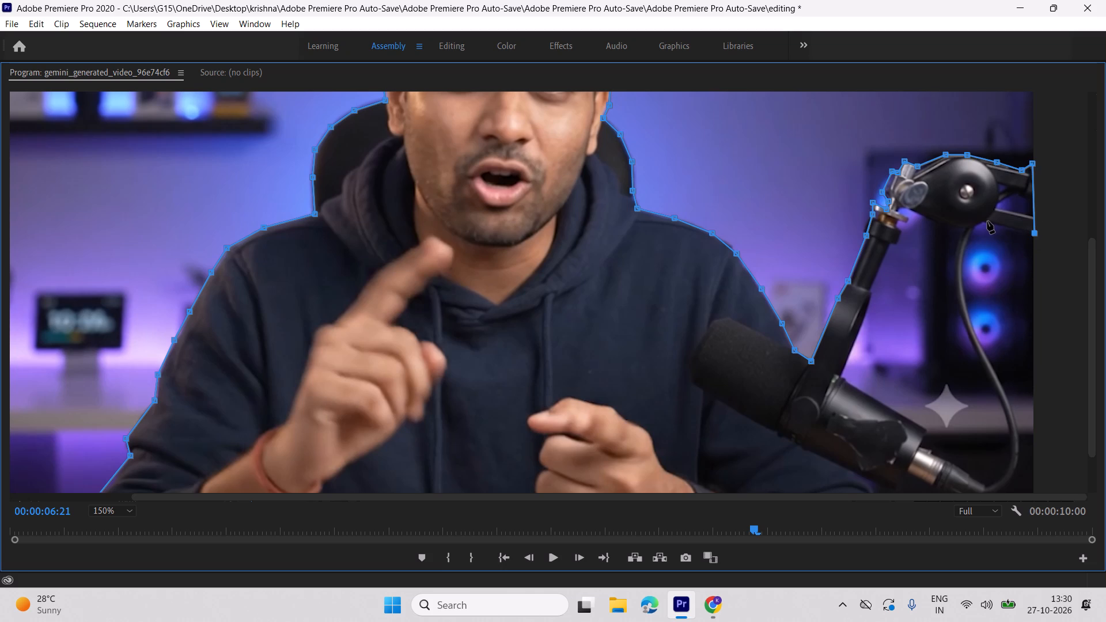
pyautogui.click(987, 221)
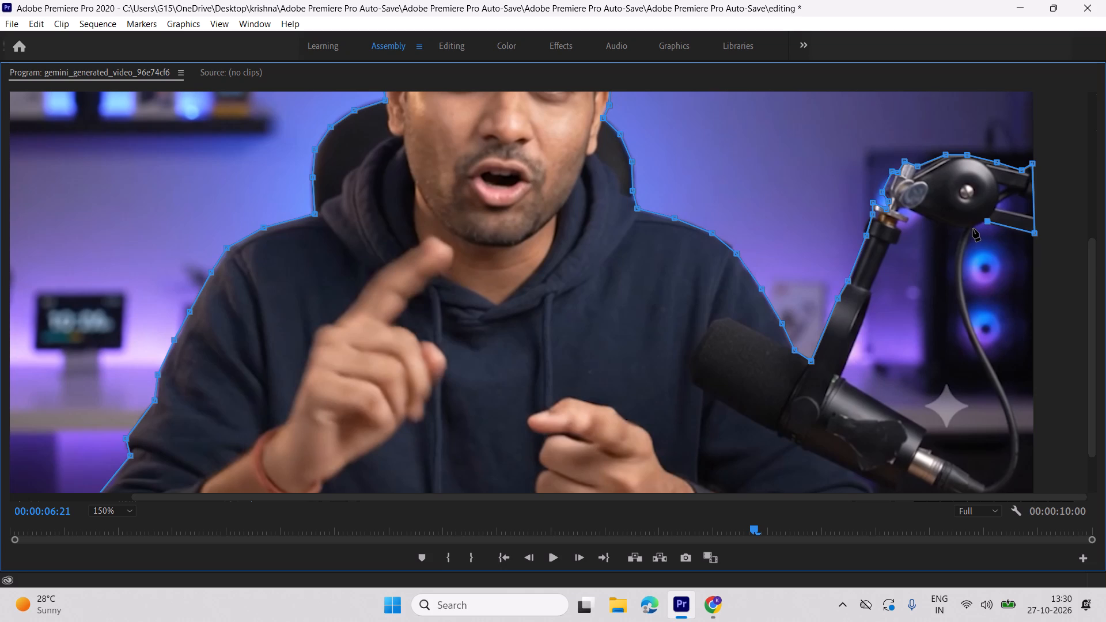
pyautogui.click(973, 229)
pyautogui.hotkey('ctrl', 'z')
# Continue the mask path from the boom joint's underside onto the hanging cable and down its outer edge between the two blue fans.
pyautogui.click(989, 264)
pyautogui.moveTo(989, 264); pyautogui.dragTo(967, 241)
pyautogui.moveTo(967, 241); pyautogui.dragTo(974, 227)
pyautogui.click(1002, 315)
pyautogui.moveTo(1000, 313); pyautogui.dragTo(963, 291)
pyautogui.moveTo(963, 291); pyautogui.dragTo(960, 247)
pyautogui.click(1020, 312)
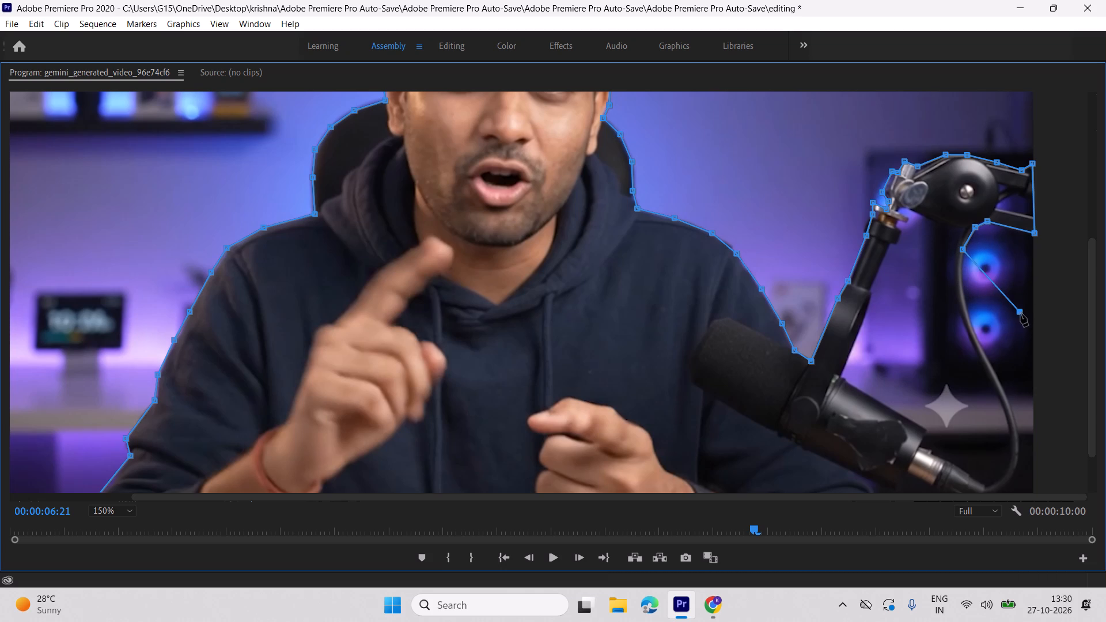
pyautogui.moveTo(1020, 314); pyautogui.dragTo(961, 282)
pyautogui.click(1013, 298)
pyautogui.moveTo(1013, 298); pyautogui.dragTo(964, 299)
# Place and fit mask points along the cable's outer edge from the lower blue fan to the start of its lower bend.
pyautogui.click(1005, 315)
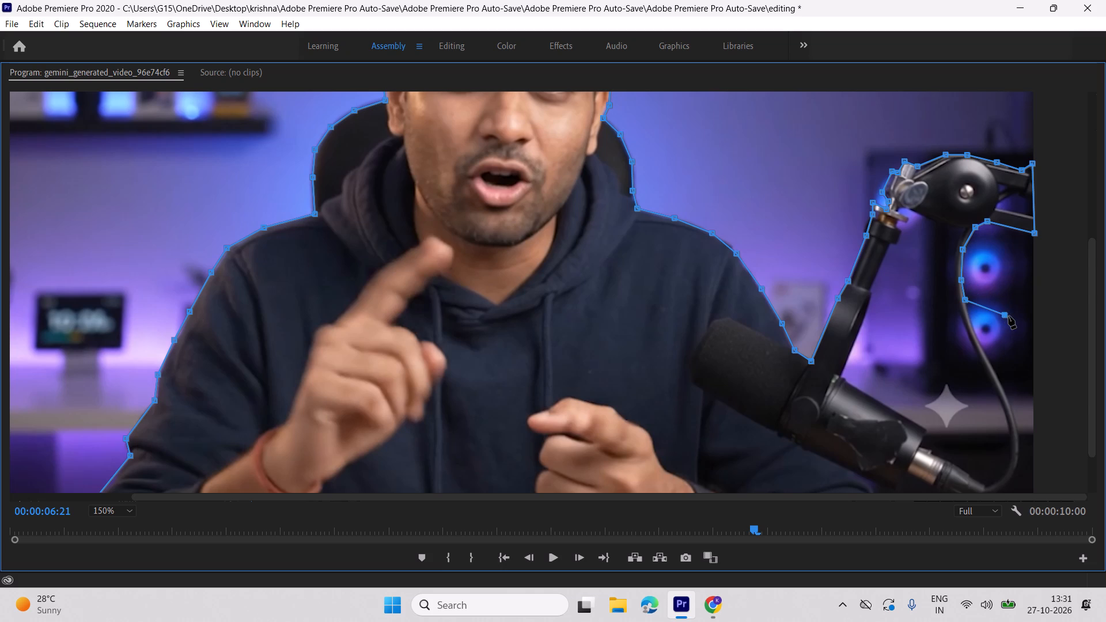
pyautogui.moveTo(1002, 316); pyautogui.dragTo(969, 321)
pyautogui.moveTo(971, 320); pyautogui.dragTo(972, 327)
pyautogui.moveTo(972, 327); pyautogui.dragTo(971, 327)
pyautogui.click(1007, 300)
pyautogui.moveTo(1006, 301); pyautogui.dragTo(984, 336)
pyautogui.moveTo(984, 336); pyautogui.dragTo(986, 363)
pyautogui.click(1023, 290)
pyautogui.moveTo(1023, 288); pyautogui.dragTo(1013, 399)
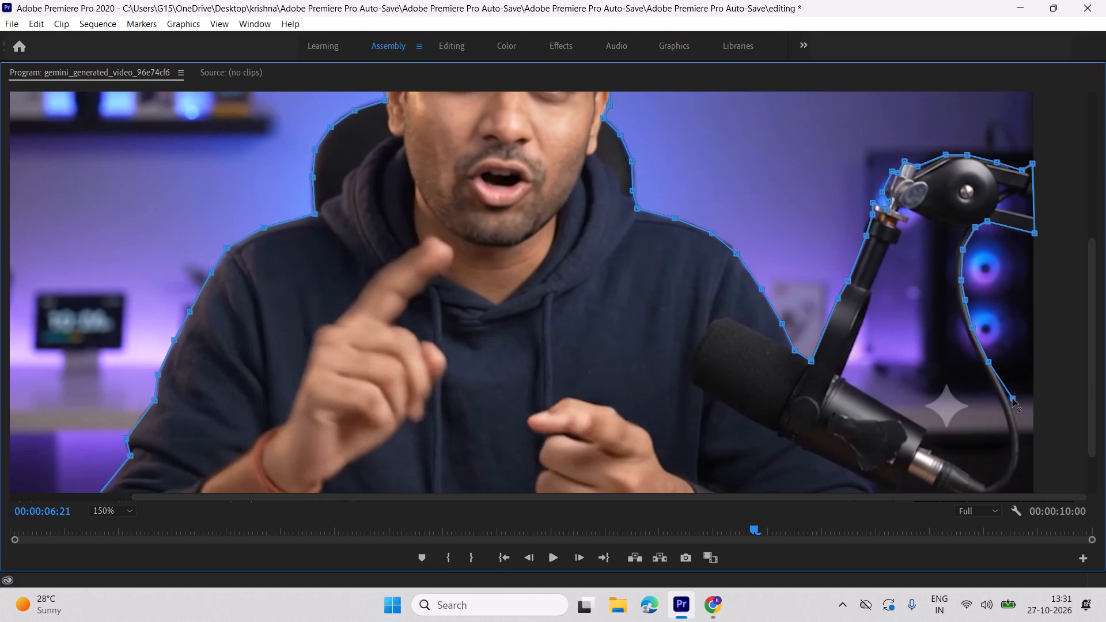
pyautogui.moveTo(1013, 399); pyautogui.dragTo(1011, 405)
# Carry the mask path around the outside of the cable's lower bend, closely following its curve.
pyautogui.moveTo(1028, 442); pyautogui.dragTo(1025, 454)
pyautogui.hotkey('ctrl', 'z')
pyautogui.click(1027, 469)
pyautogui.moveTo(1026, 468); pyautogui.dragTo(1021, 456)
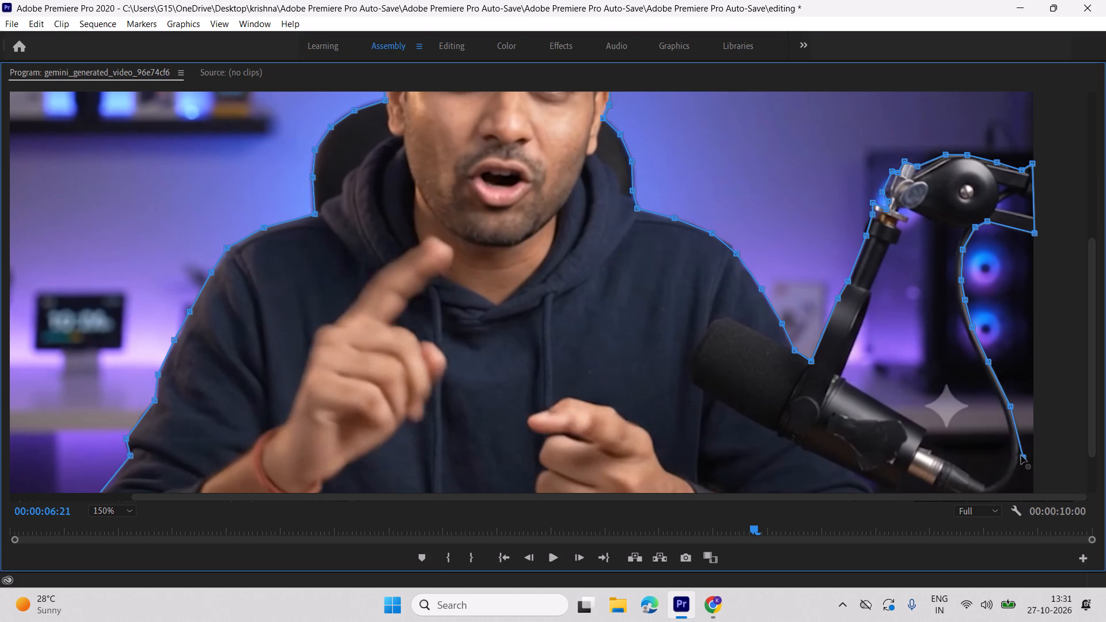
pyautogui.moveTo(1021, 456); pyautogui.dragTo(1020, 445)
pyautogui.click(1016, 477)
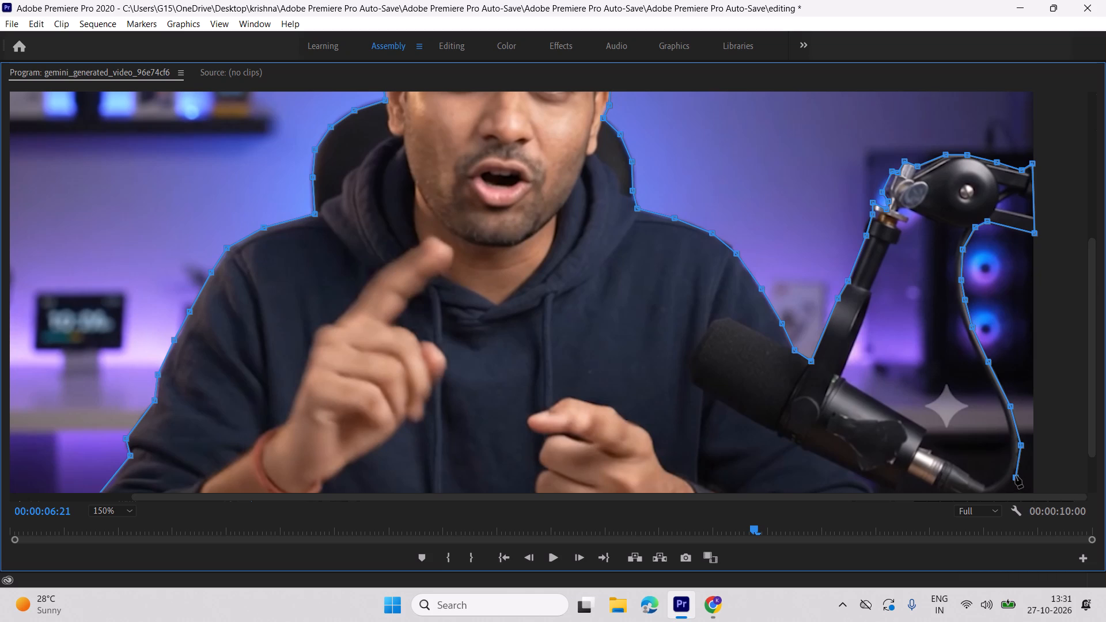
pyautogui.click(1016, 476)
# Extend the mask path from the cable's bend to a point on the frame's bottom edge beside the microphone connector.
pyautogui.click(947, 426)
pyautogui.moveTo(946, 424); pyautogui.dragTo(986, 488)
pyautogui.moveTo(986, 488); pyautogui.dragTo(991, 495)
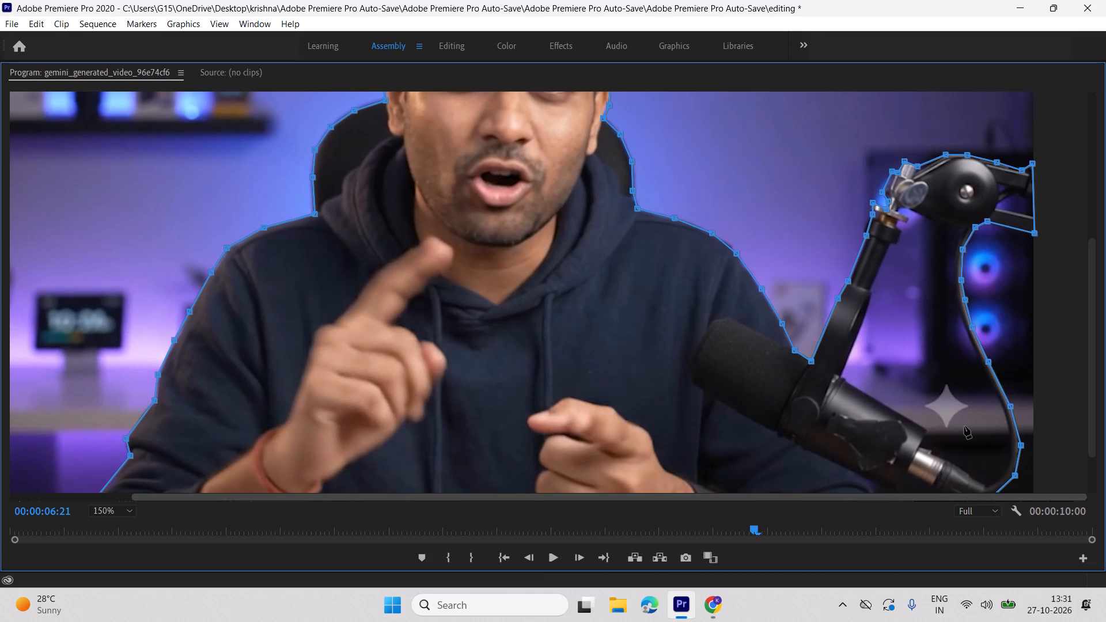
pyautogui.press('h')
pyautogui.moveTo(963, 424); pyautogui.dragTo(935, 347)
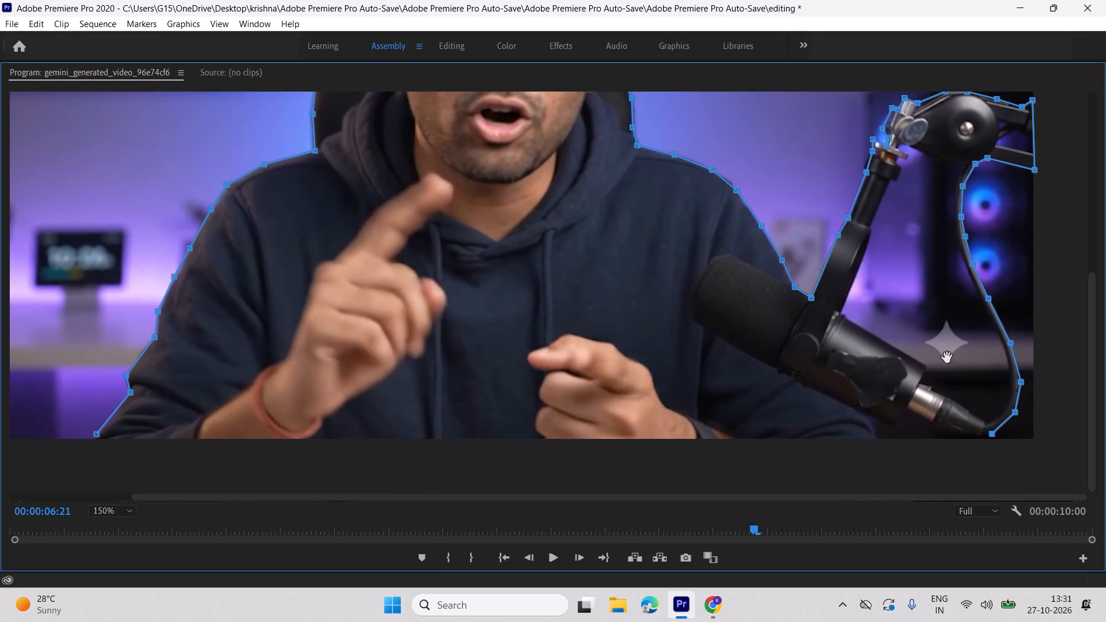
pyautogui.press('p')
pyautogui.click(977, 438)
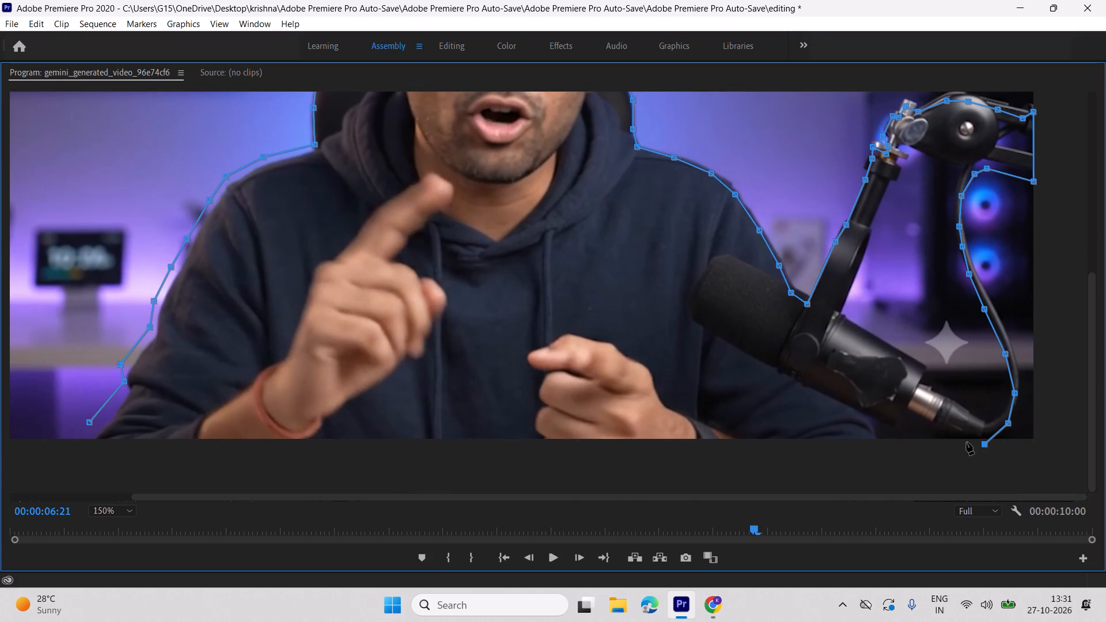
pyautogui.hotkey('ctrl', 'z')
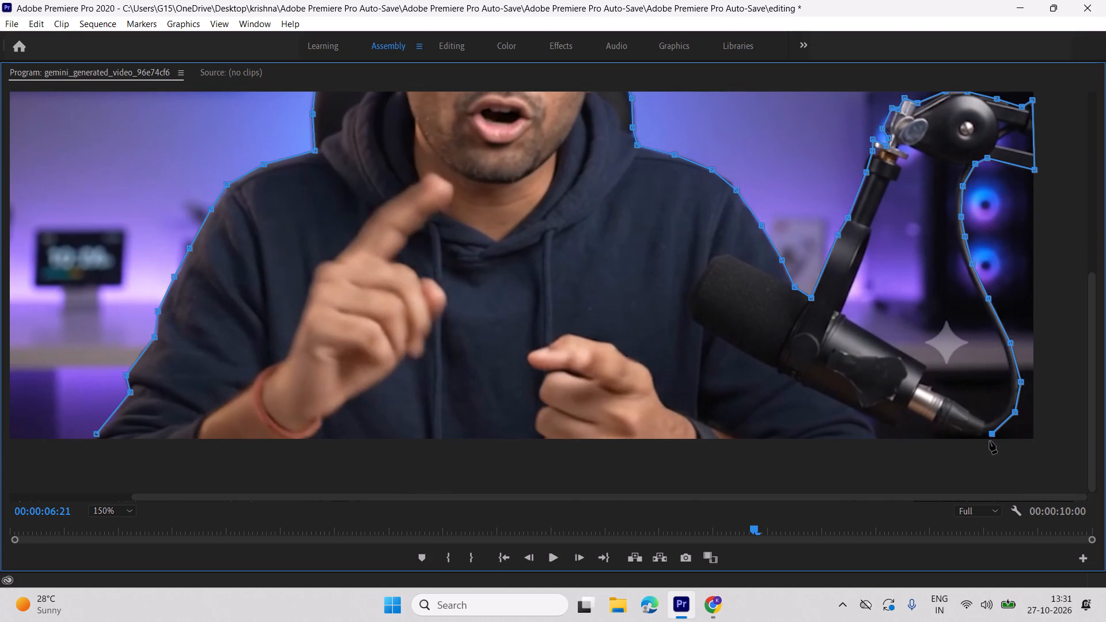
pyautogui.click(991, 436)
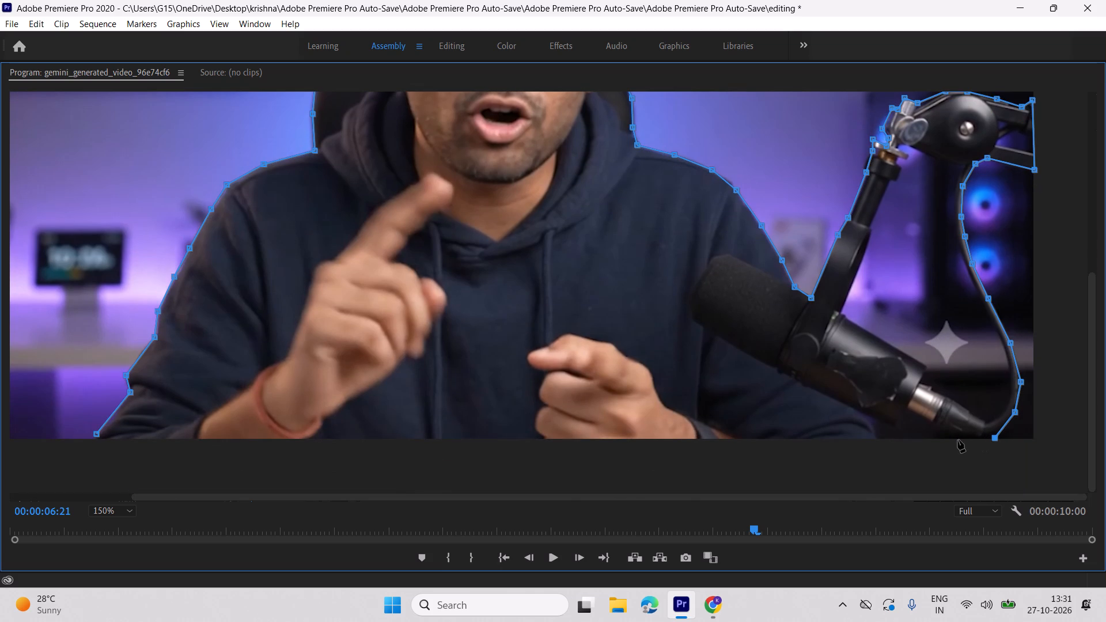
# Trace the underside of the microphone's connector and body back to the presenter's sleeve, ending at the frame's bottom edge.
pyautogui.click(967, 439)
pyautogui.click(933, 424)
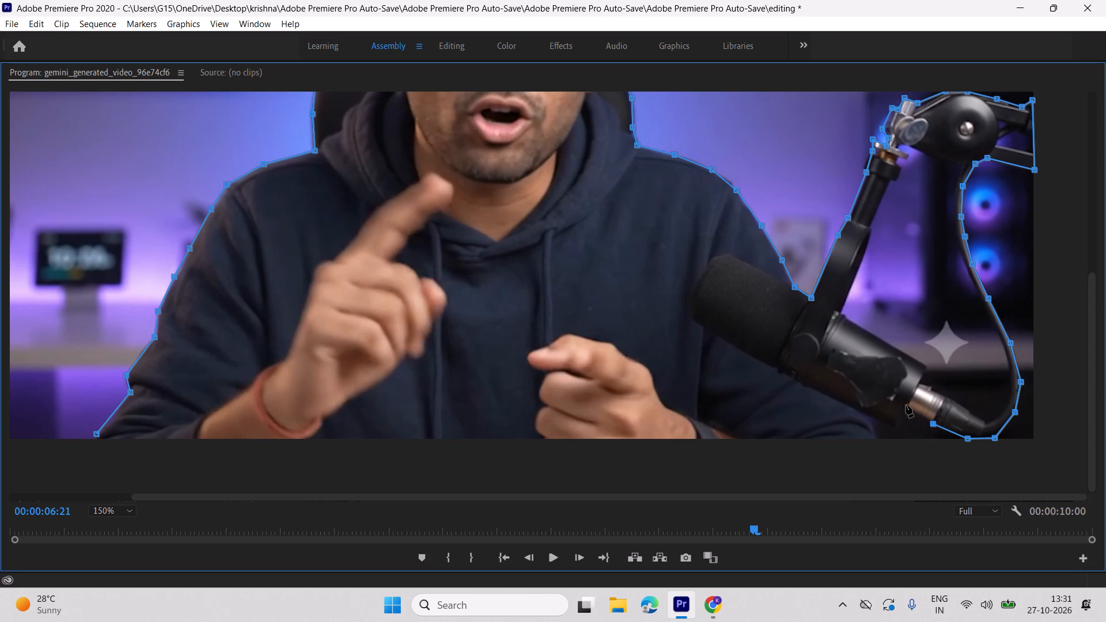
pyautogui.click(907, 413)
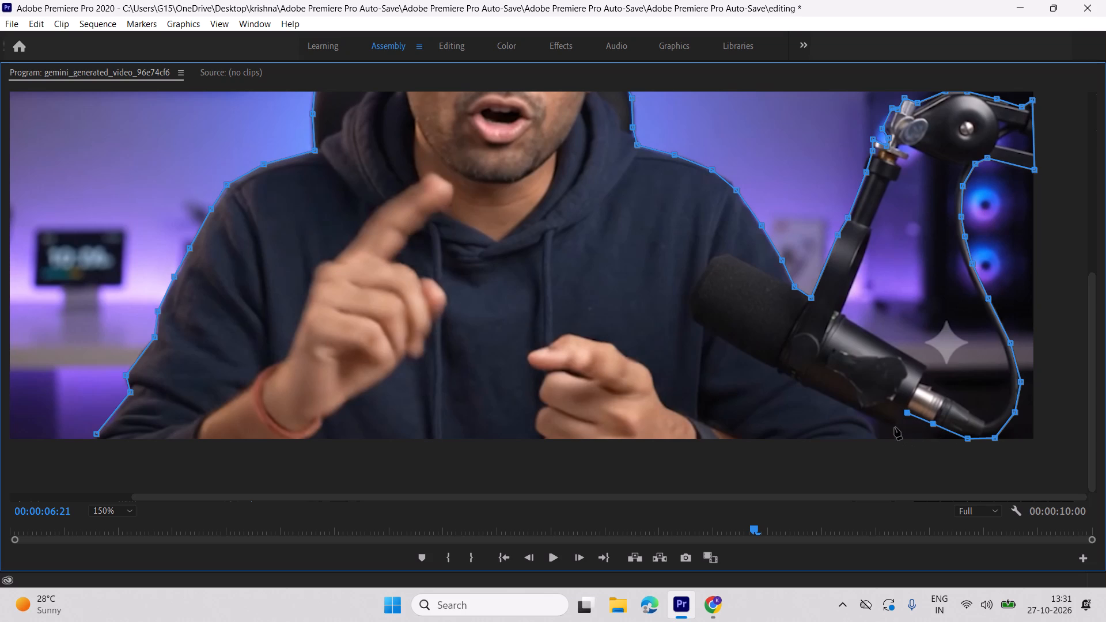
pyautogui.click(897, 427)
pyautogui.click(870, 418)
pyautogui.click(877, 438)
# Close the mask at its starting point by the presenter's sleeve, placing that point just below the frame's bottom edge.
pyautogui.click(97, 435)
pyautogui.moveTo(97, 435); pyautogui.dragTo(96, 442)
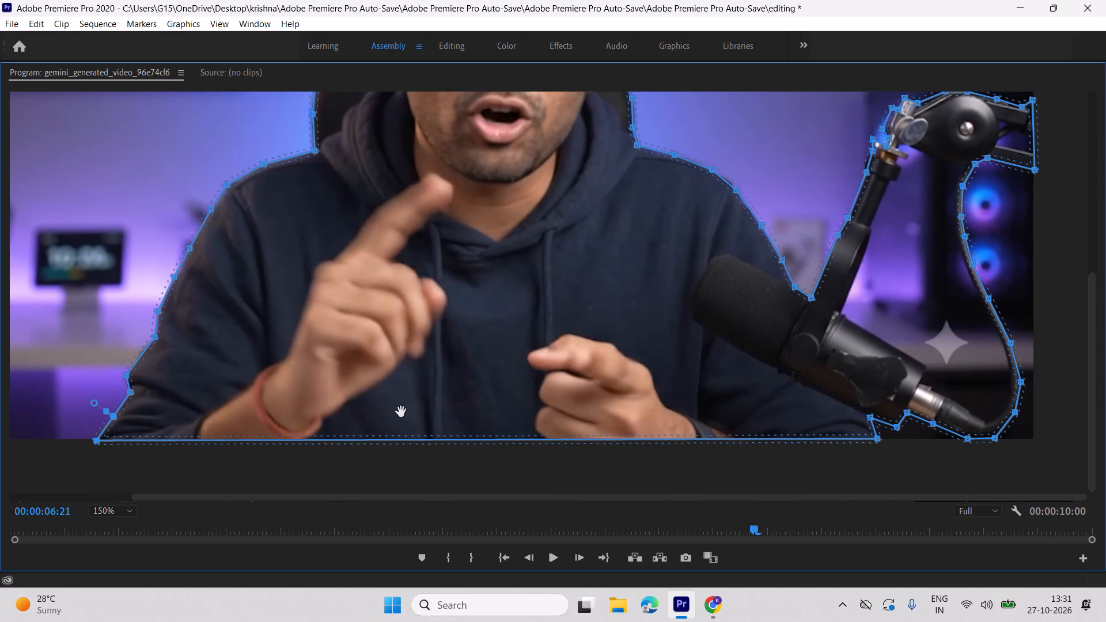
# Step back and forth through the frames around the phone-image transition to check the finished mask outline against the presenter.
pyautogui.scroll(9, 405, 411)
pyautogui.scroll(-2, 406, 409)
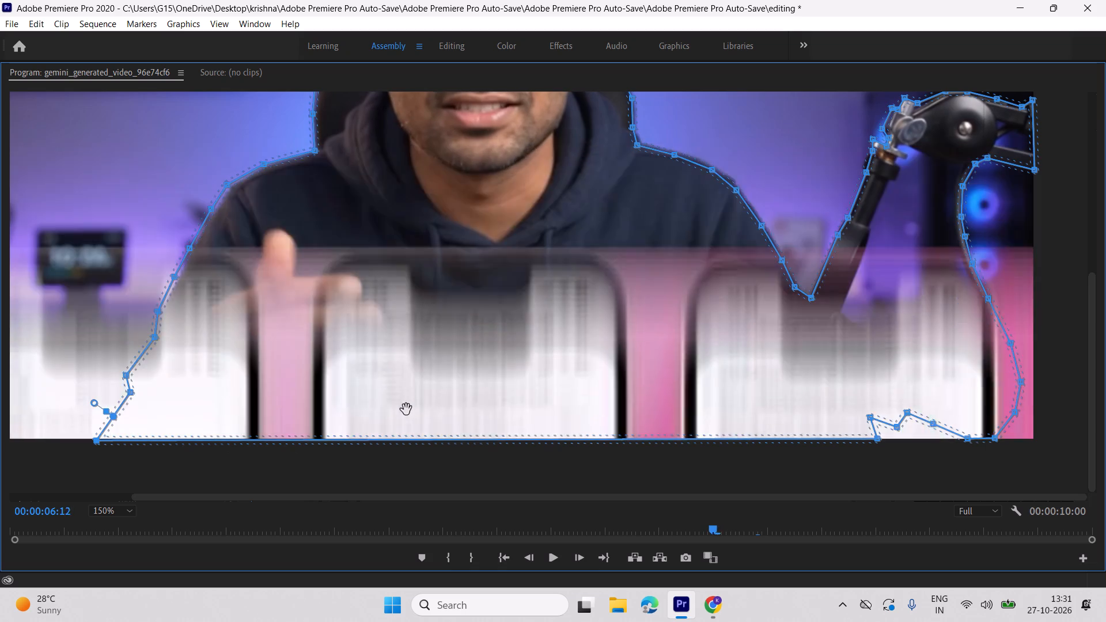
pyautogui.scroll(-8, 406, 409)
pyautogui.scroll(15, 406, 409)
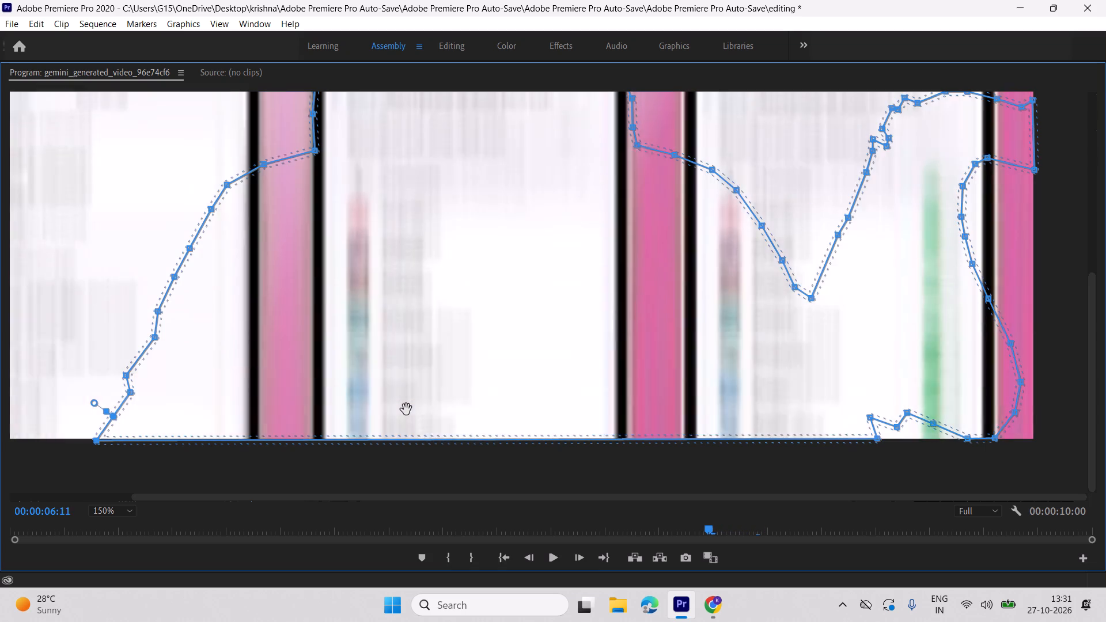
pyautogui.scroll(4, 406, 409)
pyautogui.scroll(-16, 406, 409)
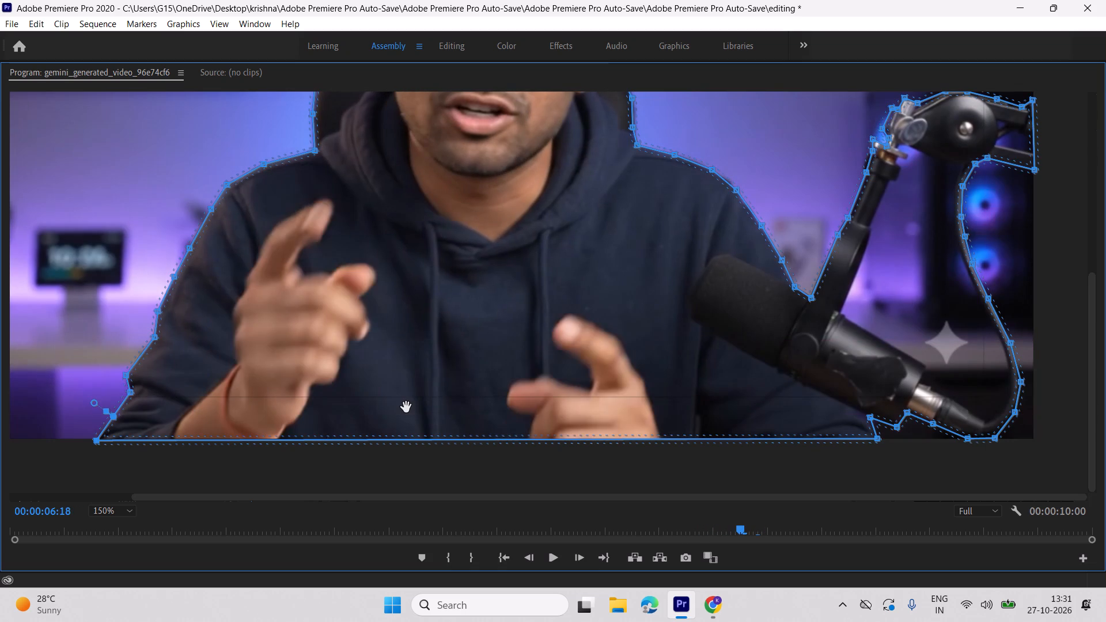
pyautogui.scroll(-5, 406, 407)
pyautogui.scroll(5, 406, 407)
# Play the presenter section from 00:00:06:18 with the whole frame shown, and scrub back to the phone images at 00:00:06:06.
pyautogui.click(92, 514)
pyautogui.click(105, 369)
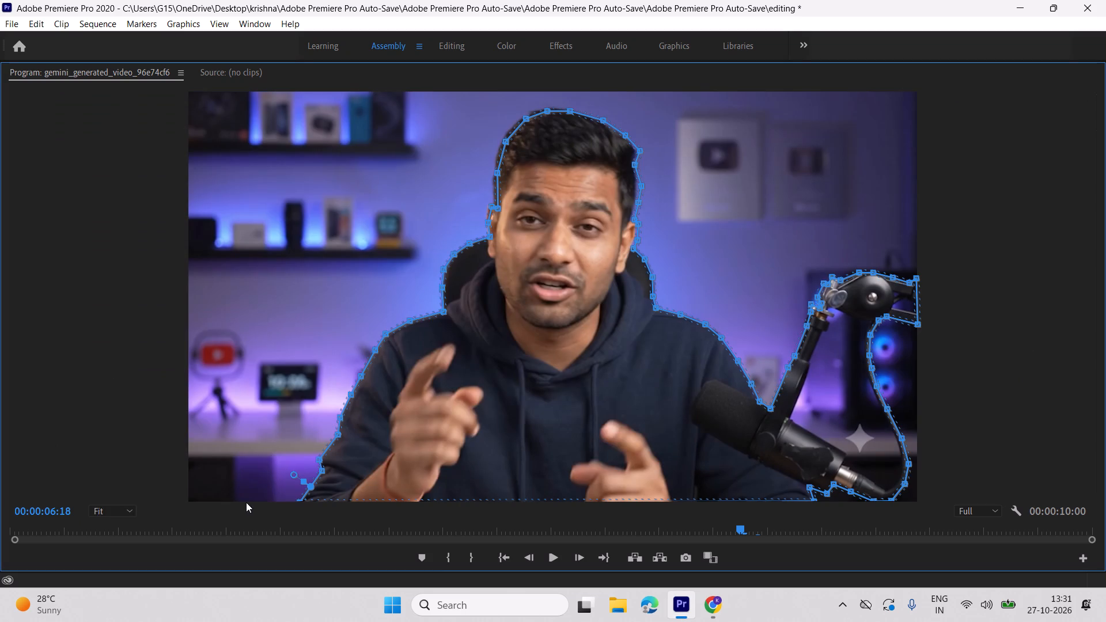
pyautogui.press('space')
pyautogui.press('space')
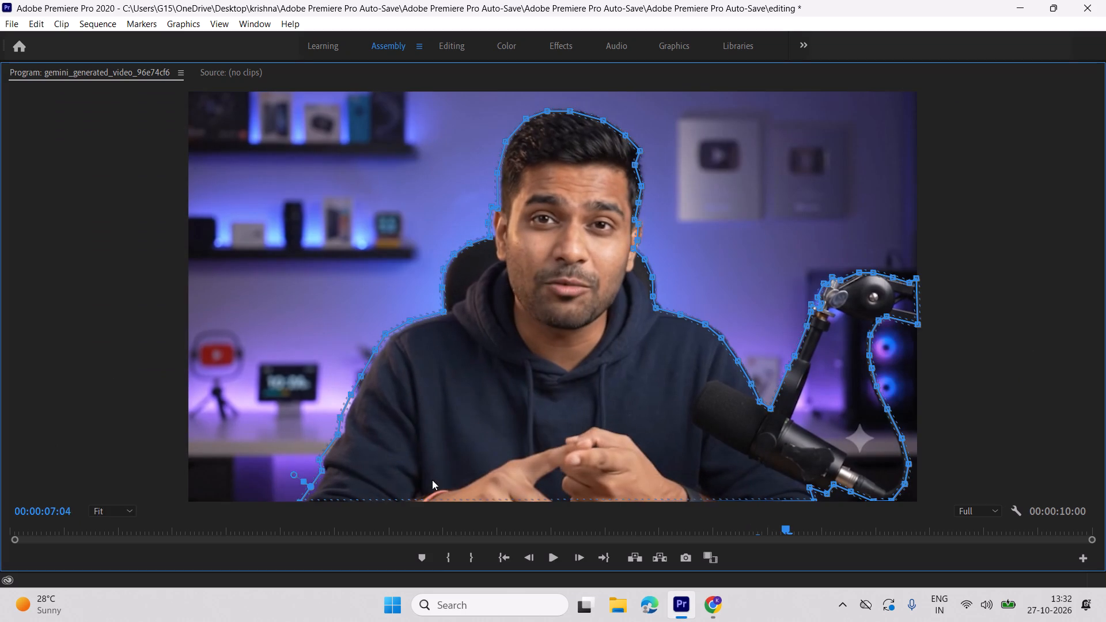
pyautogui.press('space')
pyautogui.press('space')
pyautogui.press('space')
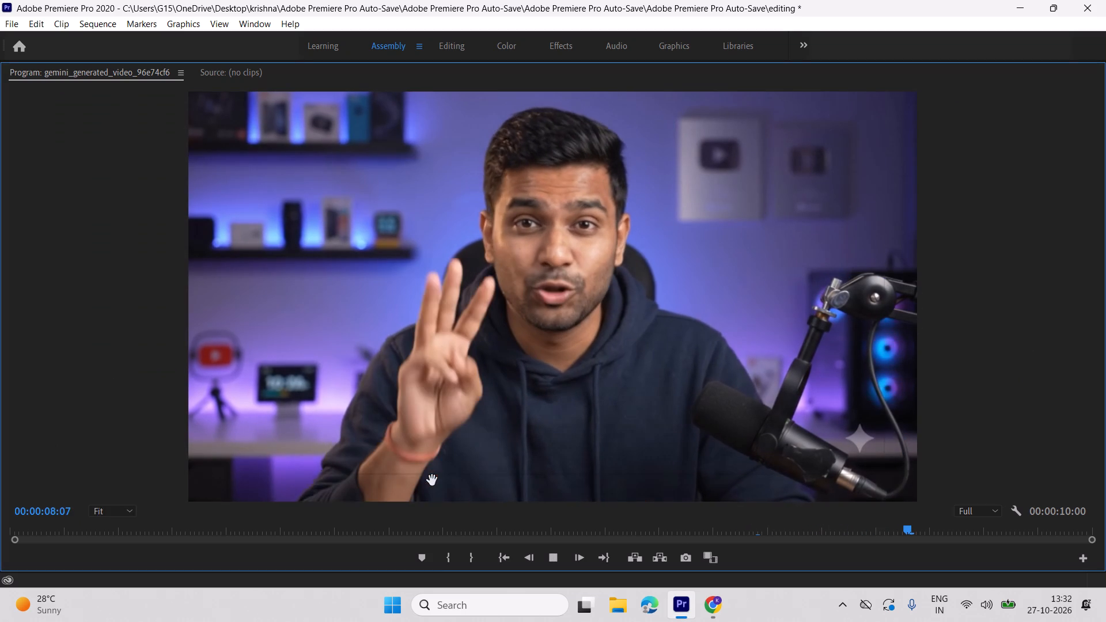
pyautogui.press('space')
pyautogui.moveTo(910, 529); pyautogui.dragTo(751, 525)
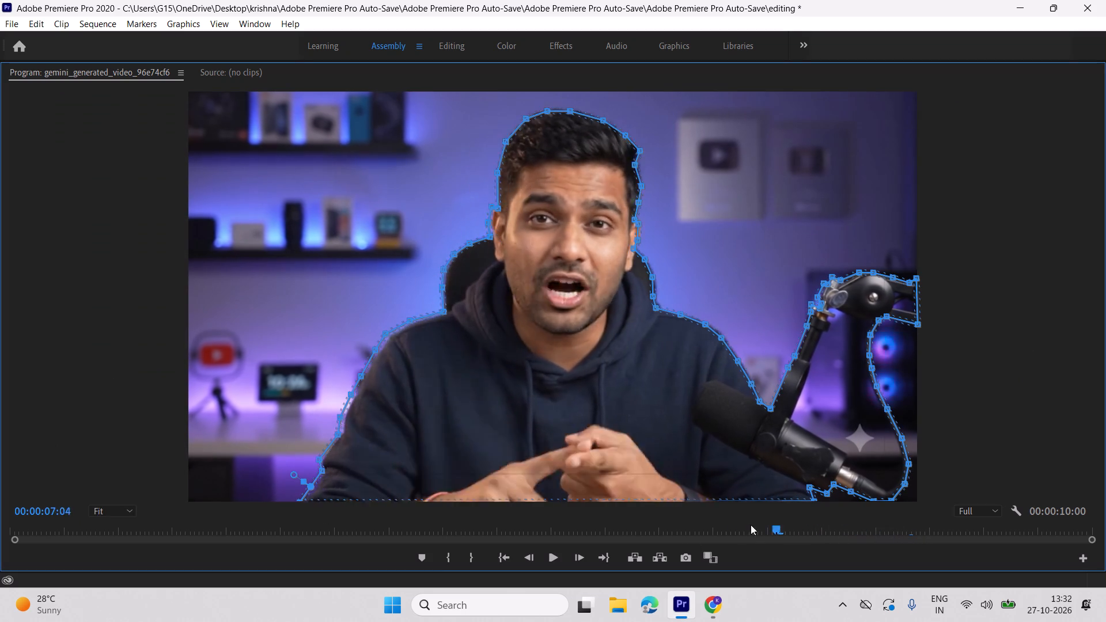
pyautogui.moveTo(751, 525); pyautogui.dragTo(692, 522)
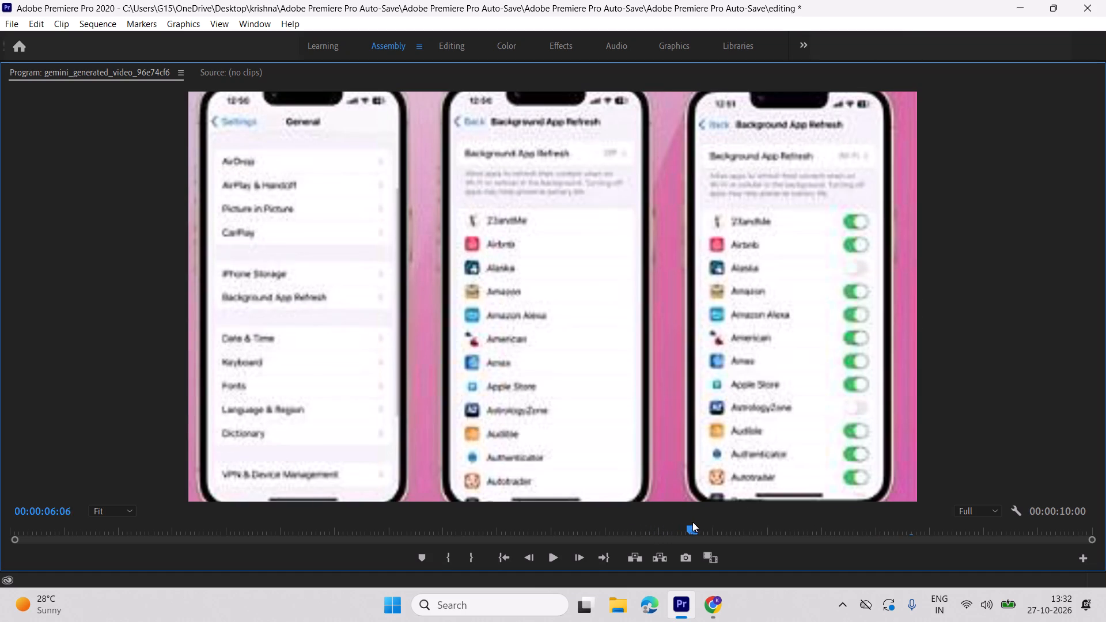
# Restore the multi-panel workspace with the playhead at 00:00:06:09 and make the timeline area taller to show its tracks.
pyautogui.moveTo(692, 522); pyautogui.dragTo(703, 520)
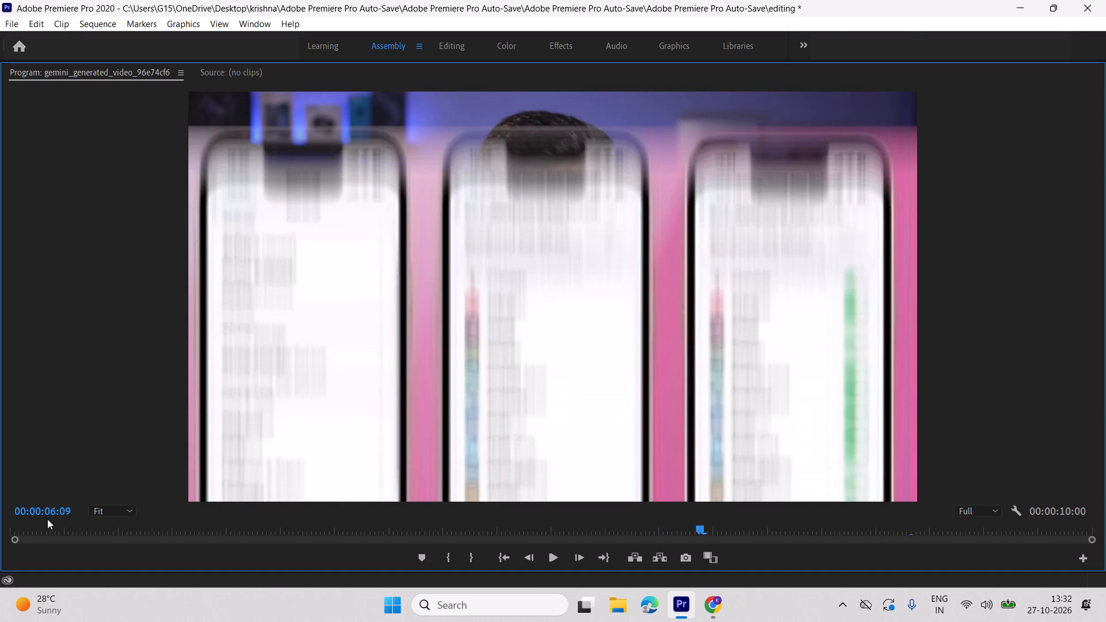
pyautogui.press('`')
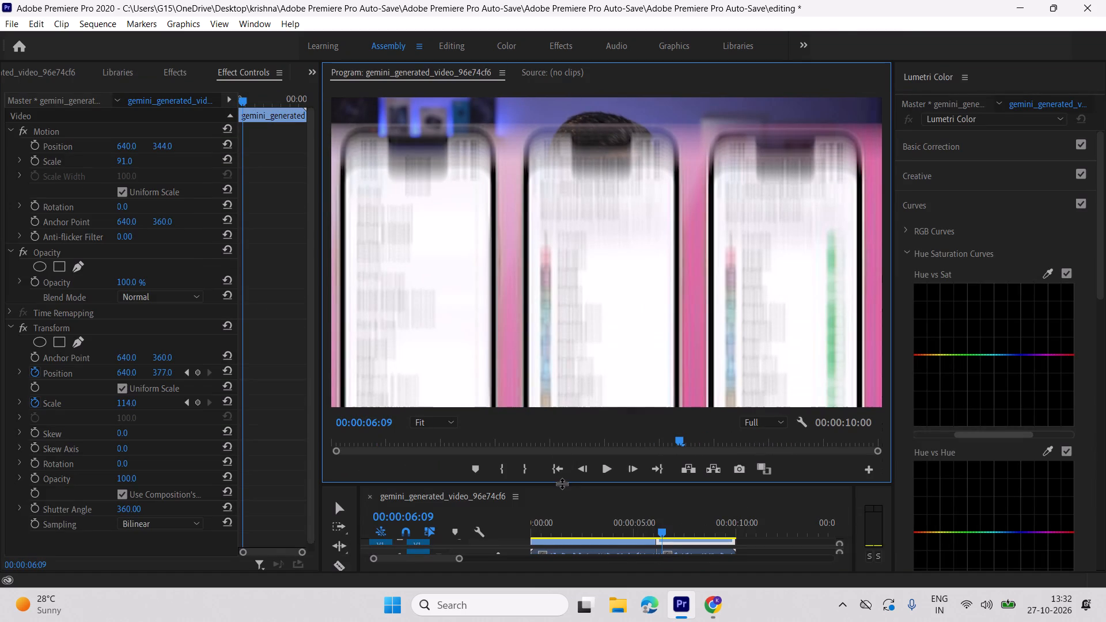
pyautogui.moveTo(562, 483); pyautogui.dragTo(566, 383)
# Play the presenter section from 00:00:06:09, examine the mask settings of the masked presenter clip, and return to 00:00:06:17.
pyautogui.press('space')
pyautogui.press('space')
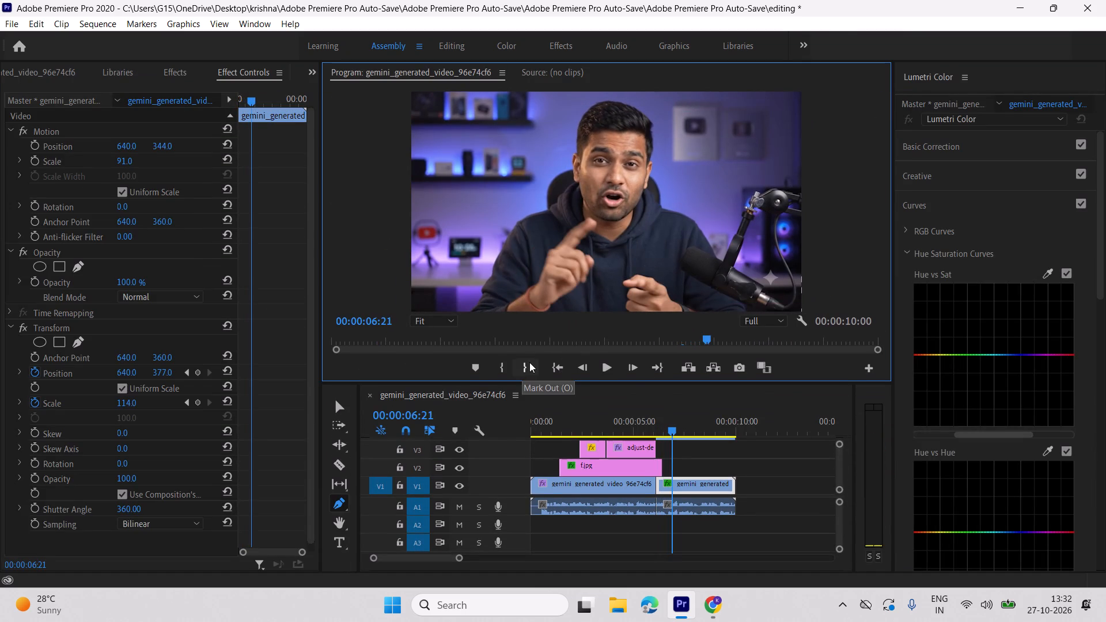
pyautogui.click(682, 439)
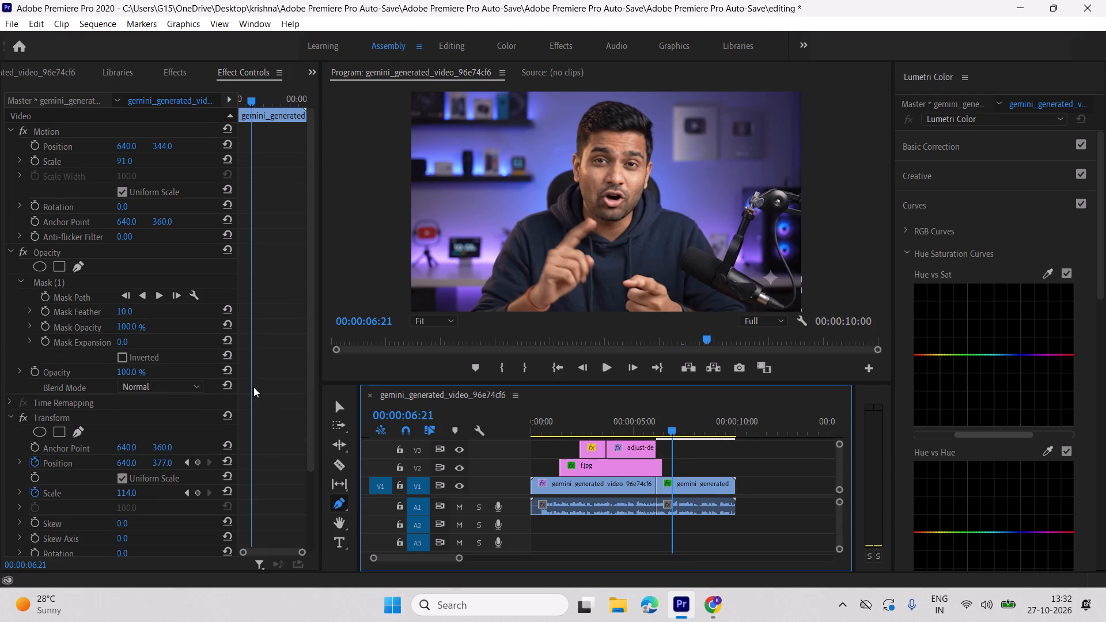
pyautogui.scroll(-6, 253, 387)
pyautogui.scroll(-4, 233, 469)
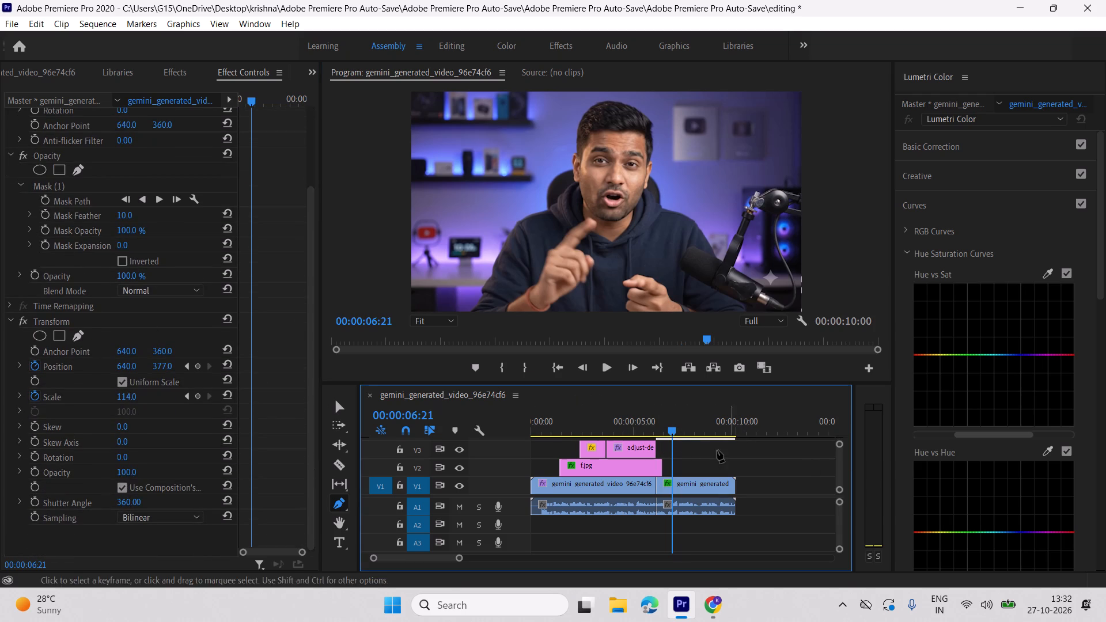
pyautogui.click(670, 425)
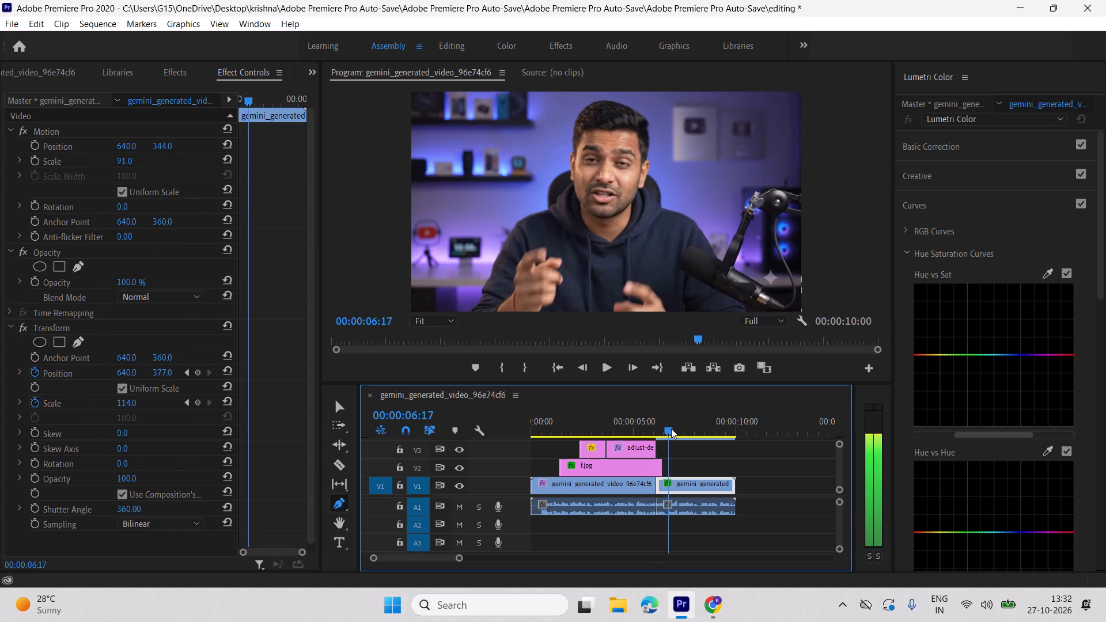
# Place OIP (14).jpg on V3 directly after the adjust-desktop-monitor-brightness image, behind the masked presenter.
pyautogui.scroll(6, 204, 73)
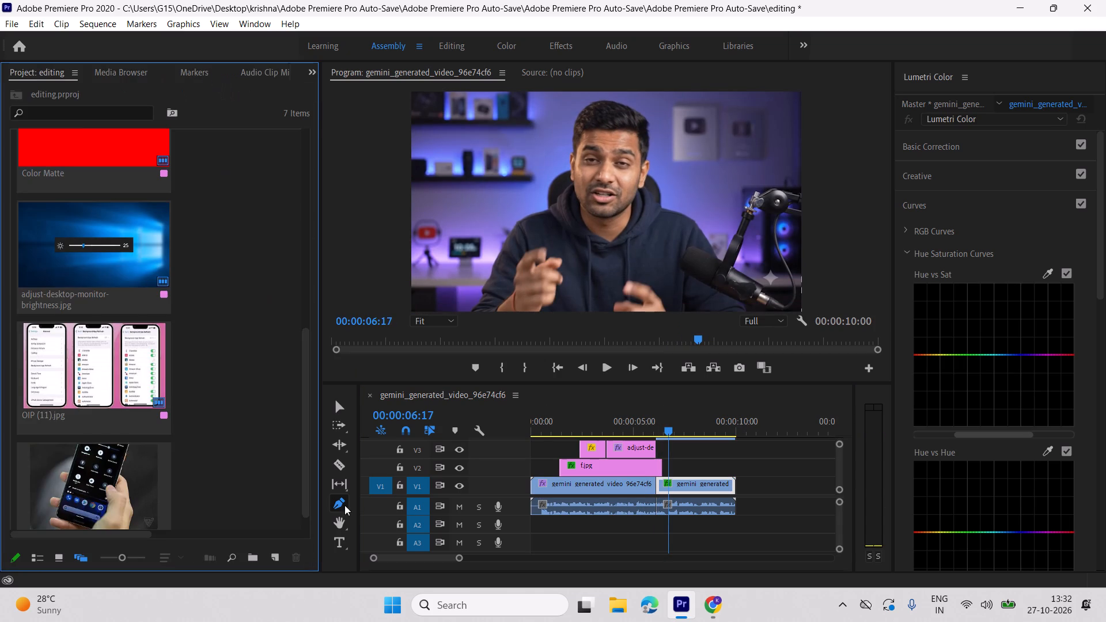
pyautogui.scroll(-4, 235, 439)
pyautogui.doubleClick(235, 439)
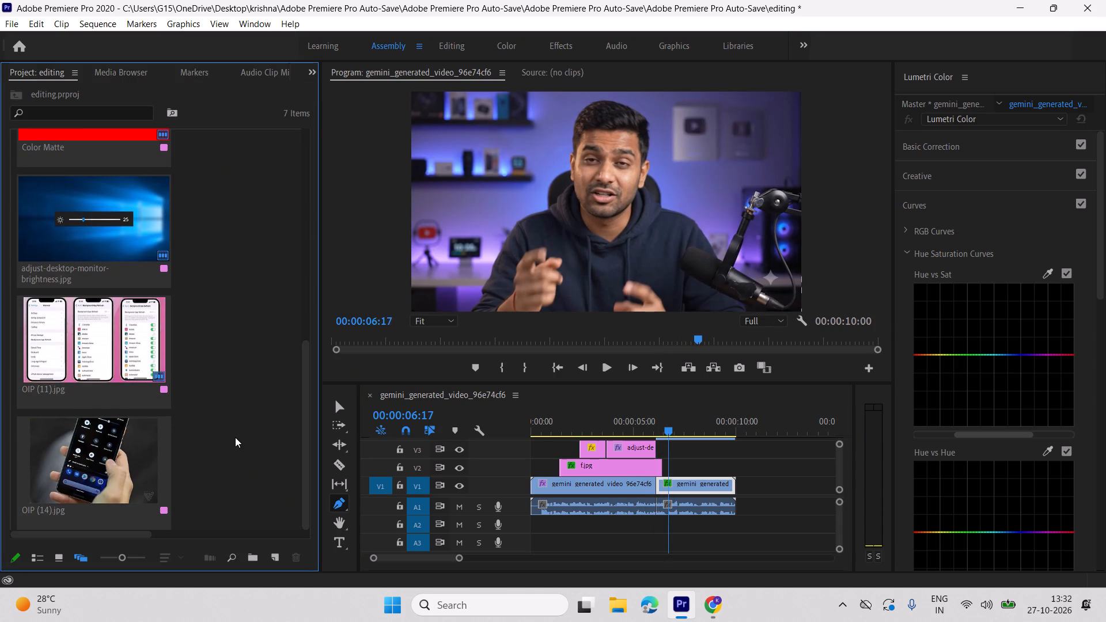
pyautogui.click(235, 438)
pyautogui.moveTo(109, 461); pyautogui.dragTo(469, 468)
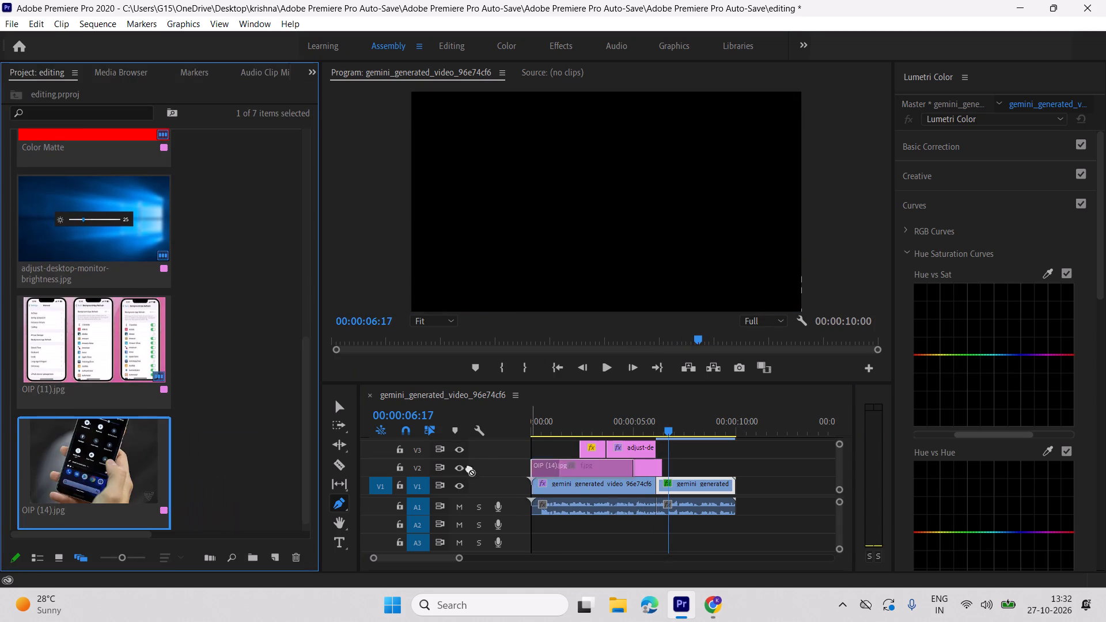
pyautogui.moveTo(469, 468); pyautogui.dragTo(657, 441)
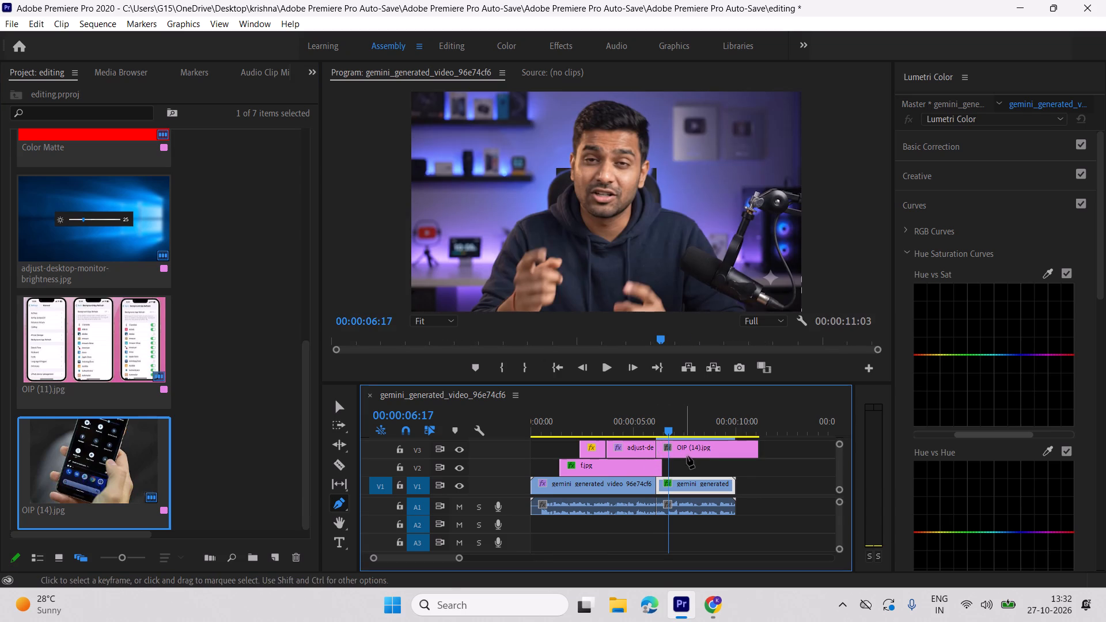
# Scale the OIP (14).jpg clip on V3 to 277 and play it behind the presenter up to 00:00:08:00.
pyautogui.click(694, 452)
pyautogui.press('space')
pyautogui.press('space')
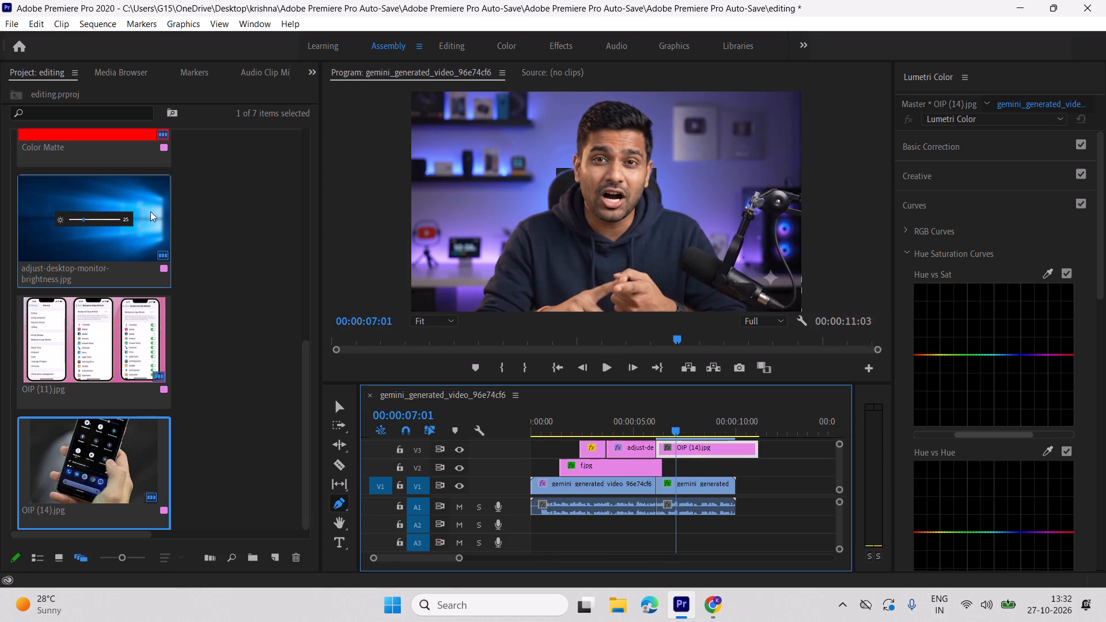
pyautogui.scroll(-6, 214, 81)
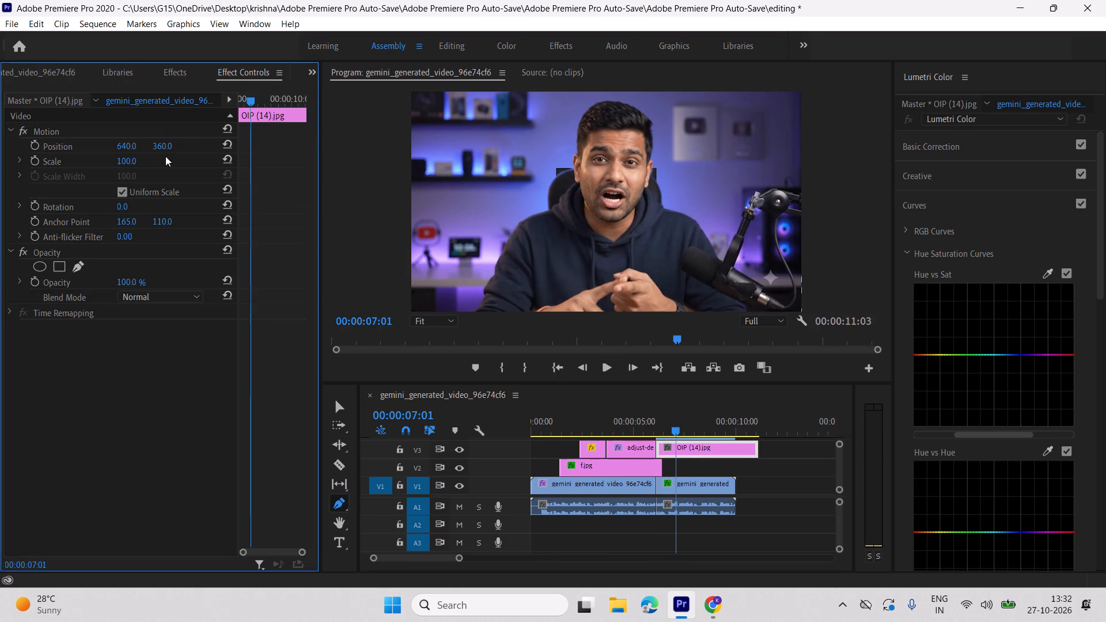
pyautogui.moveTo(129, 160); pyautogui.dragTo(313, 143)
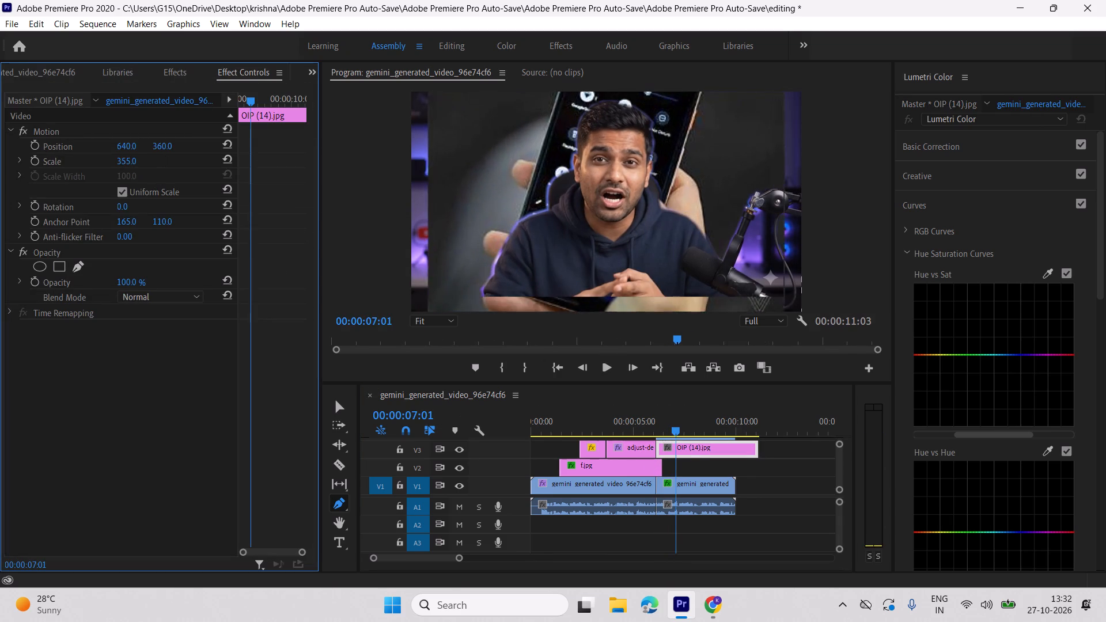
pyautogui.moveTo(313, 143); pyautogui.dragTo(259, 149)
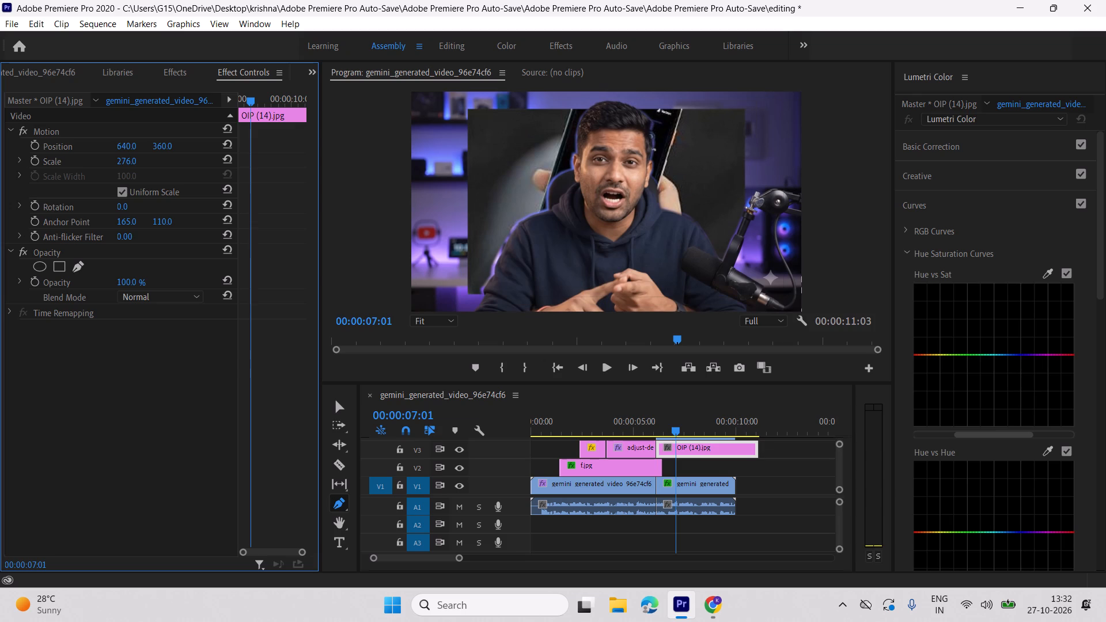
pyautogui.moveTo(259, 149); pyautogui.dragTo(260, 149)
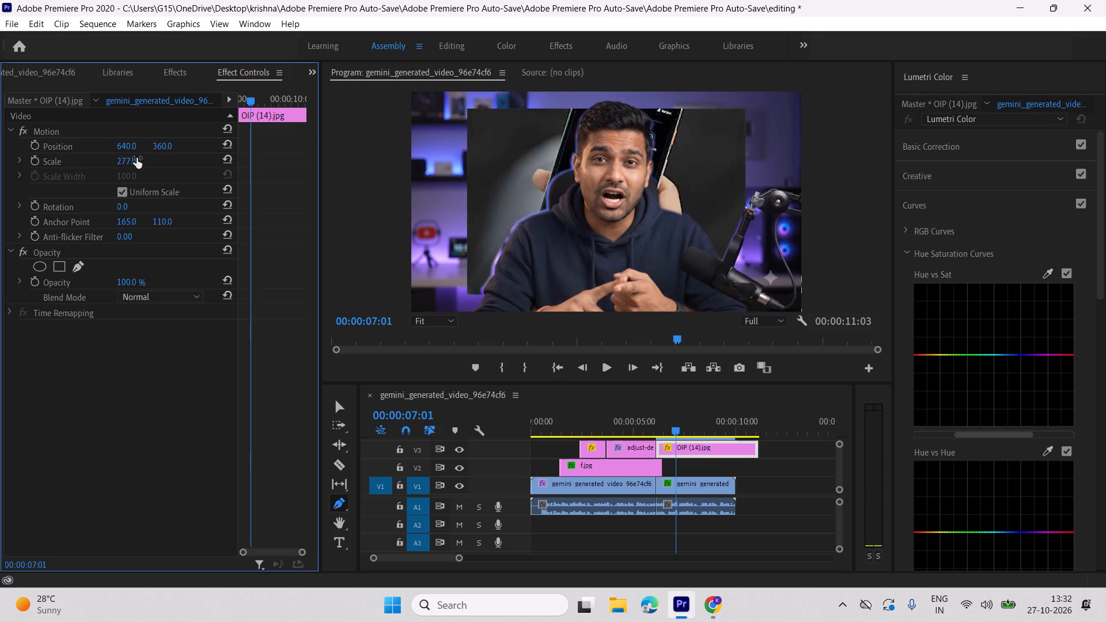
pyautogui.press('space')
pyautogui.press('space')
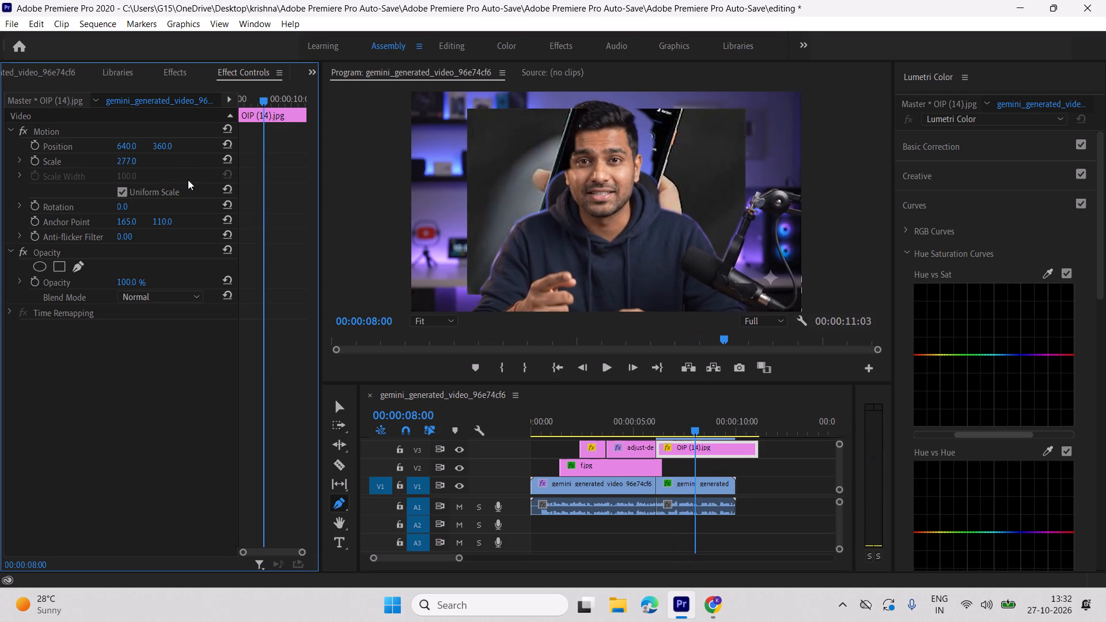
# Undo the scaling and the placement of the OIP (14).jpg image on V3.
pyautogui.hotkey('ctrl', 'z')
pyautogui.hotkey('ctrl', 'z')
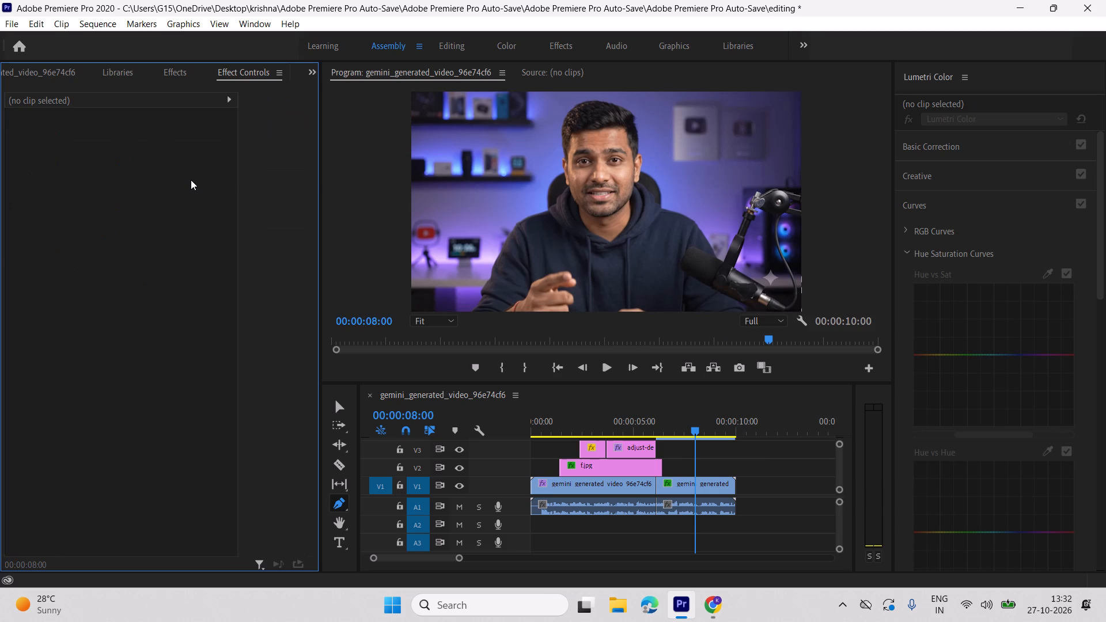
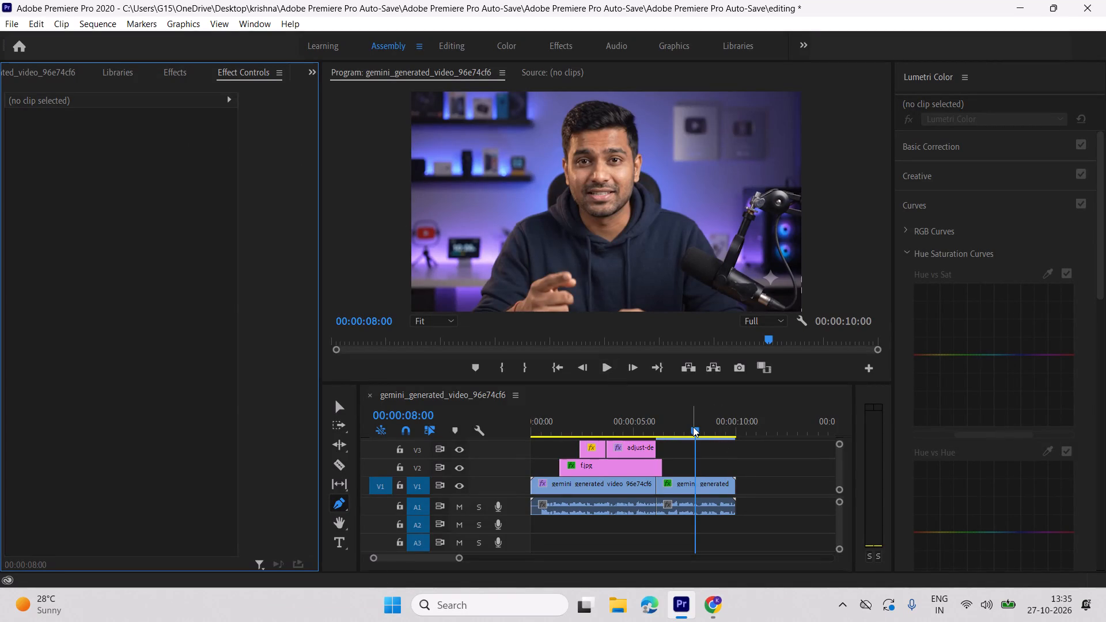
# Move the playhead back to 00:00:01:15 to view the sliding image on V2 near its start.
pyautogui.moveTo(694, 427); pyautogui.dragTo(563, 435)
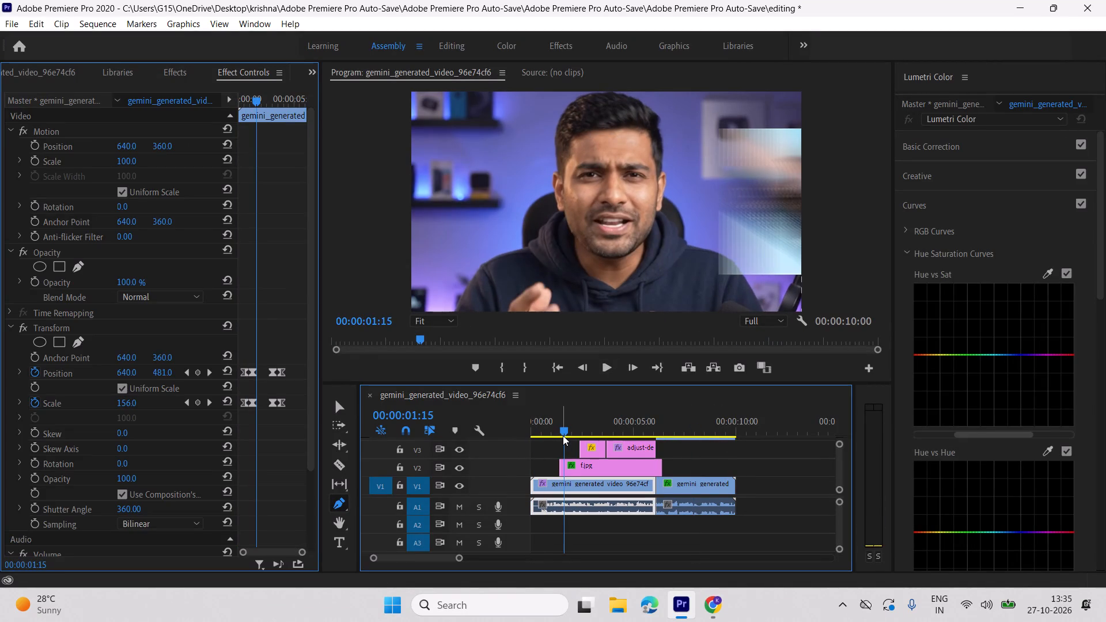
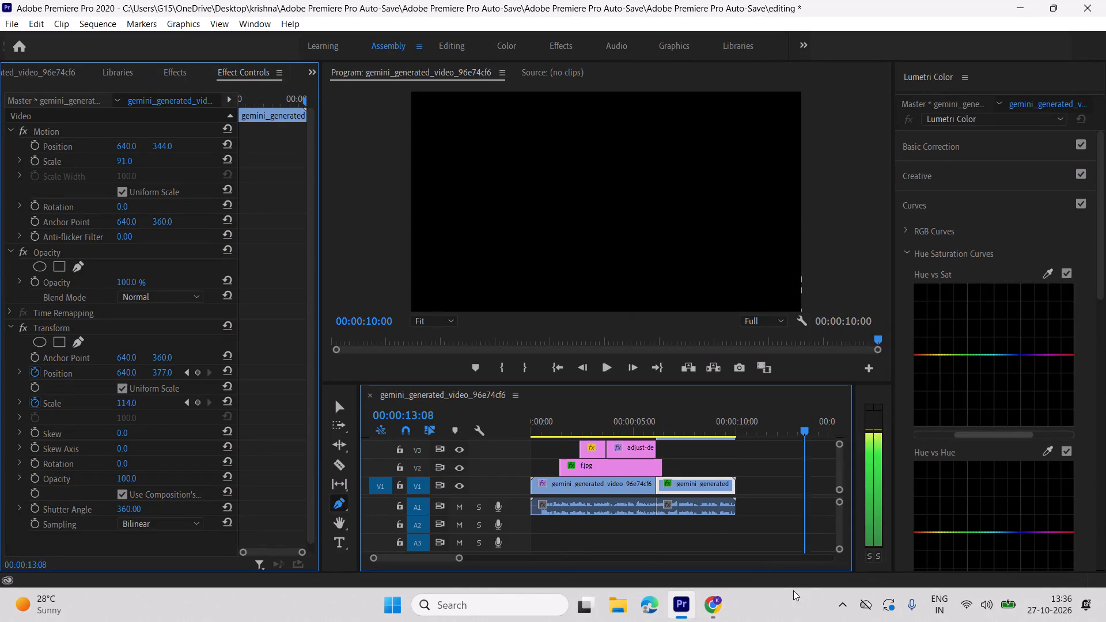
# Move the playhead back to the start of the sequence at 00:00:00:00 to review the edit from the beginning.
pyautogui.moveTo(793, 590); pyautogui.dragTo(357, 426)
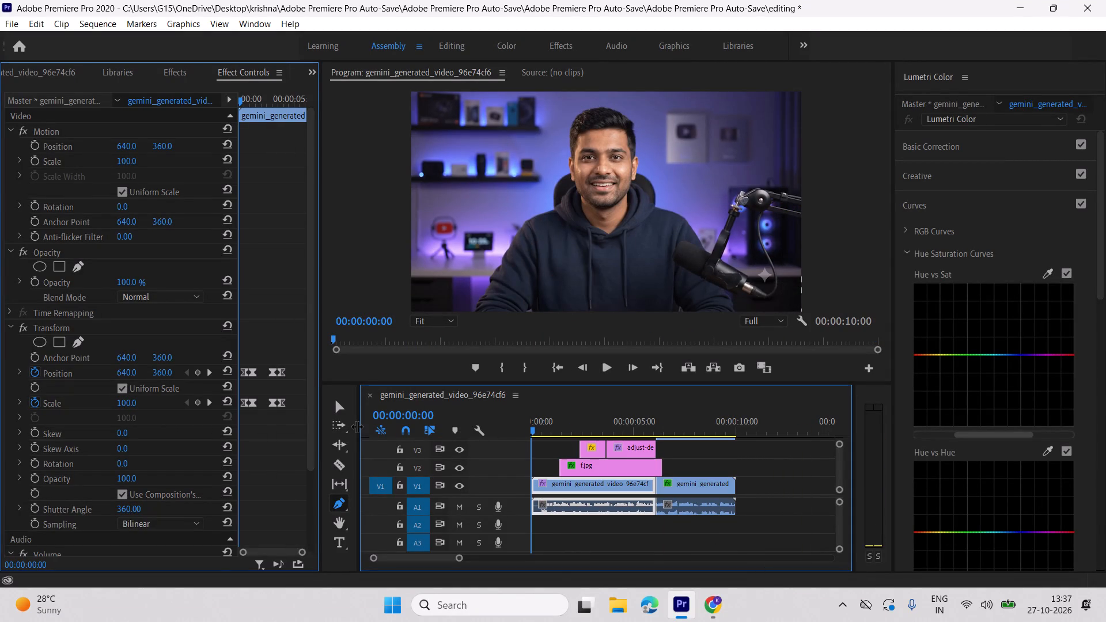
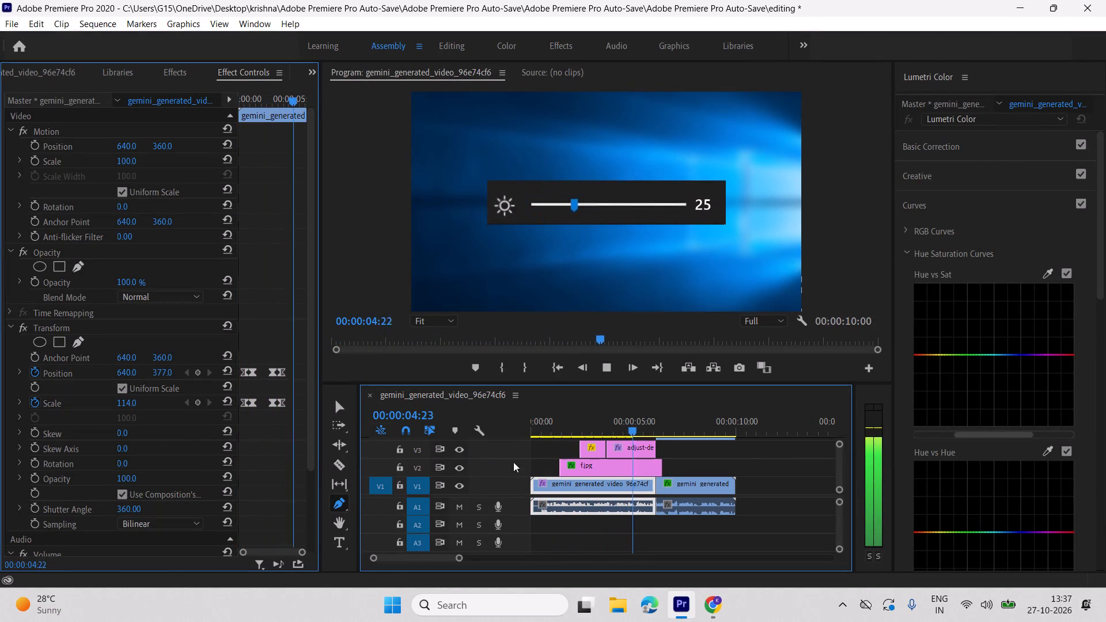
# Play back the sequence to review the edit, enlarging the timeline area to show the upper video tracks.
pyautogui.press('space')
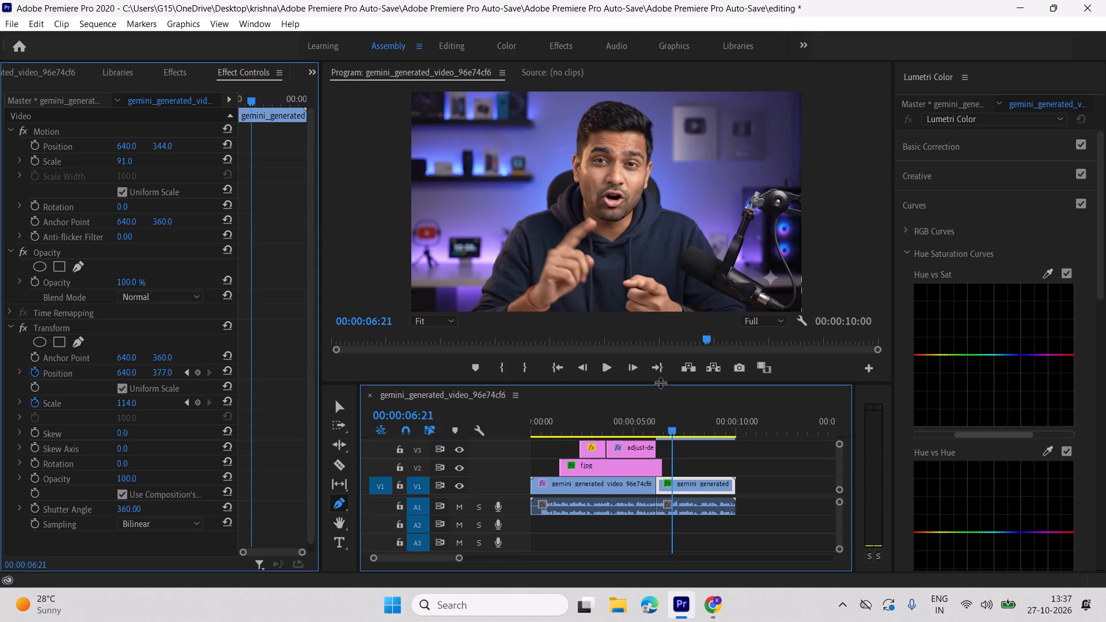
pyautogui.moveTo(660, 382); pyautogui.dragTo(664, 331)
pyautogui.press('space')
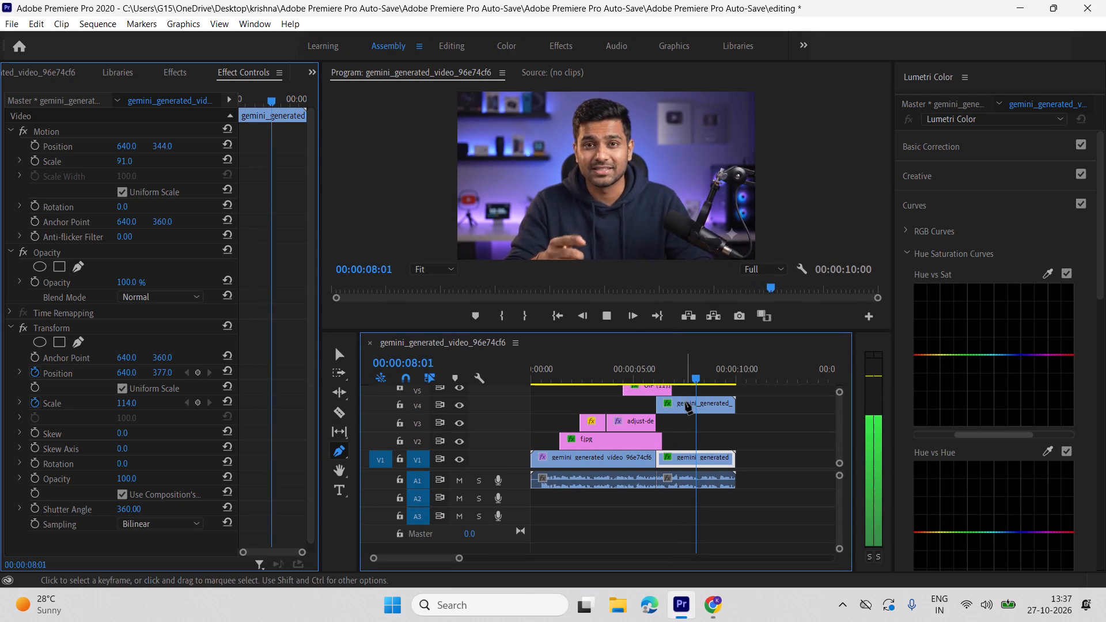
pyautogui.press('space')
pyautogui.press('space')
pyautogui.press('space')
pyautogui.press('space')
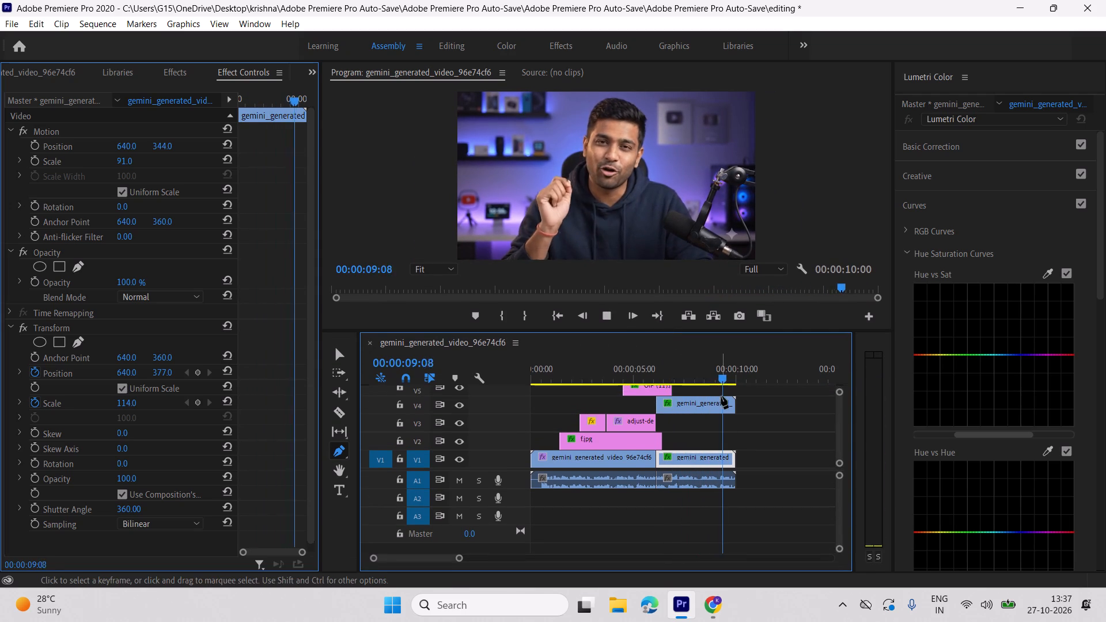
pyautogui.click(333, 354)
pyautogui.press('space')
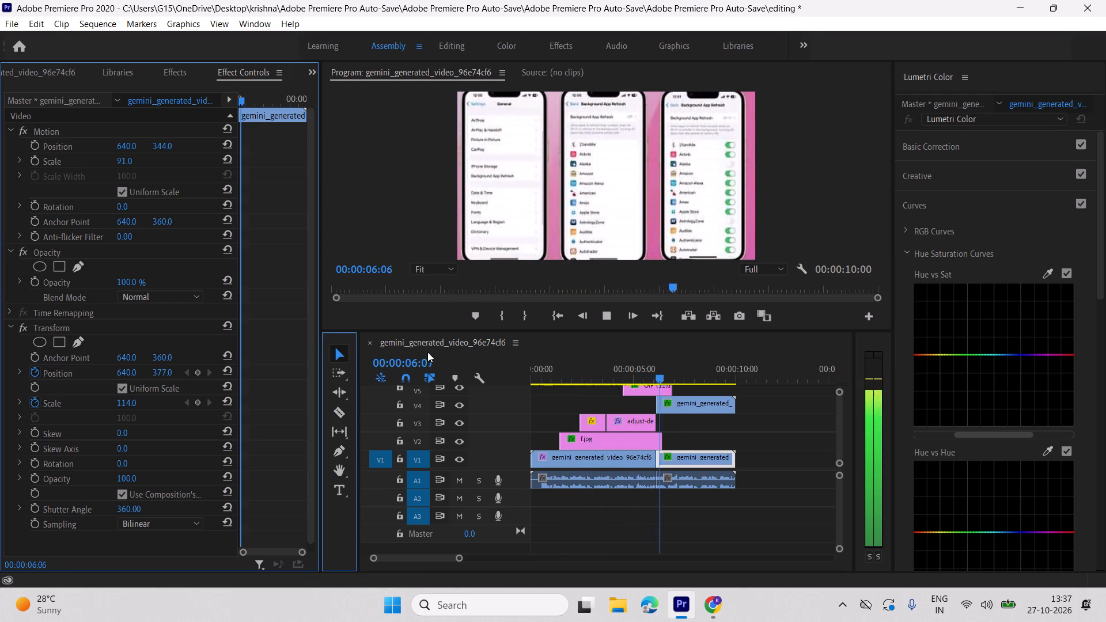
pyautogui.press('space')
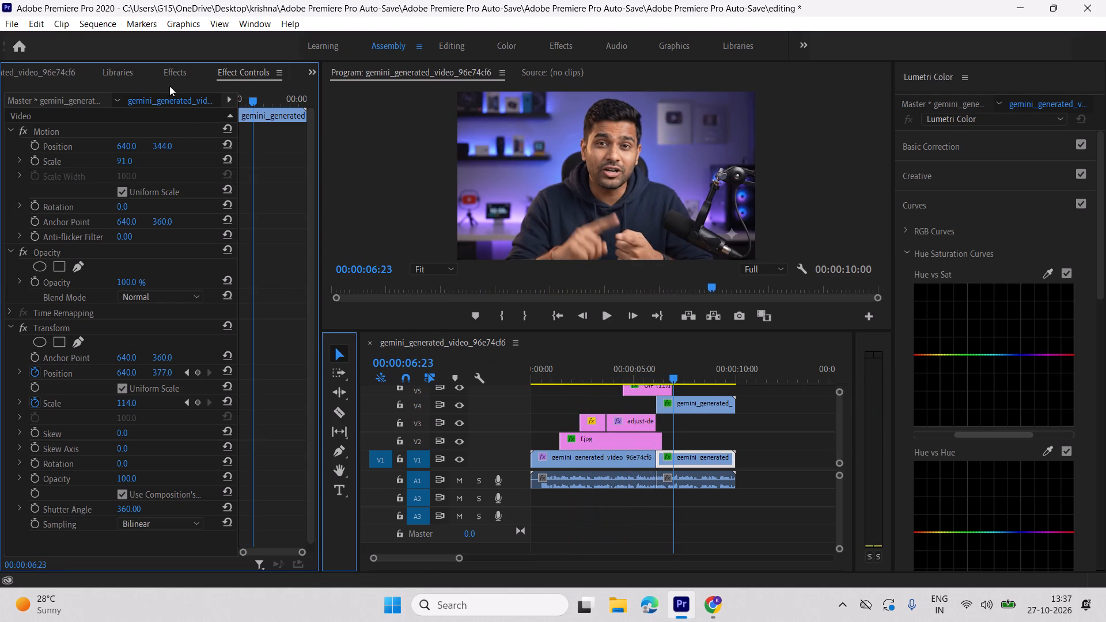
# Place OIP (14).jpg on V3 beneath the masked presenter clip, starting right after the adjust-desktop-monitor-brightness clip.
pyautogui.scroll(6, 169, 77)
pyautogui.click(276, 373)
pyautogui.moveTo(110, 456); pyautogui.dragTo(422, 453)
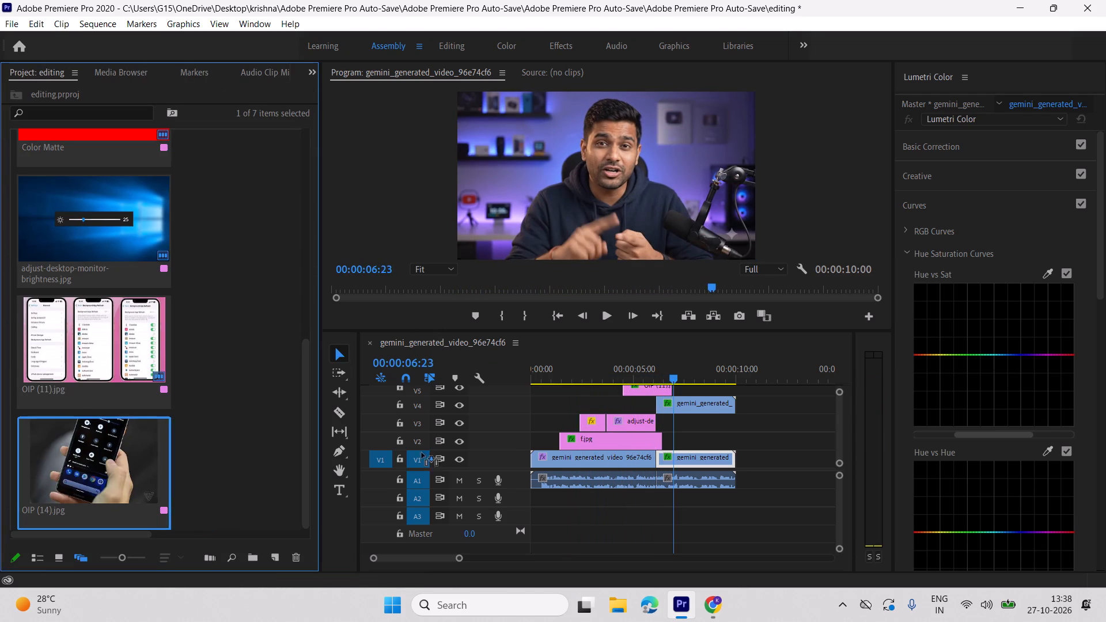
pyautogui.moveTo(422, 453); pyautogui.dragTo(655, 418)
# Enlarge the OIP (14).jpg clip behind the presenter to a Motion scale of about 279.
pyautogui.click(679, 420)
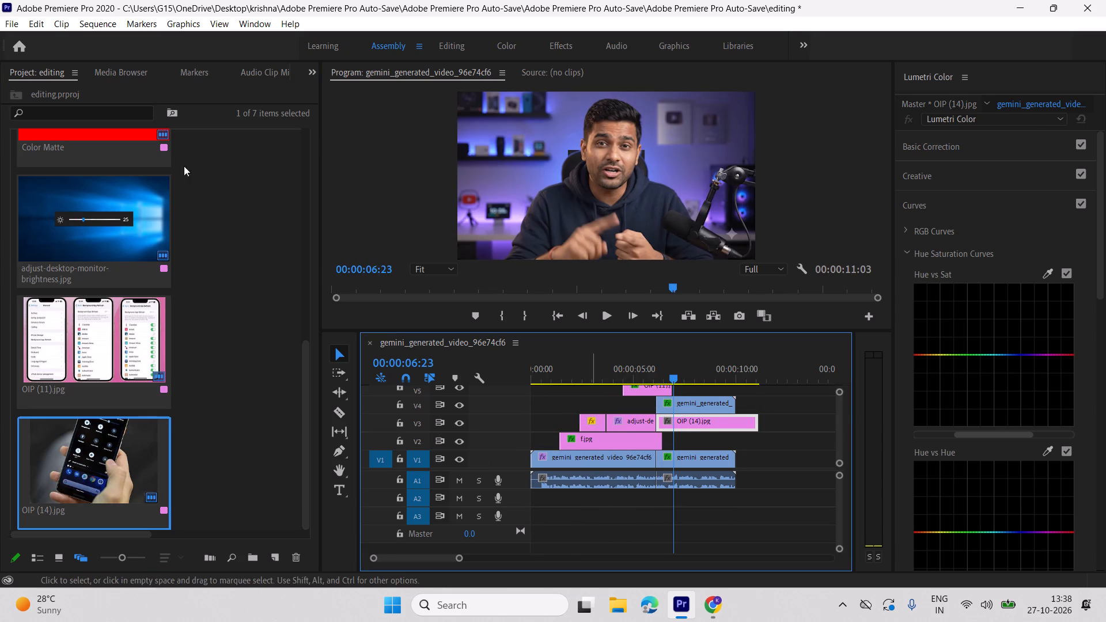
pyautogui.scroll(-10, 156, 83)
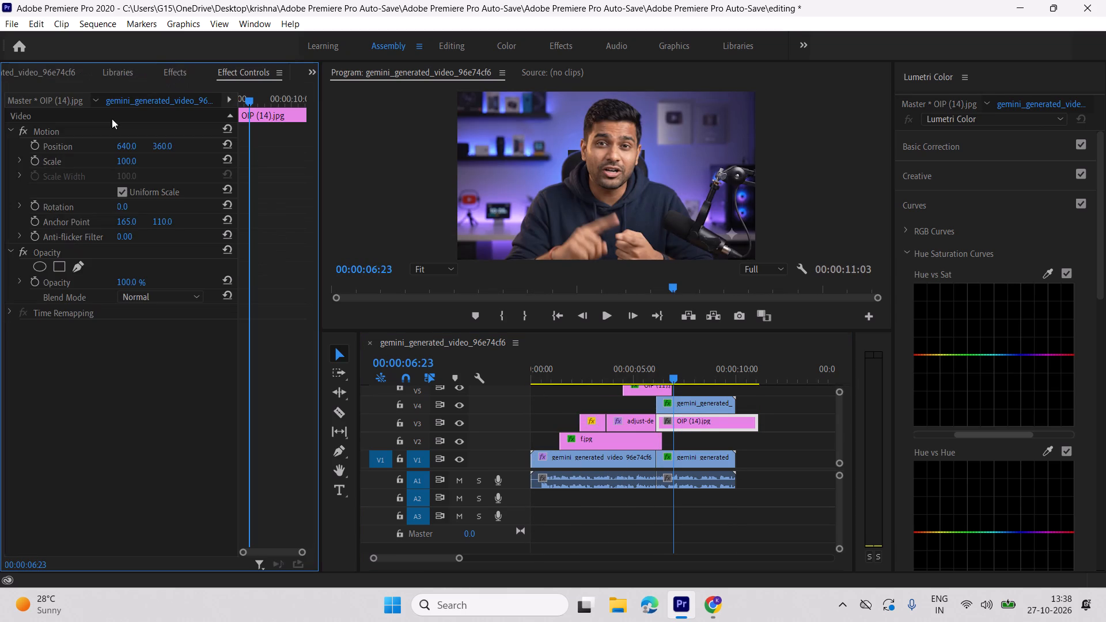
pyautogui.moveTo(129, 162); pyautogui.dragTo(324, 144)
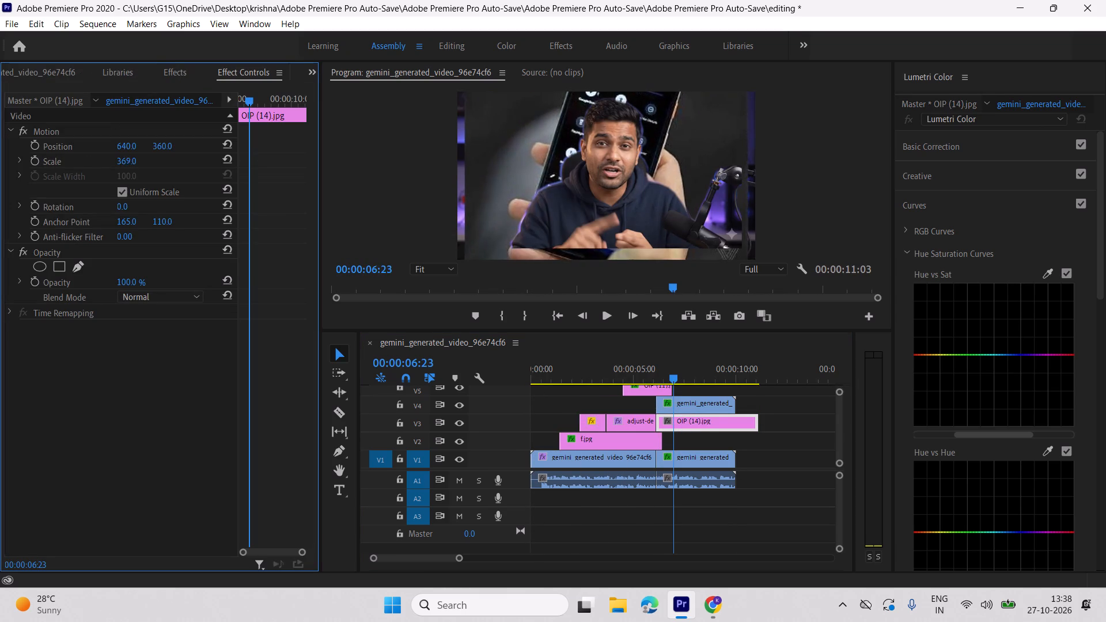
pyautogui.moveTo(324, 144); pyautogui.dragTo(232, 142)
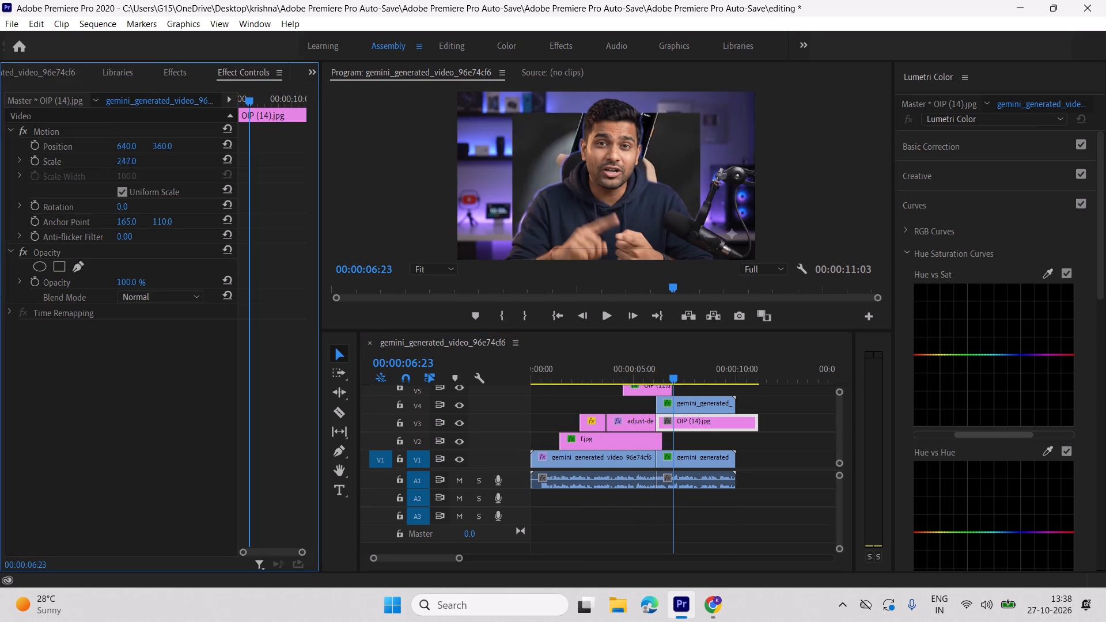
pyautogui.moveTo(232, 142); pyautogui.dragTo(228, 143)
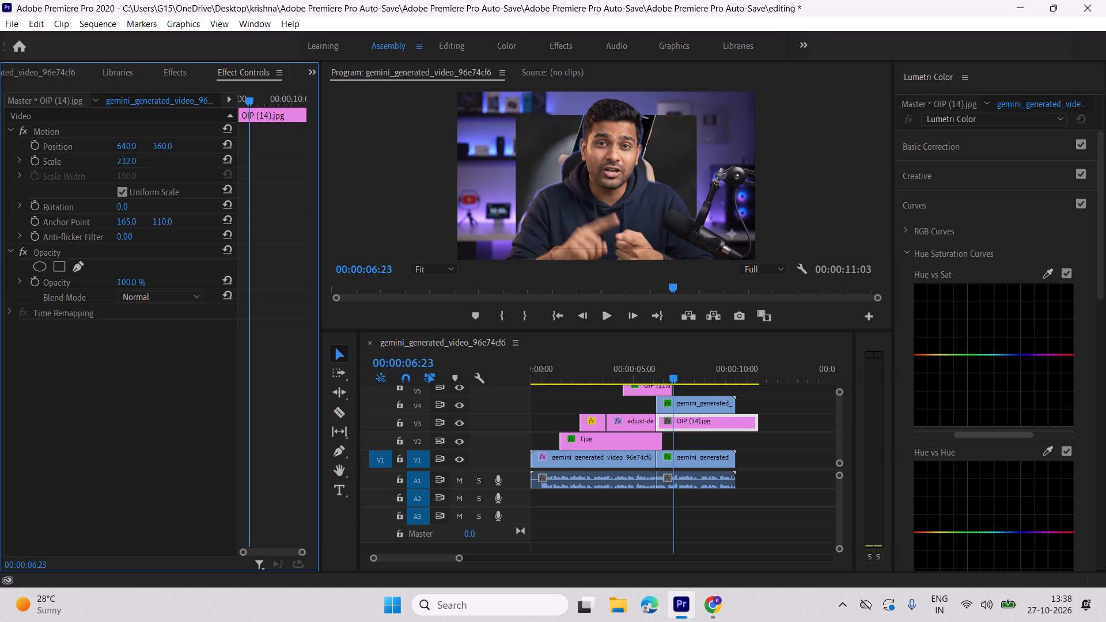
pyautogui.moveTo(228, 143); pyautogui.dragTo(256, 137)
# Move the OIP (14).jpg phone image beside the presenter at horizontal position 260, slightly above centre, and set its scale to 299.
pyautogui.moveTo(164, 144); pyautogui.dragTo(137, 152)
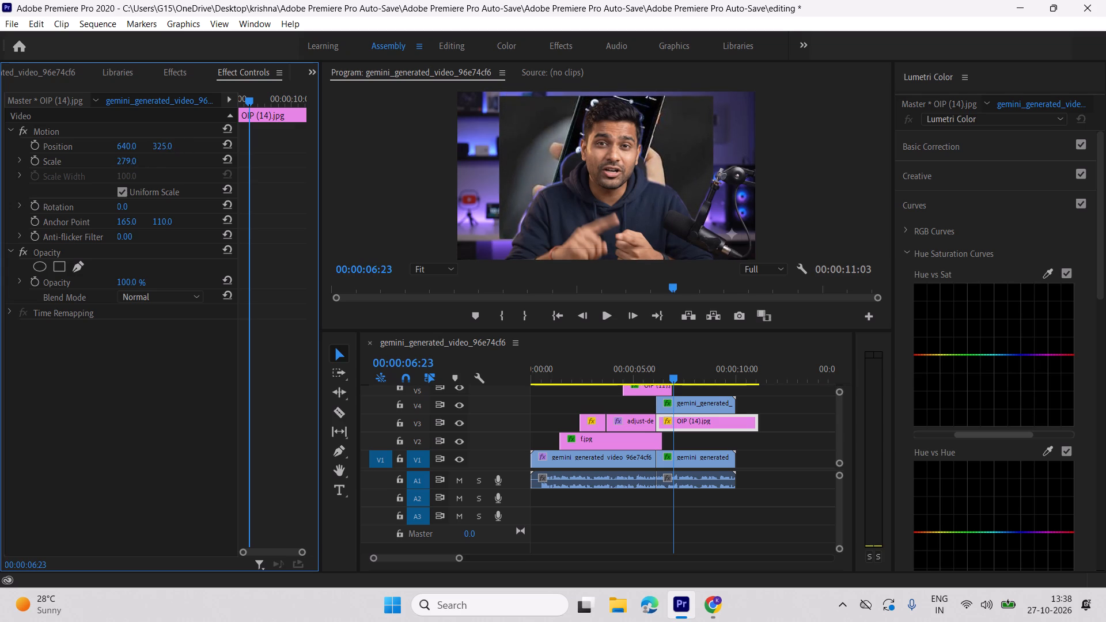
pyautogui.moveTo(137, 152); pyautogui.dragTo(51, 170)
pyautogui.moveTo(123, 143); pyautogui.dragTo(95, 154)
pyautogui.moveTo(161, 145); pyautogui.dragTo(229, 136)
pyautogui.moveTo(126, 160); pyautogui.dragTo(152, 158)
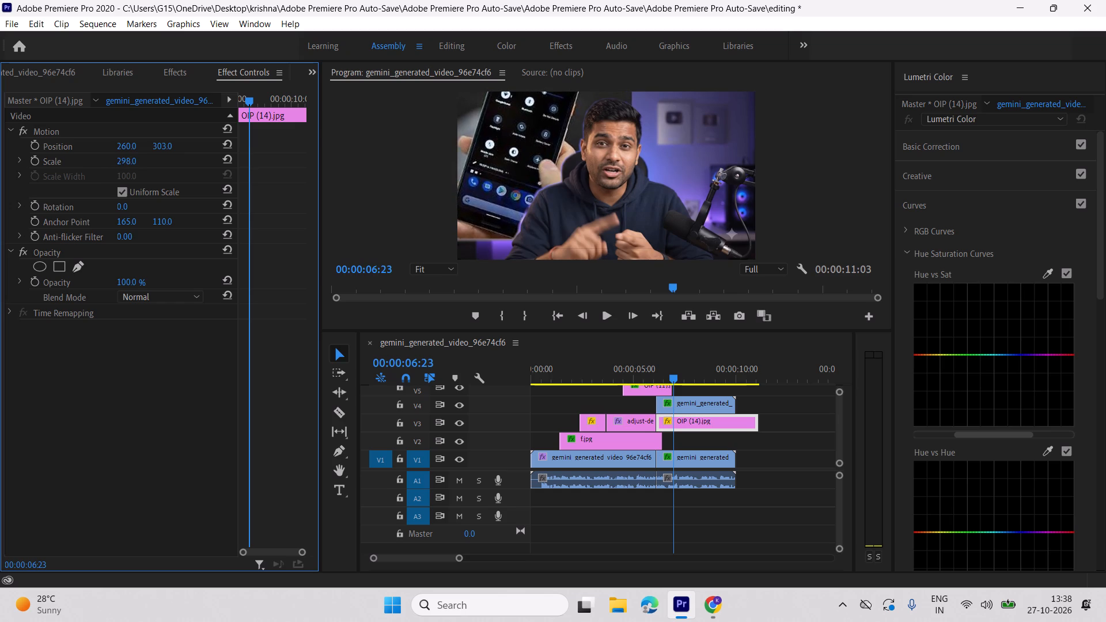
pyautogui.moveTo(152, 158); pyautogui.dragTo(153, 158)
pyautogui.moveTo(160, 143); pyautogui.dragTo(183, 139)
pyautogui.moveTo(162, 148); pyautogui.dragTo(183, 144)
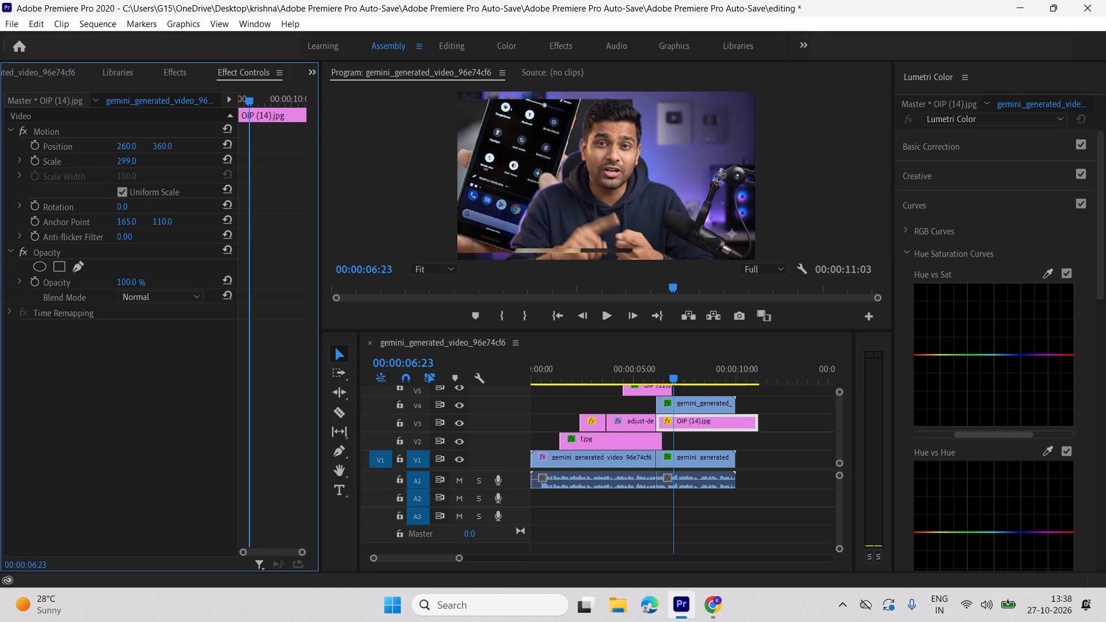
pyautogui.moveTo(183, 144); pyautogui.dragTo(156, 141)
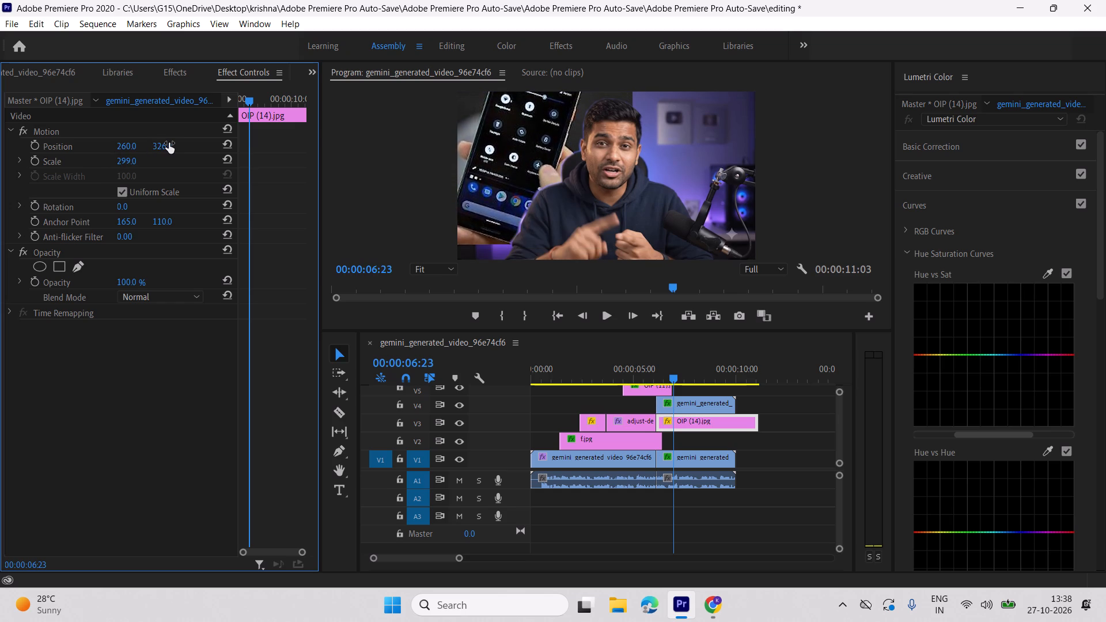
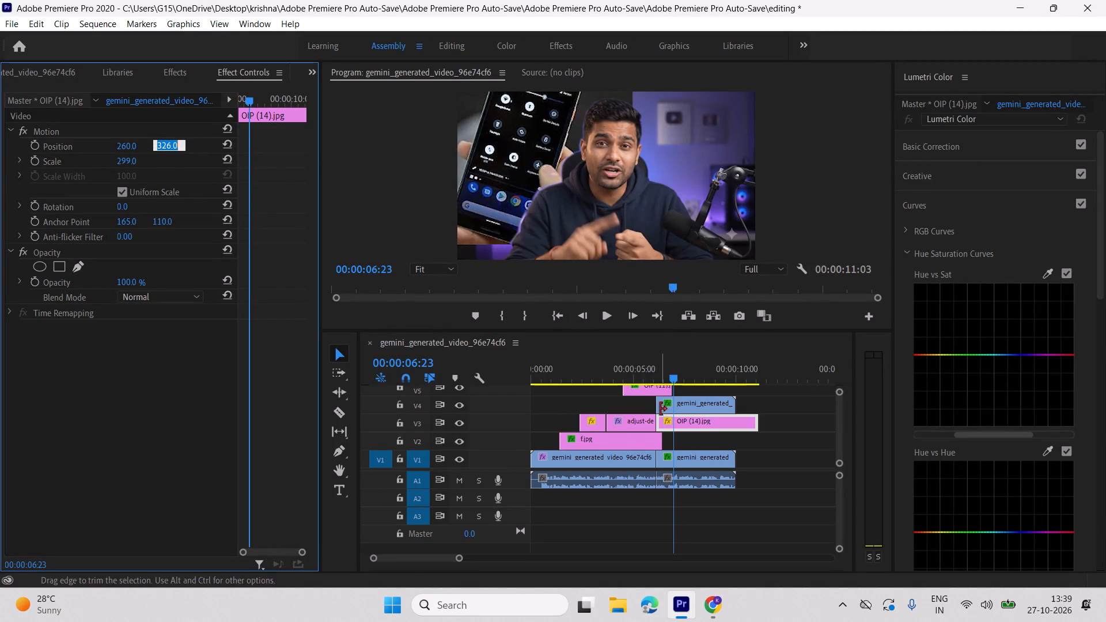
# Play back the sequence from the beginning to review the phone image behind the presenter.
pyautogui.moveTo(668, 379); pyautogui.dragTo(493, 385)
pyautogui.press('space')
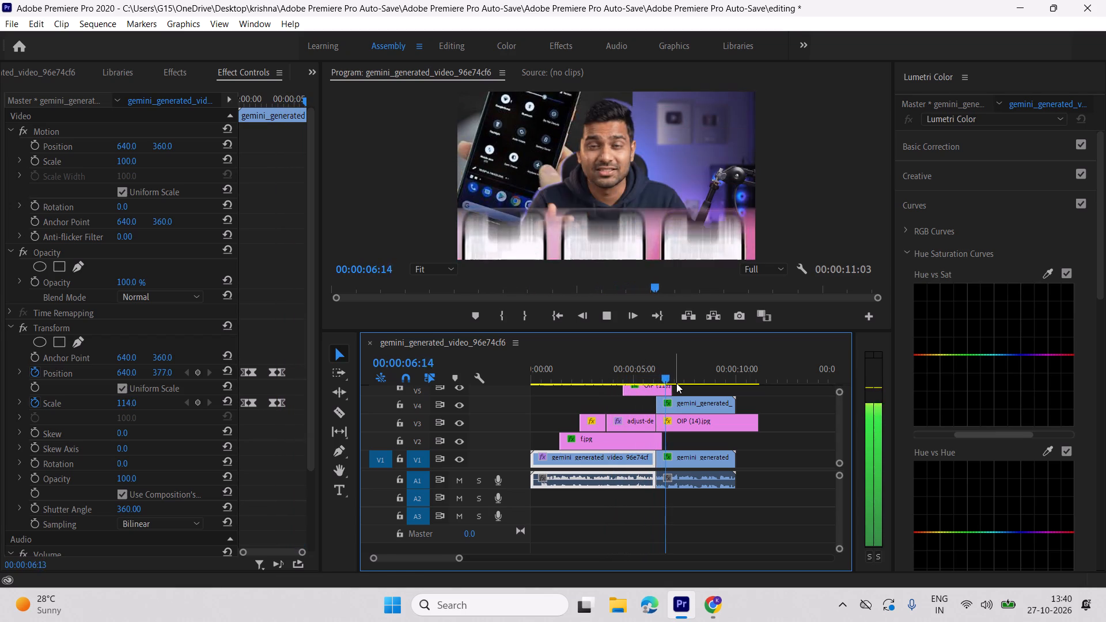
pyautogui.press('space')
pyautogui.press('space')
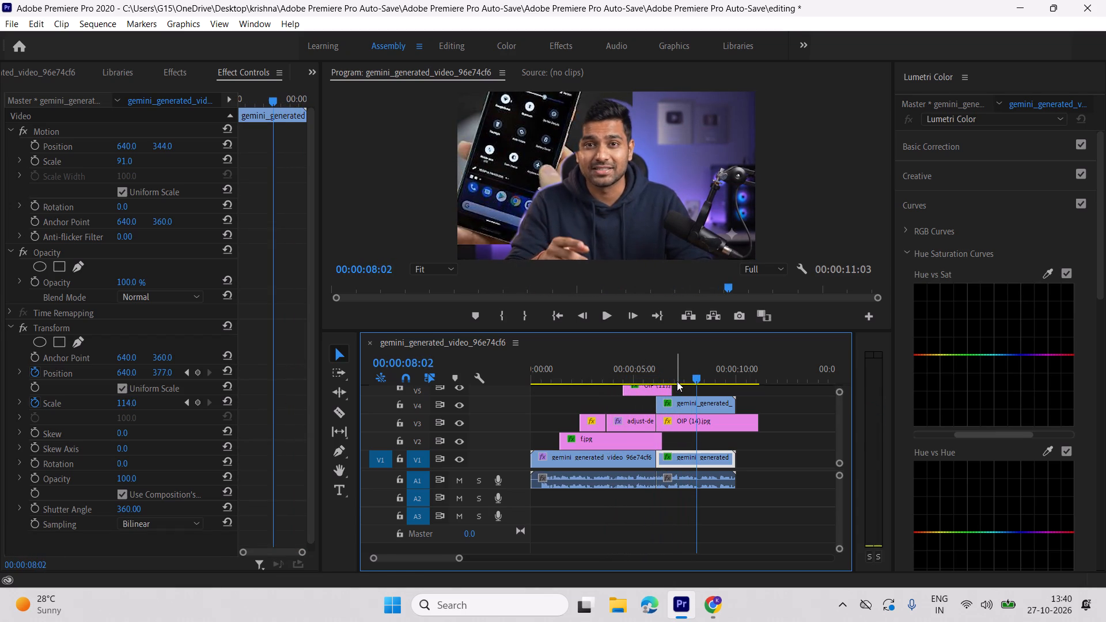
pyautogui.press('space')
pyautogui.press('space')
pyautogui.press('space')
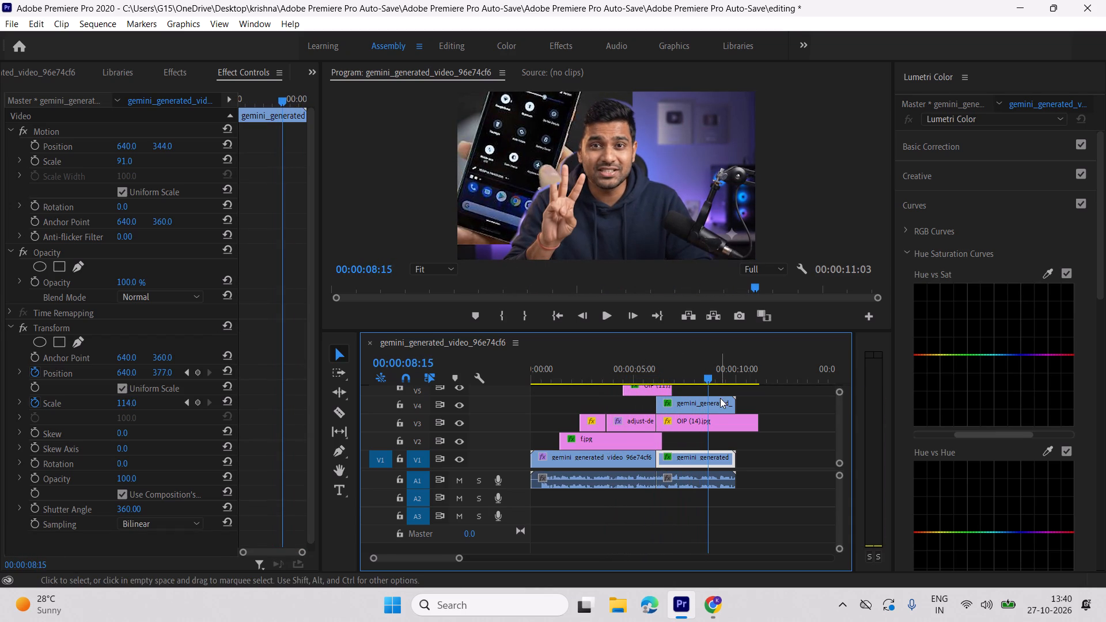
# Delete the OIP (14).jpg clip from track V3 beneath the masked presenter clip.
pyautogui.click(720, 398)
pyautogui.click(723, 424)
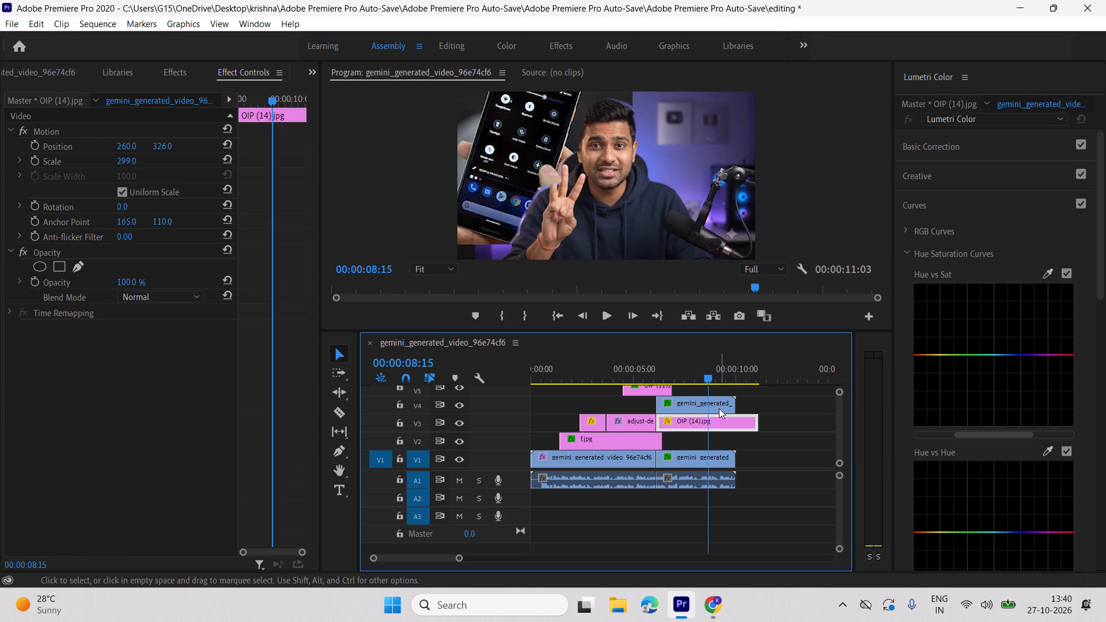
pyautogui.press('Delete')
# Play back the sequence from the beginning to review the edit without the phone image.
pyautogui.moveTo(709, 378); pyautogui.dragTo(303, 414)
pyautogui.press('space')
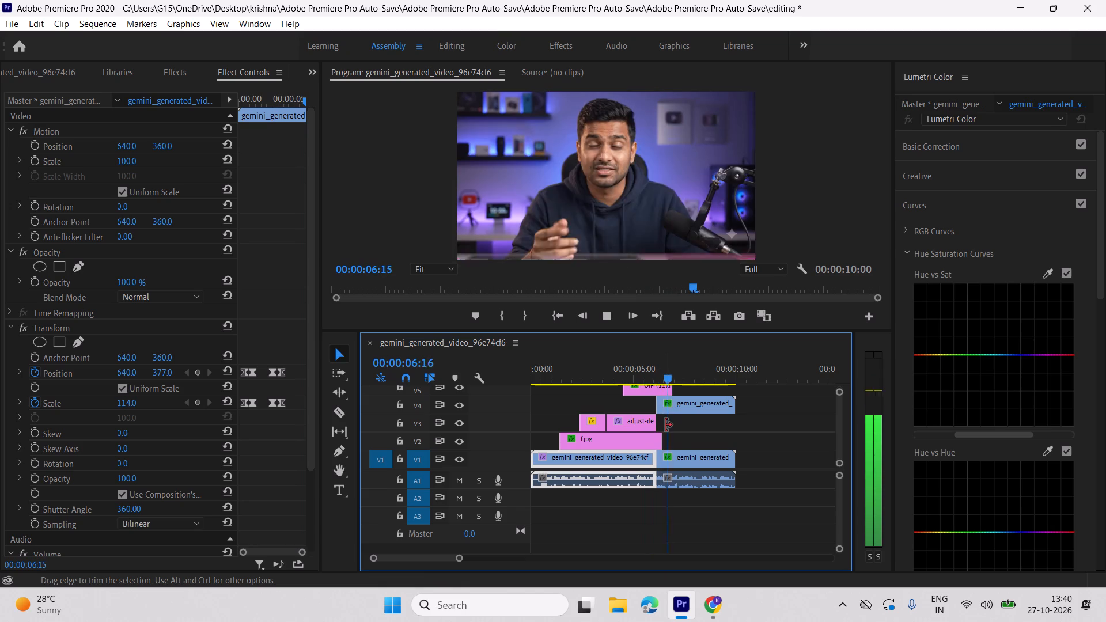
pyautogui.press('space')
# Save the editing project.
pyautogui.click(10, 28)
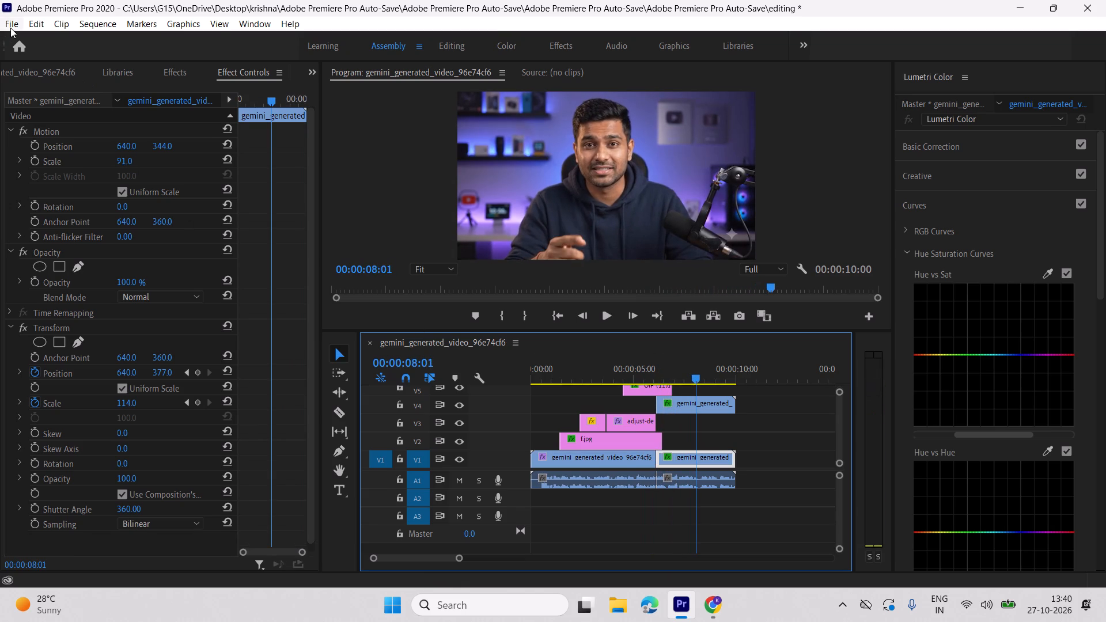
pyautogui.click(78, 200)
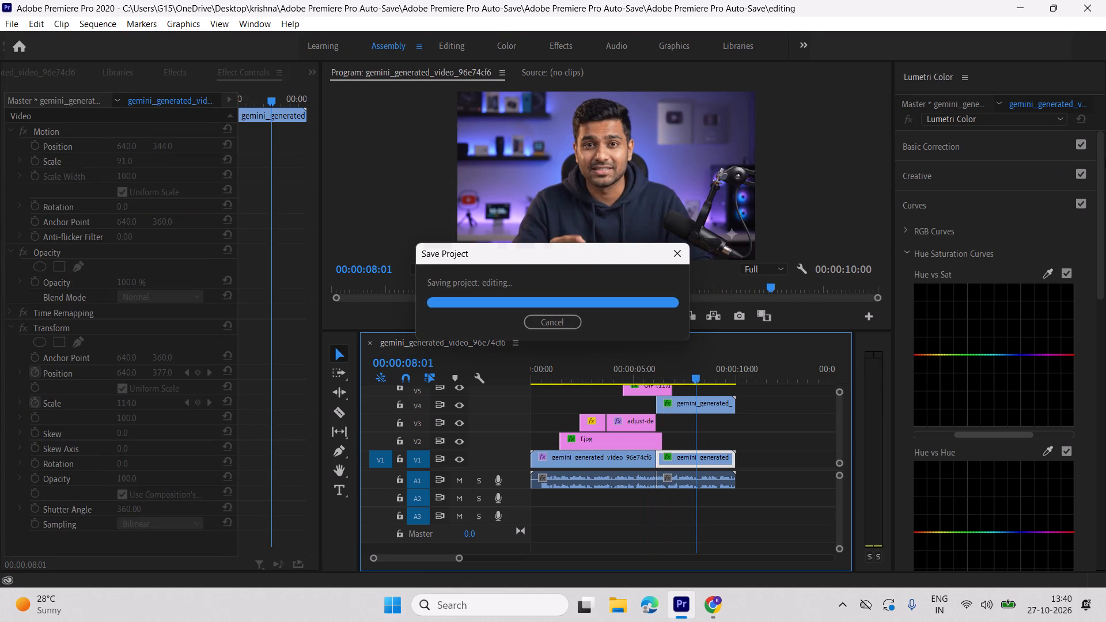
# Play the remainder of the sequence and close Premiere Pro.
pyautogui.press('space')
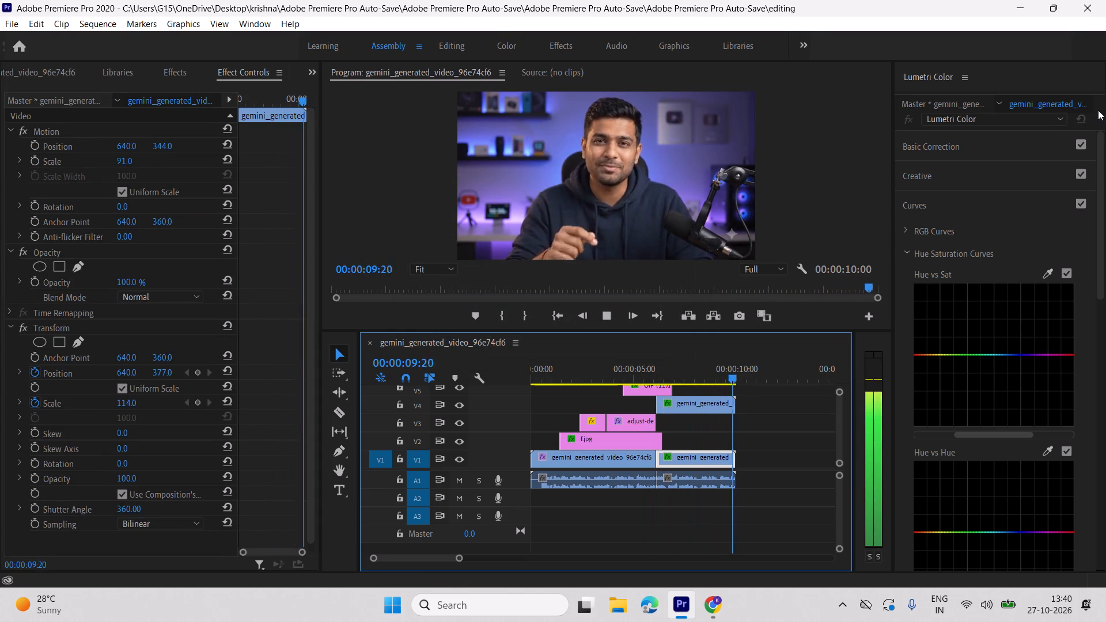
pyautogui.click(1105, 10)
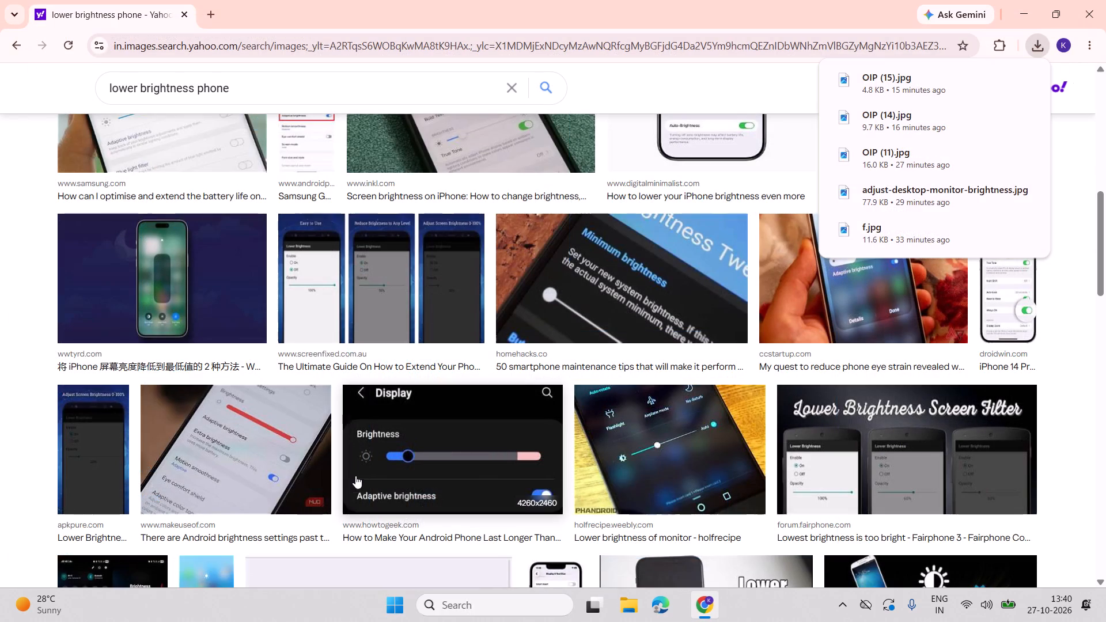
# Open the Windows power options for shutting down the computer.
pyautogui.moveTo(395, 571); pyautogui.dragTo(402, 594)
pyautogui.click(399, 590)
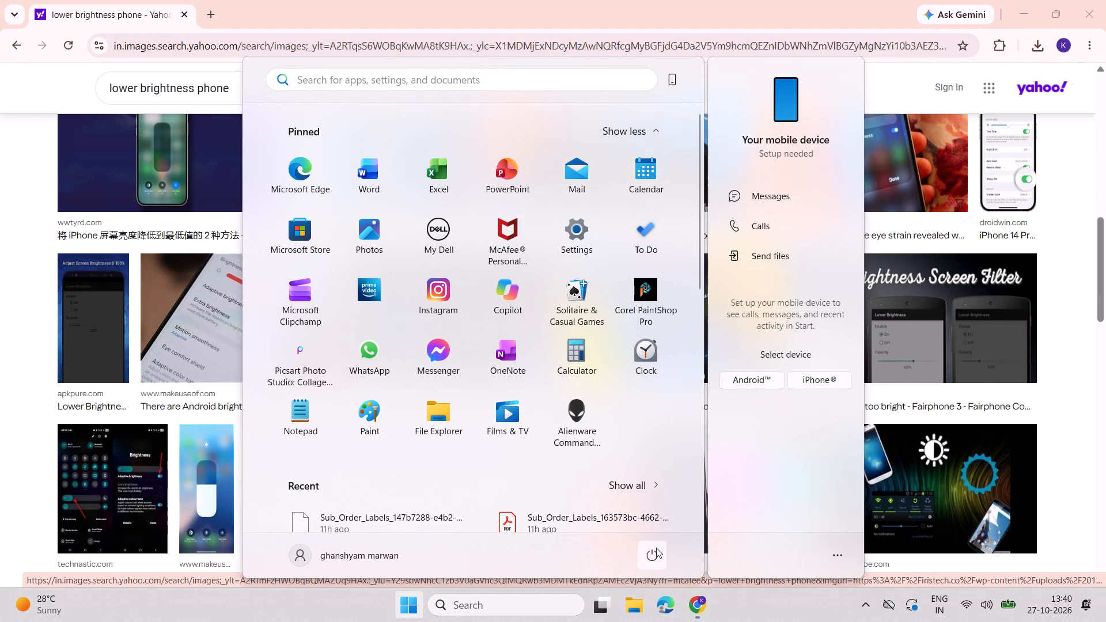
pyautogui.click(656, 548)
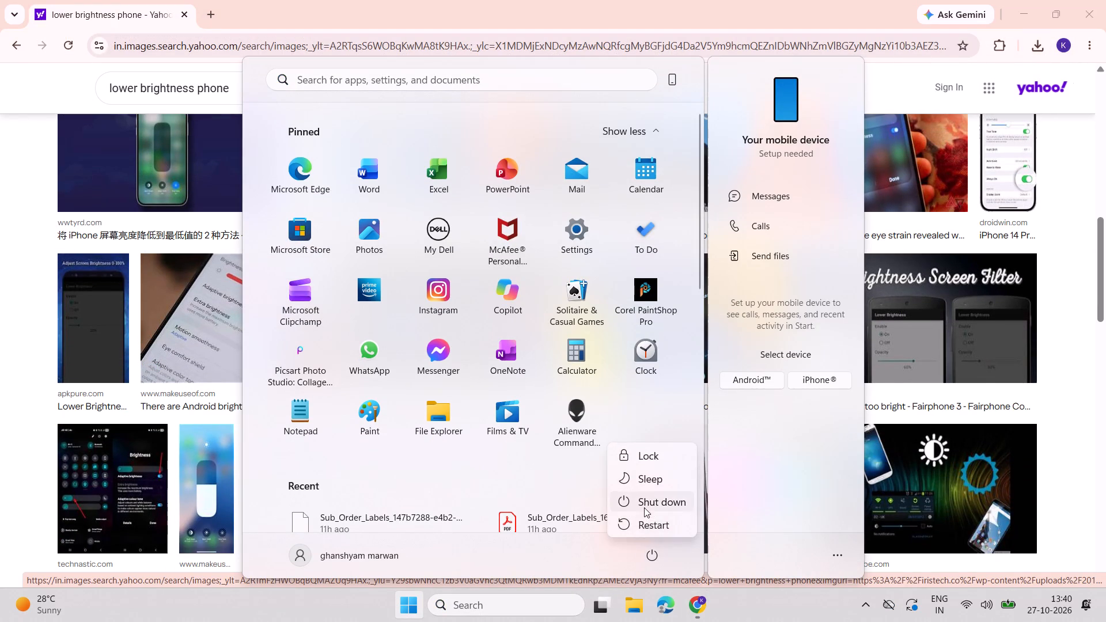